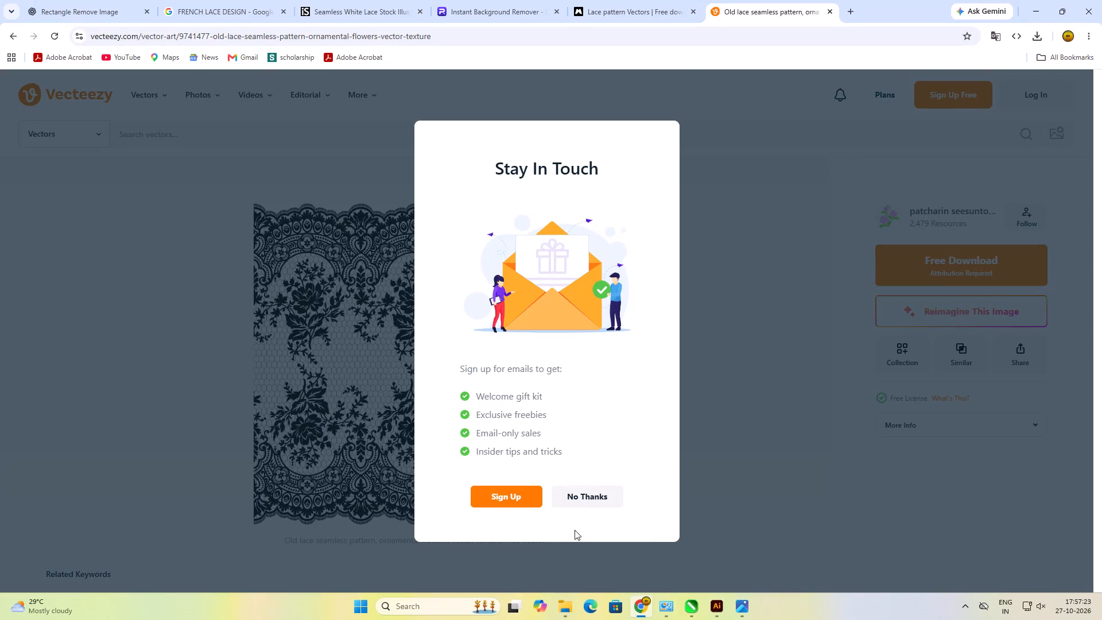
click(584, 505)
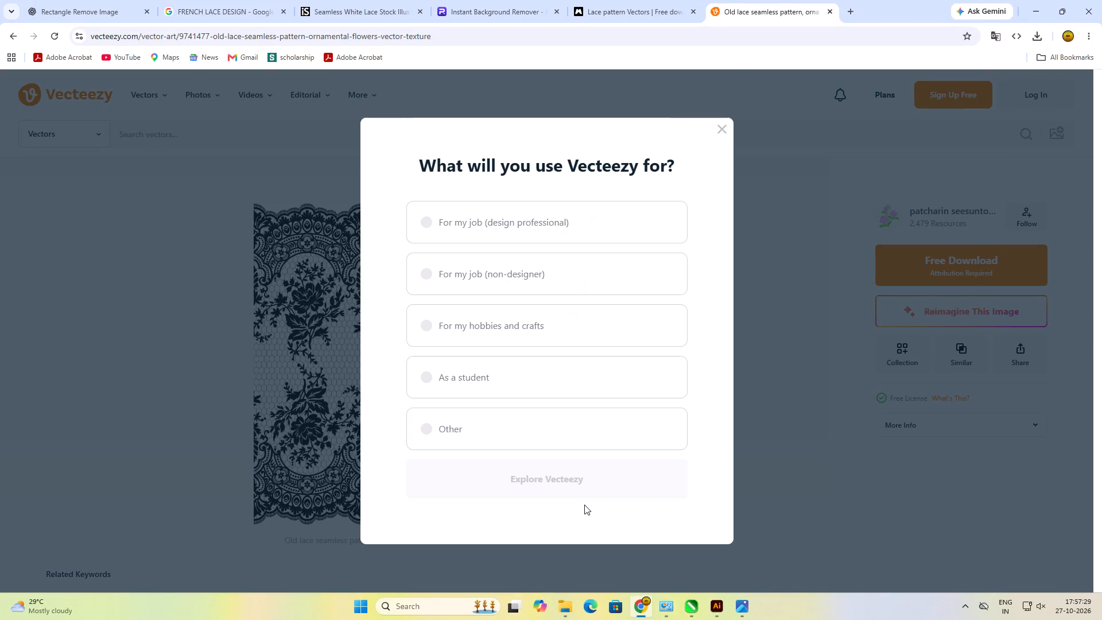
click(540, 480)
click(509, 375)
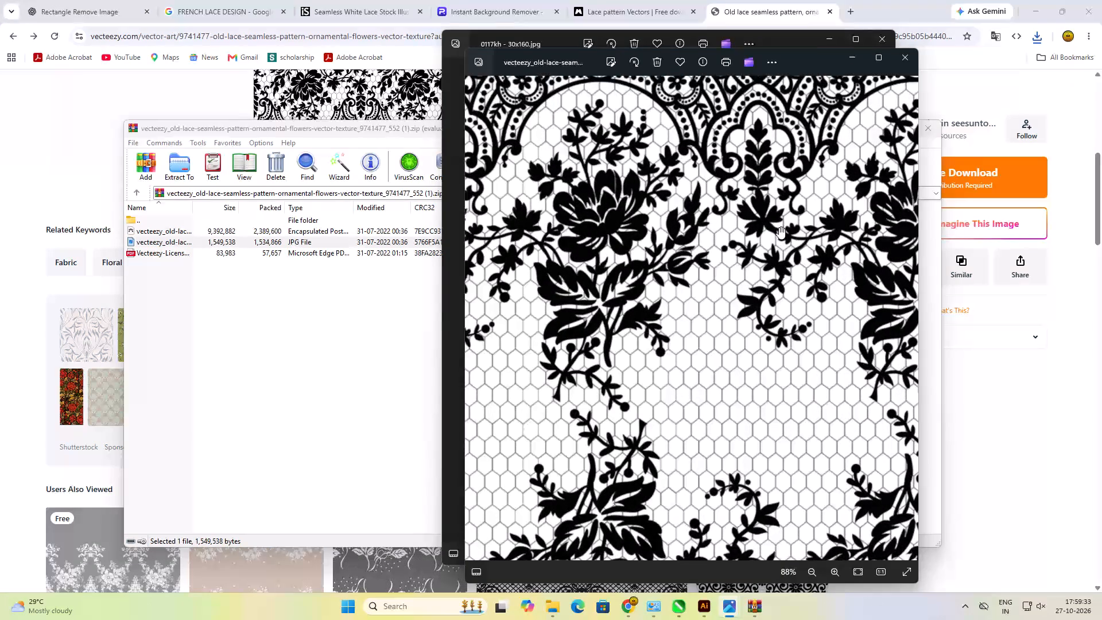
View the whole old lace JPG with its top and bottom borders, and close the image preview.
scroll(779, 227, down, 14)
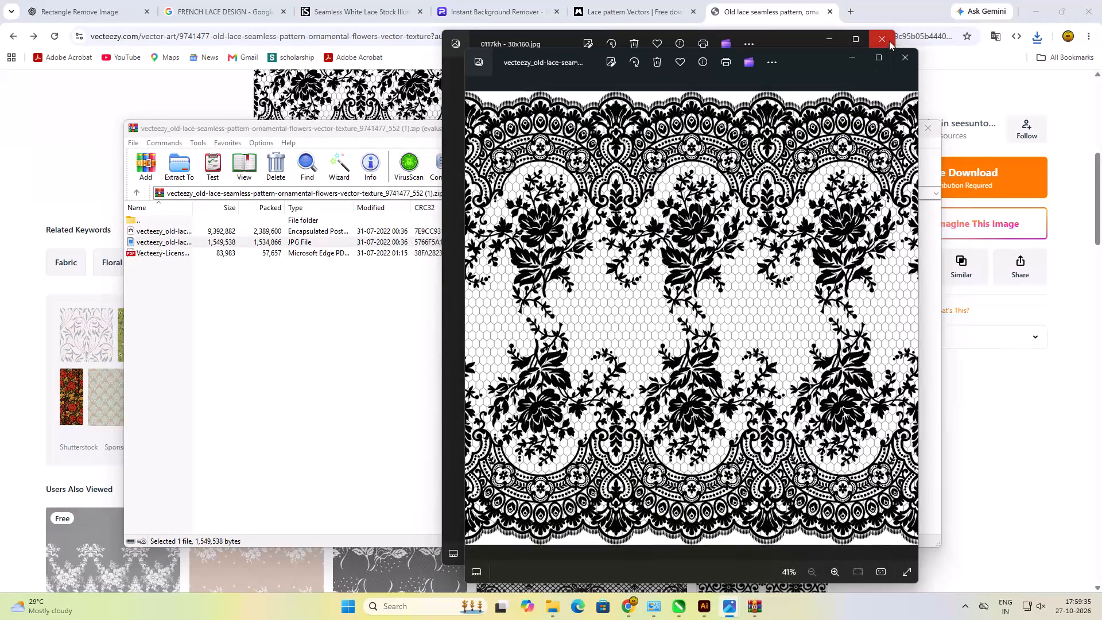
click(899, 60)
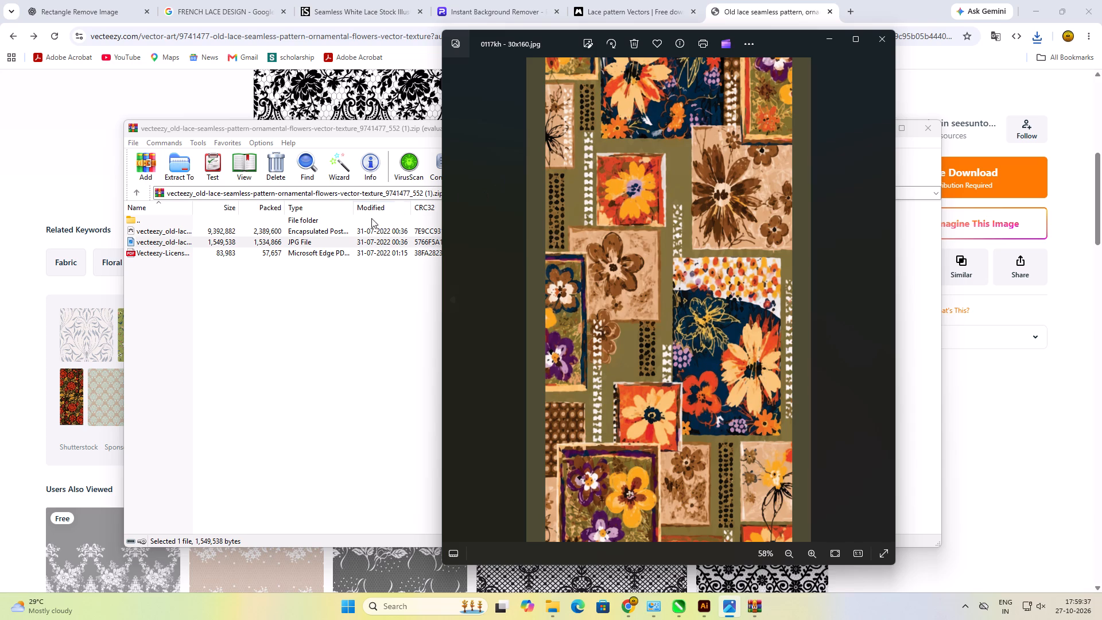
Extract the old lace pattern's EPS file from the downloaded ZIP into the Downloads folder.
click(317, 233)
right_click(317, 233)
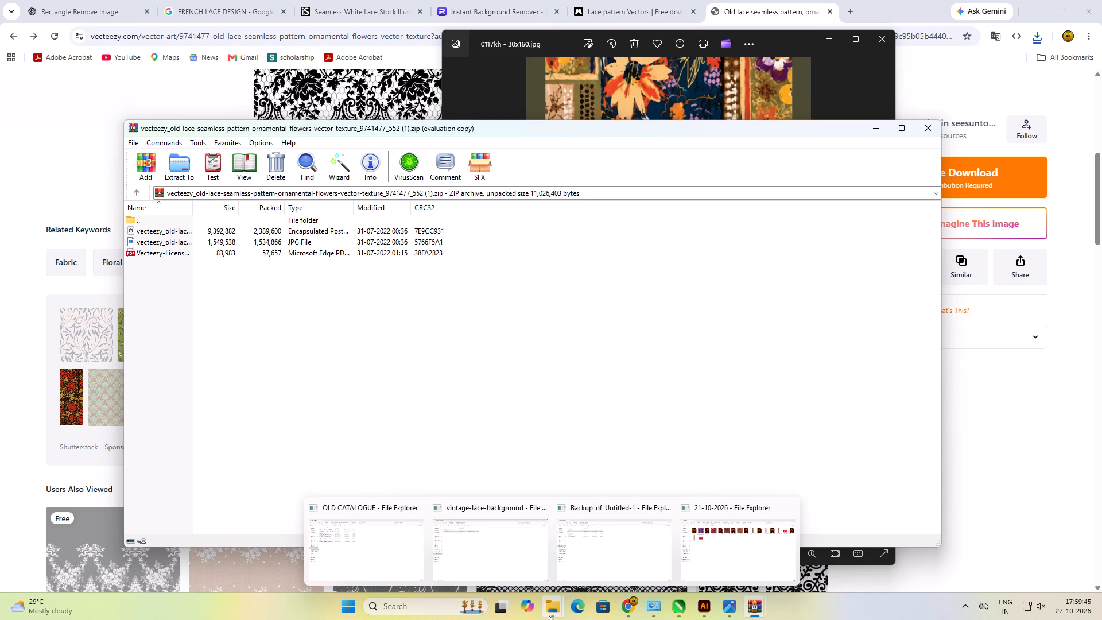
click(534, 507)
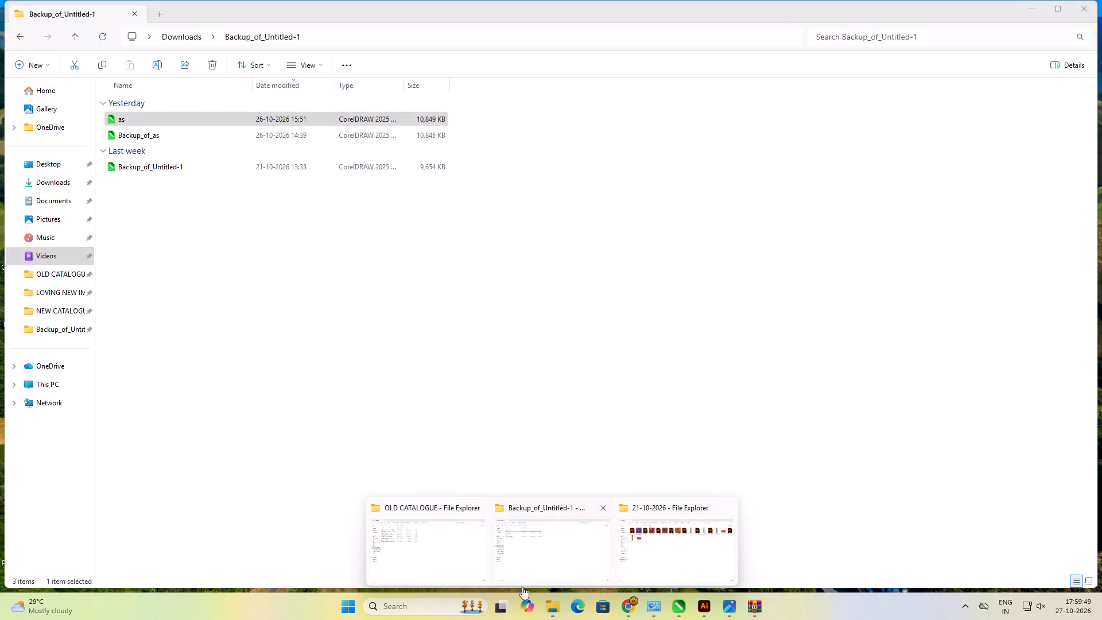
click(552, 619)
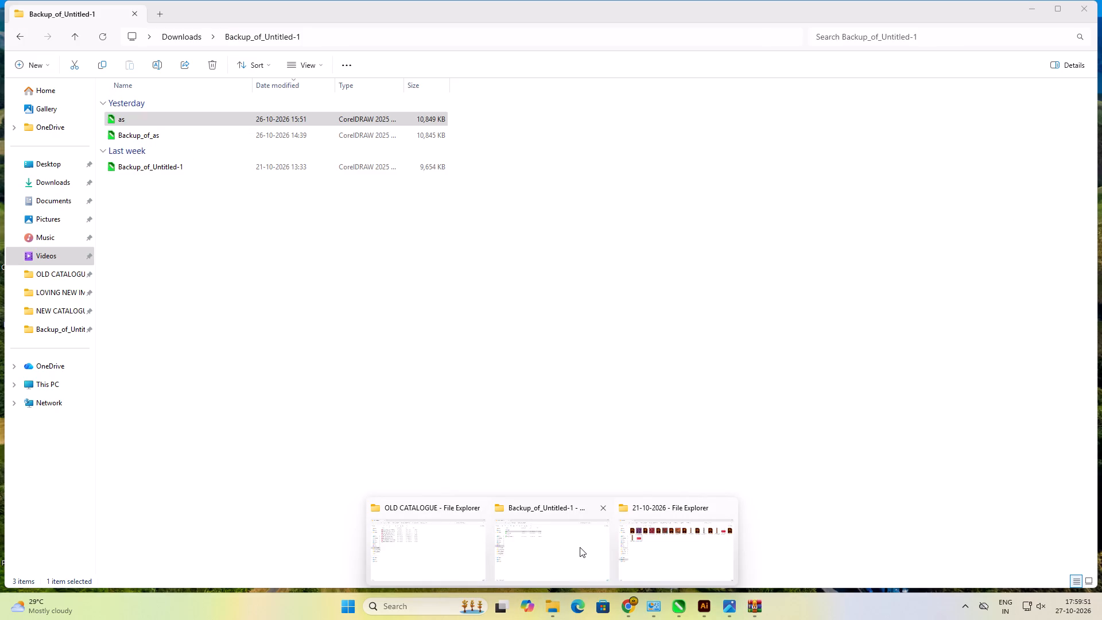
click(580, 548)
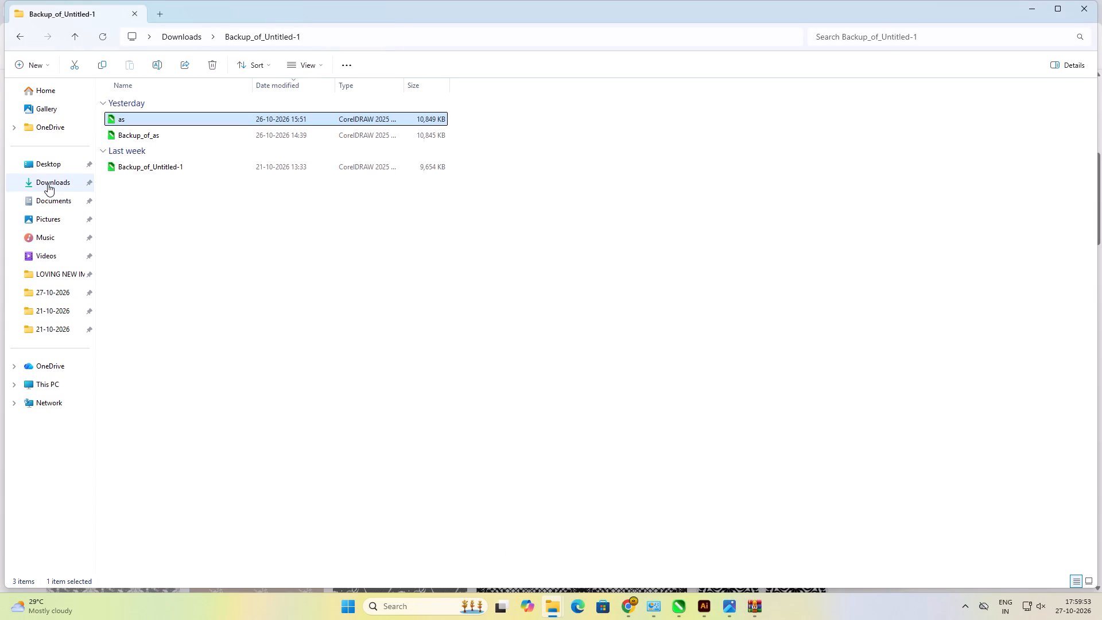
Open the Downloads folder and look through all its date groups for the extracted old lace EPS file.
click(48, 184)
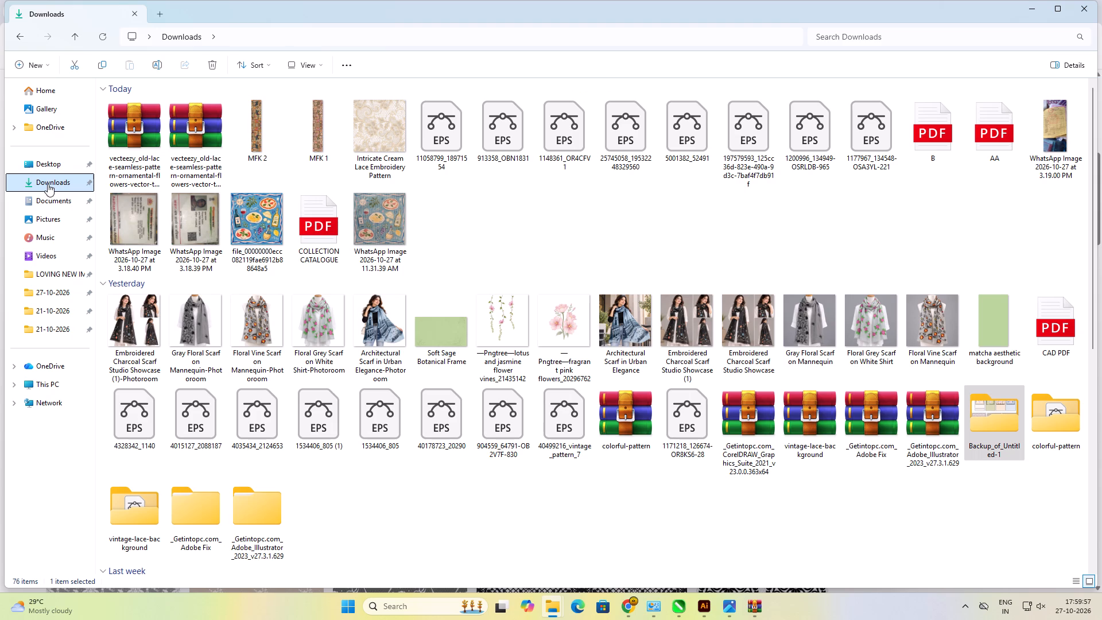
click(539, 214)
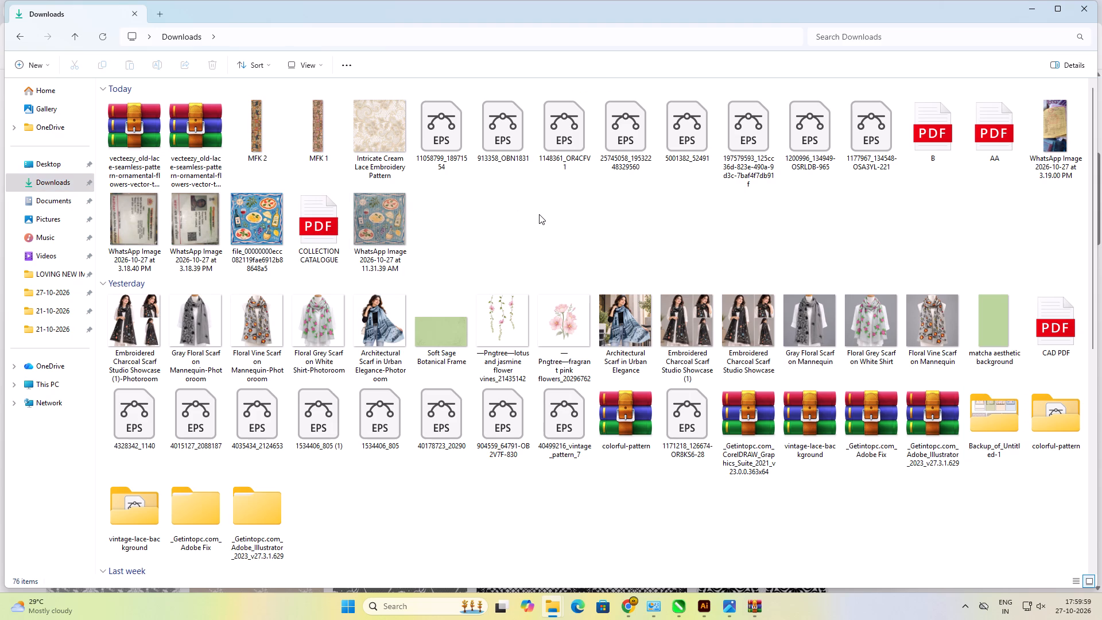
scroll(539, 214, down, 3)
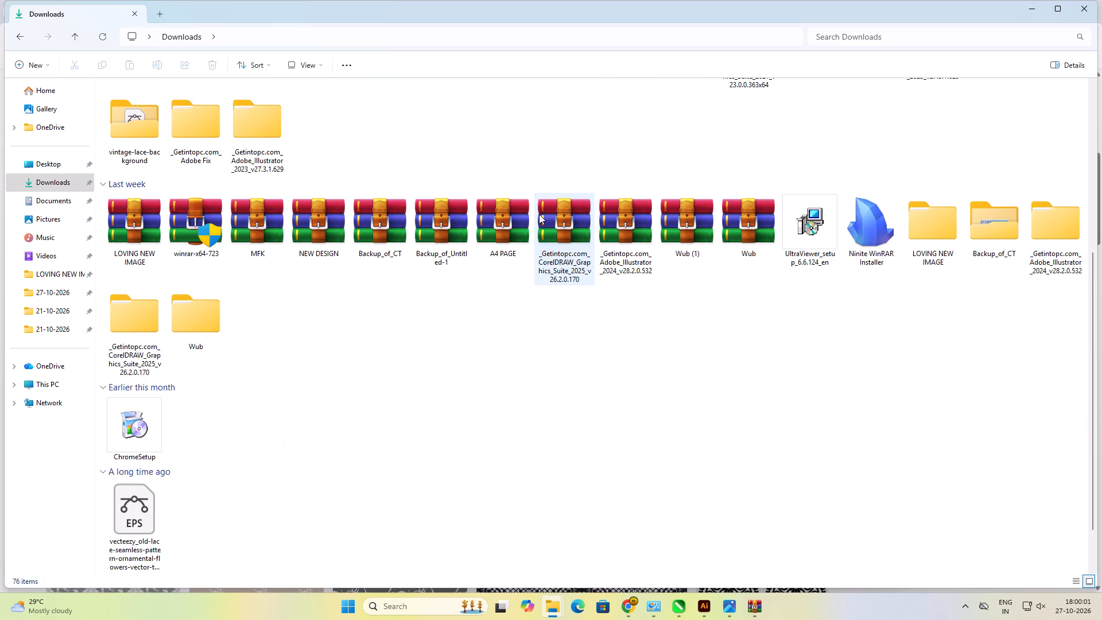
scroll(539, 214, down, 3)
scroll(273, 214, up, 3)
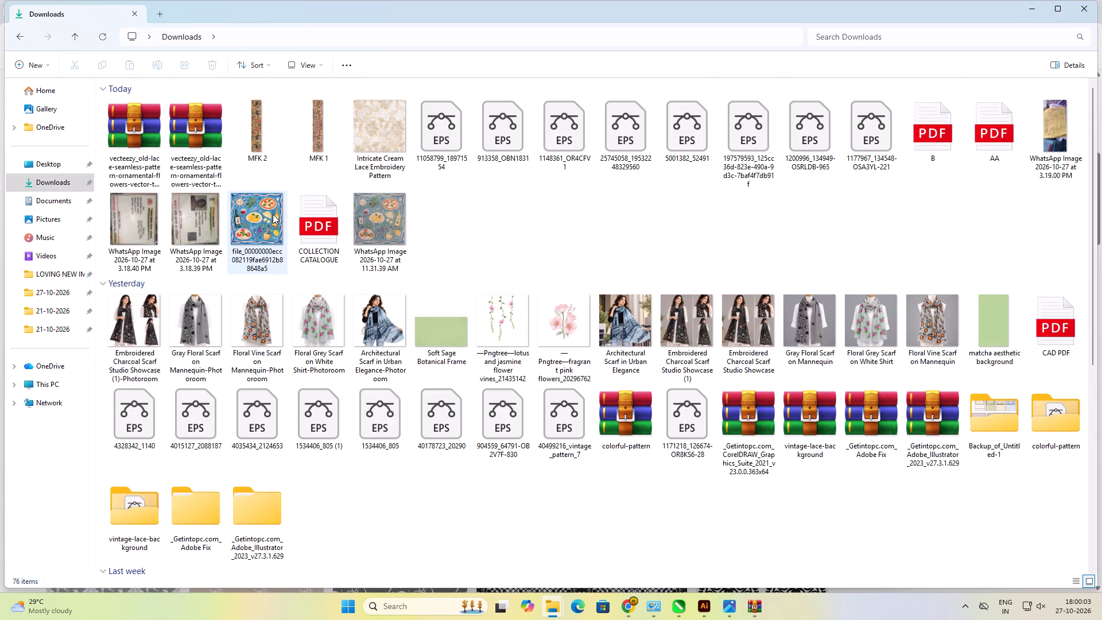
scroll(273, 214, up, 2)
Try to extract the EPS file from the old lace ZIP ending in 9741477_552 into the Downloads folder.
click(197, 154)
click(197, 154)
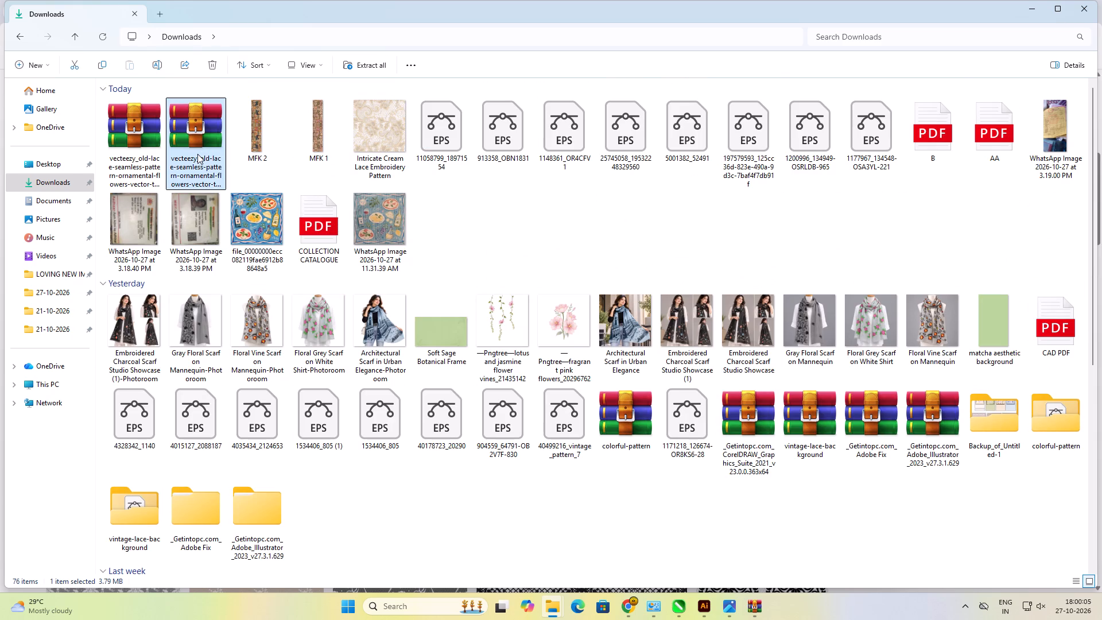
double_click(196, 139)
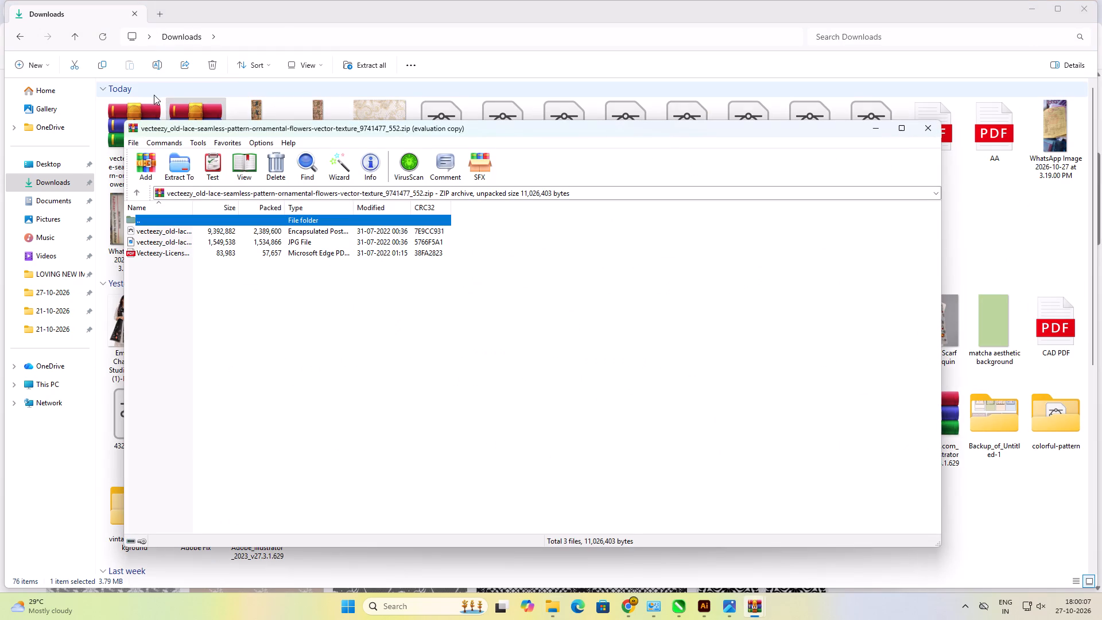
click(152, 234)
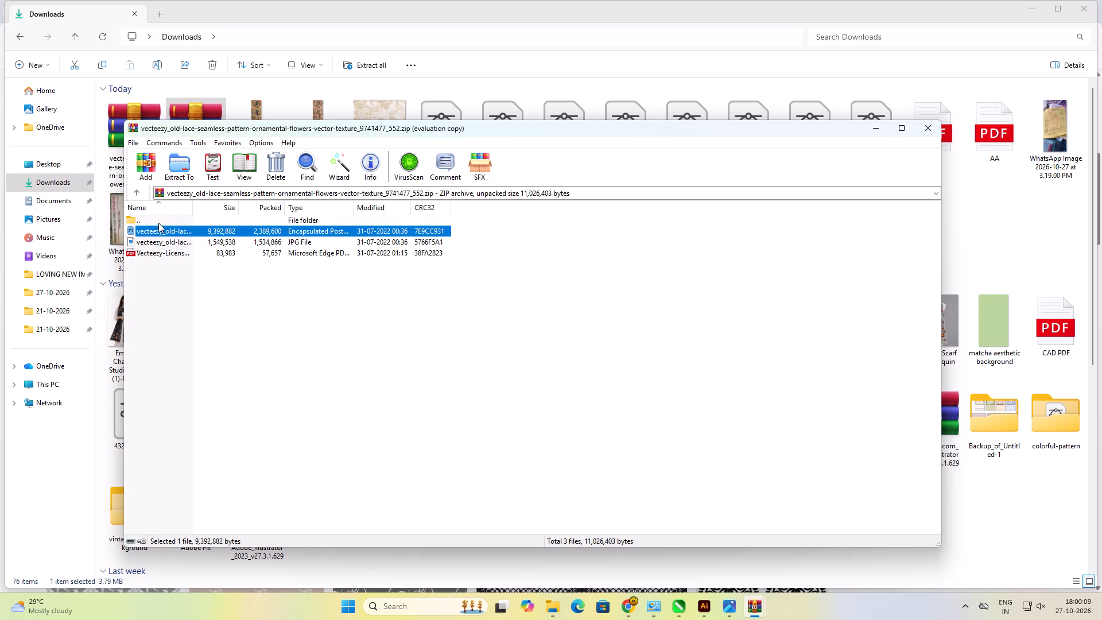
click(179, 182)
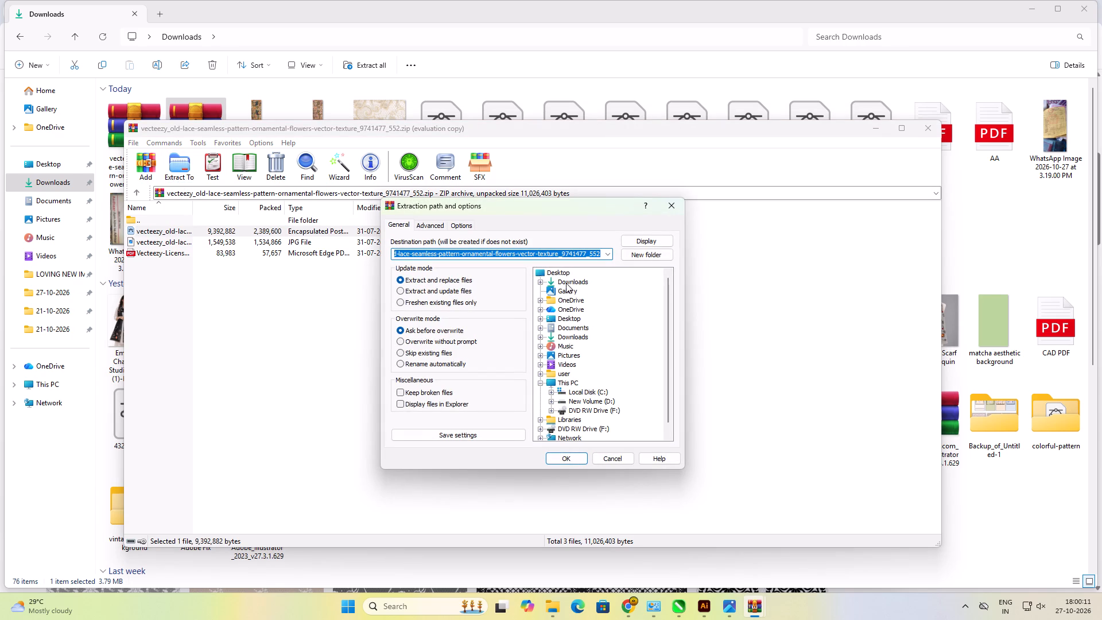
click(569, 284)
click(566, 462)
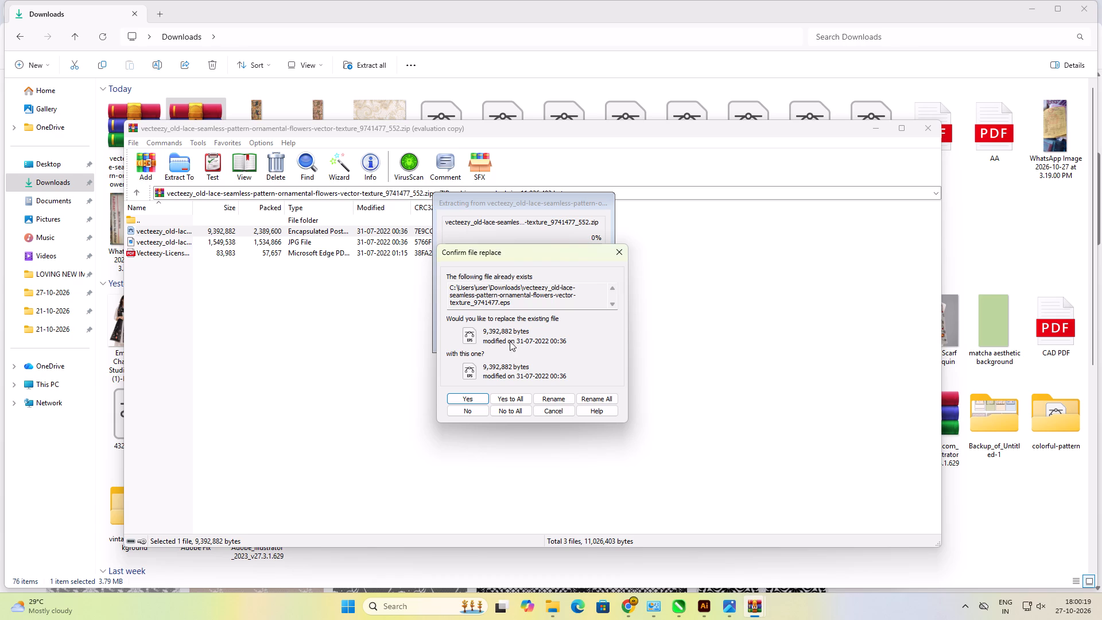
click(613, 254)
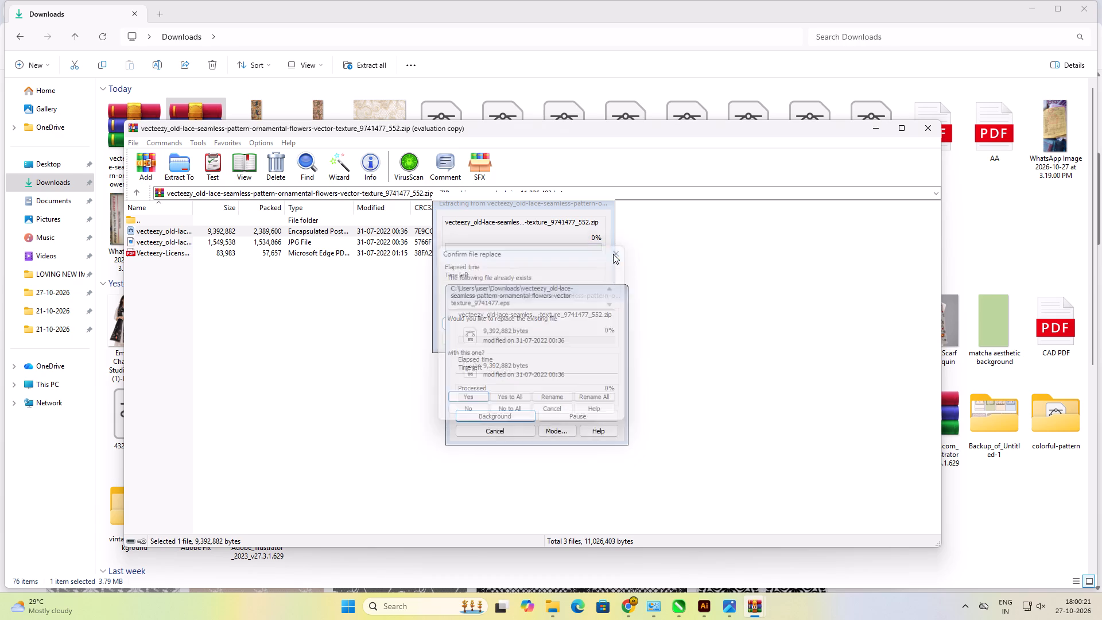
Dismiss the WinRAR diagnostic messages and close all open old lace archive windows.
click(395, 28)
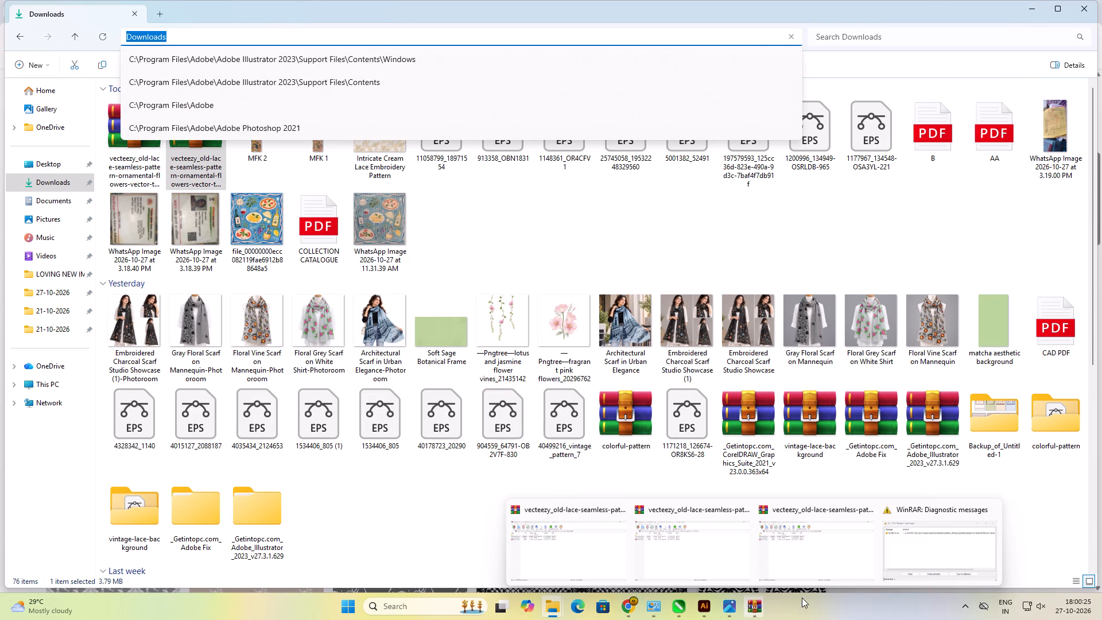
click(932, 554)
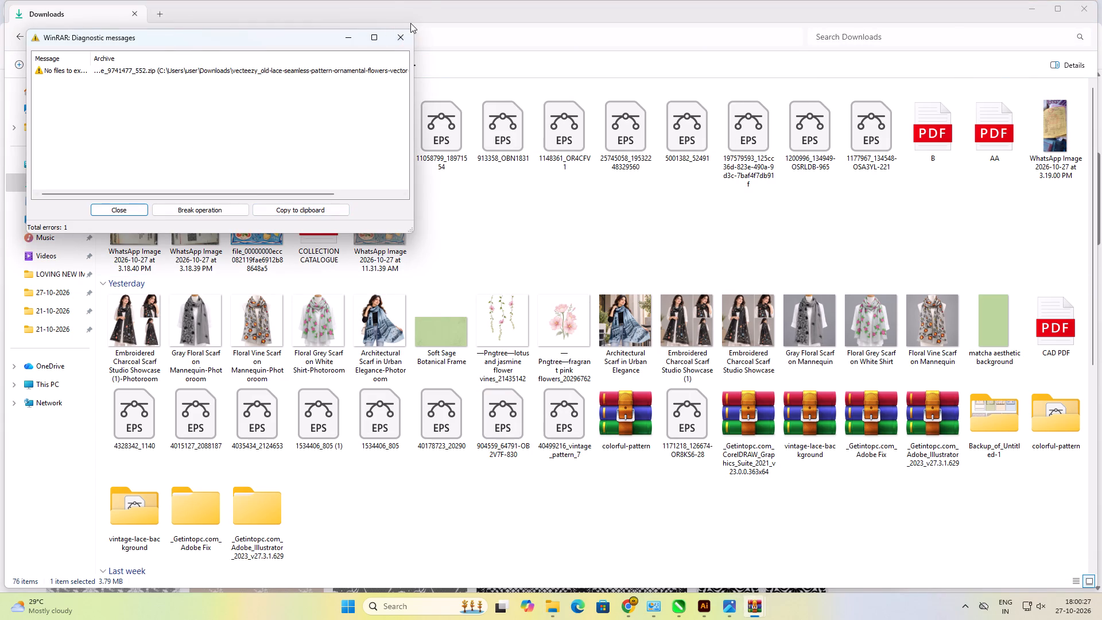
click(402, 40)
click(751, 608)
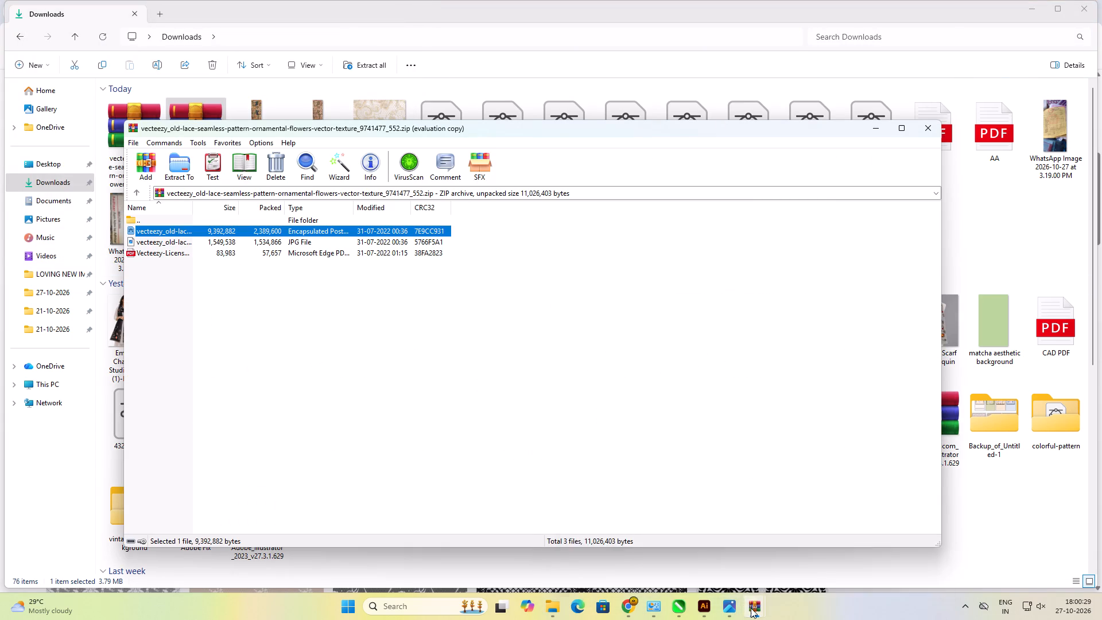
click(682, 509)
click(740, 510)
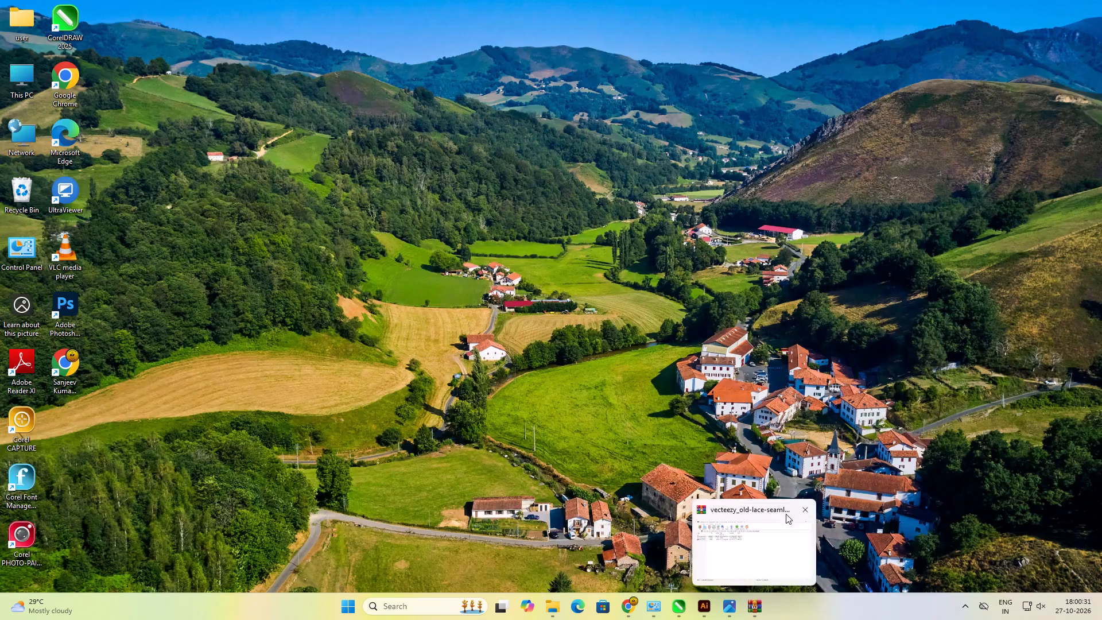
click(804, 511)
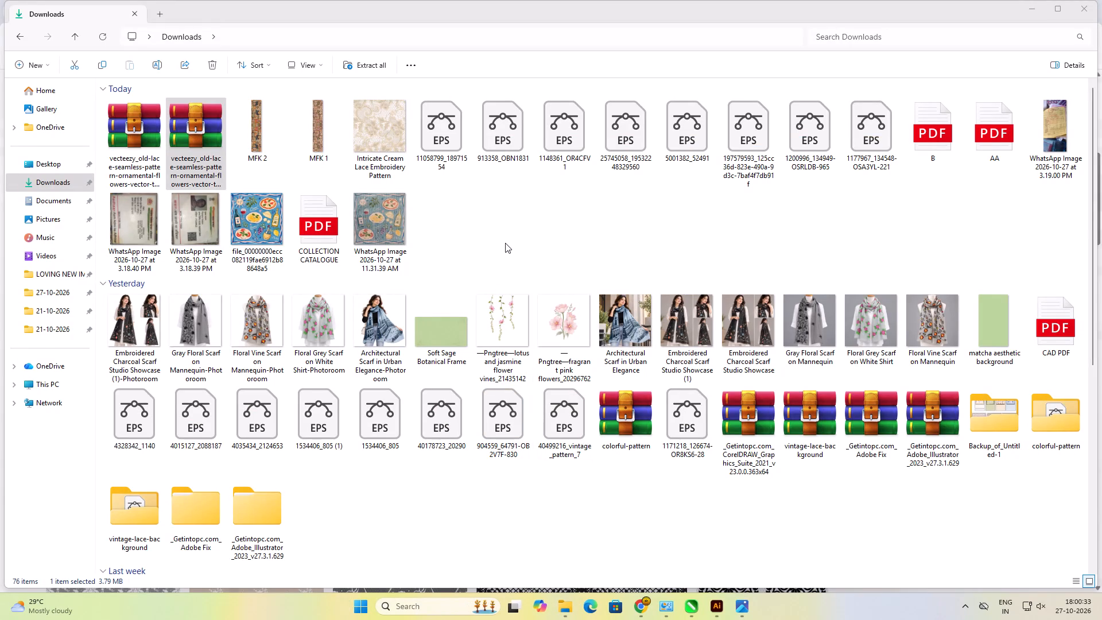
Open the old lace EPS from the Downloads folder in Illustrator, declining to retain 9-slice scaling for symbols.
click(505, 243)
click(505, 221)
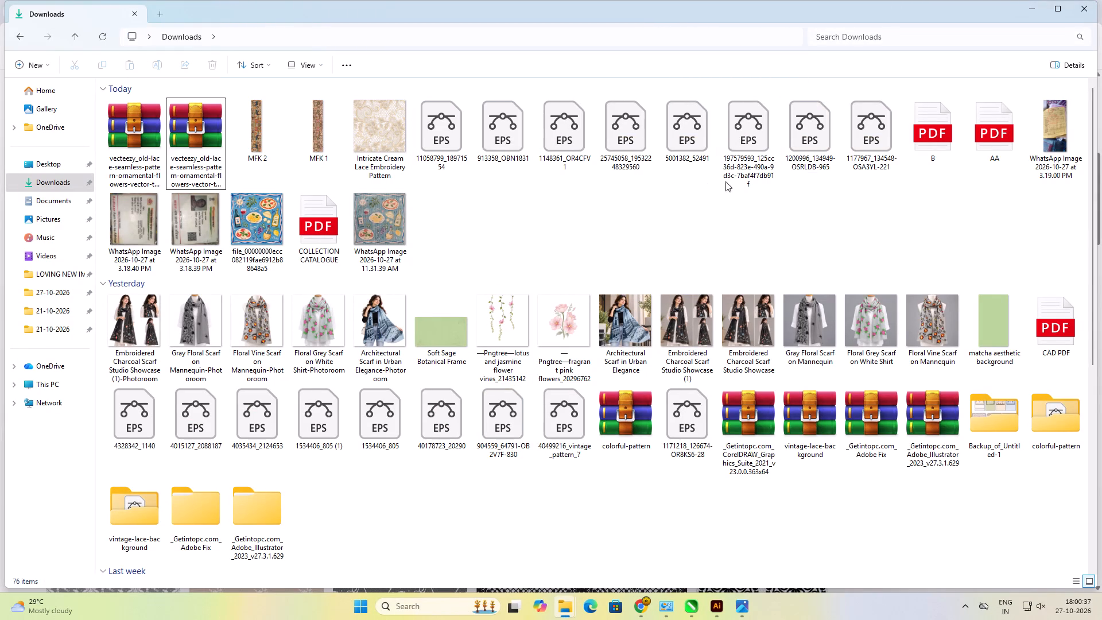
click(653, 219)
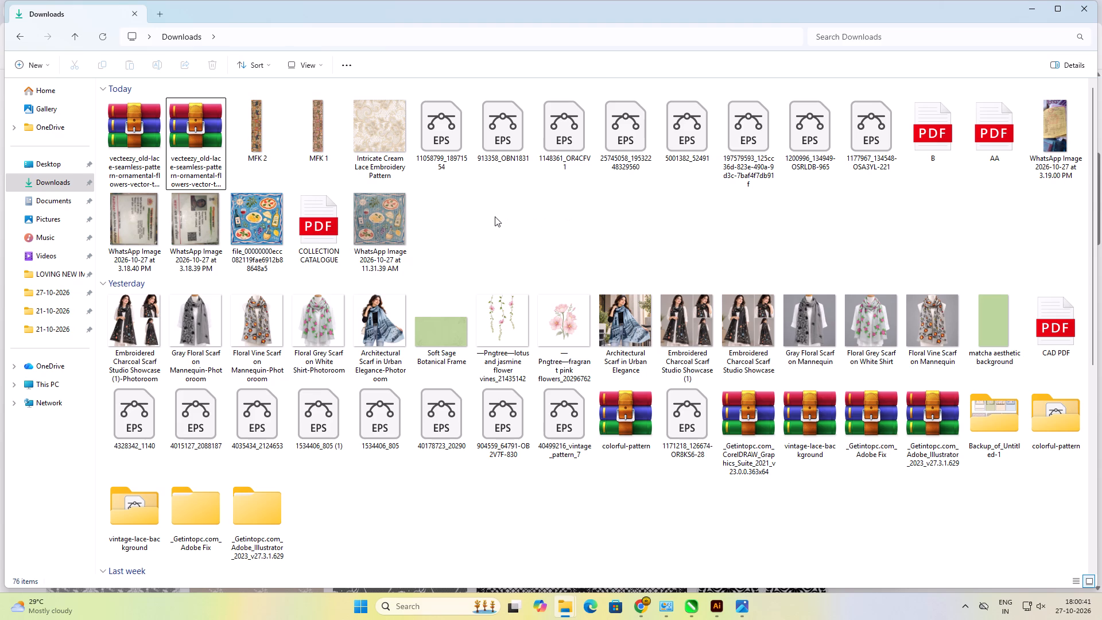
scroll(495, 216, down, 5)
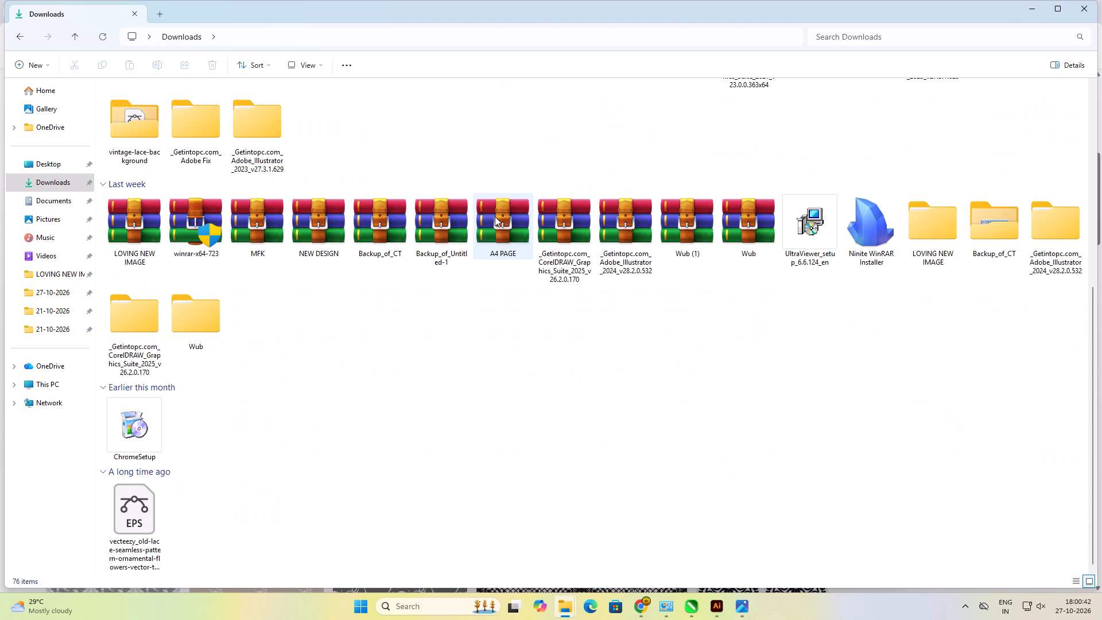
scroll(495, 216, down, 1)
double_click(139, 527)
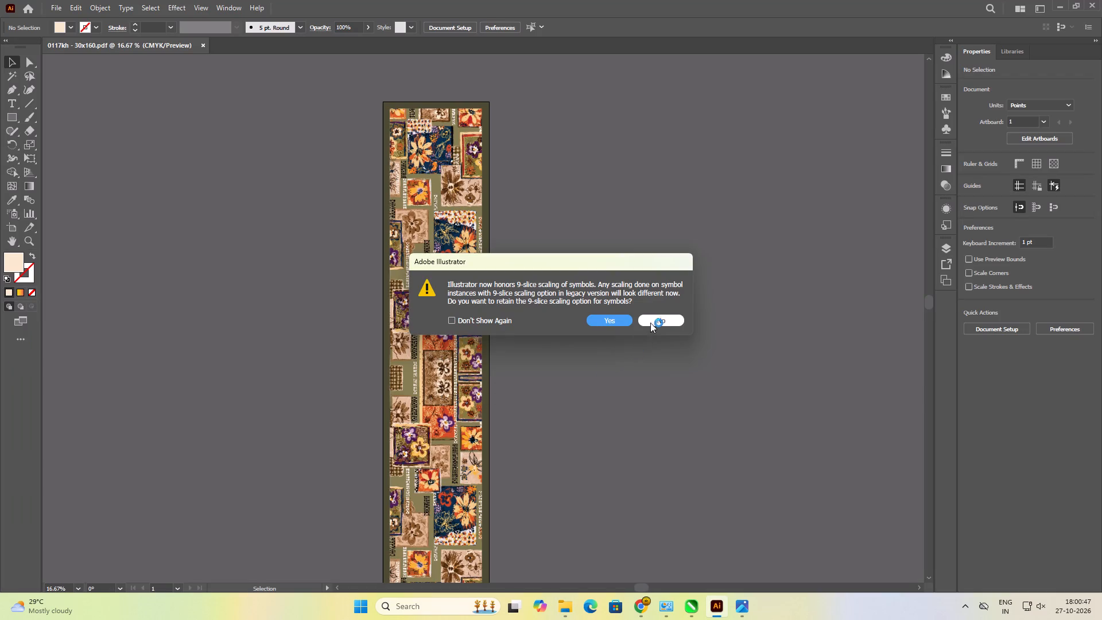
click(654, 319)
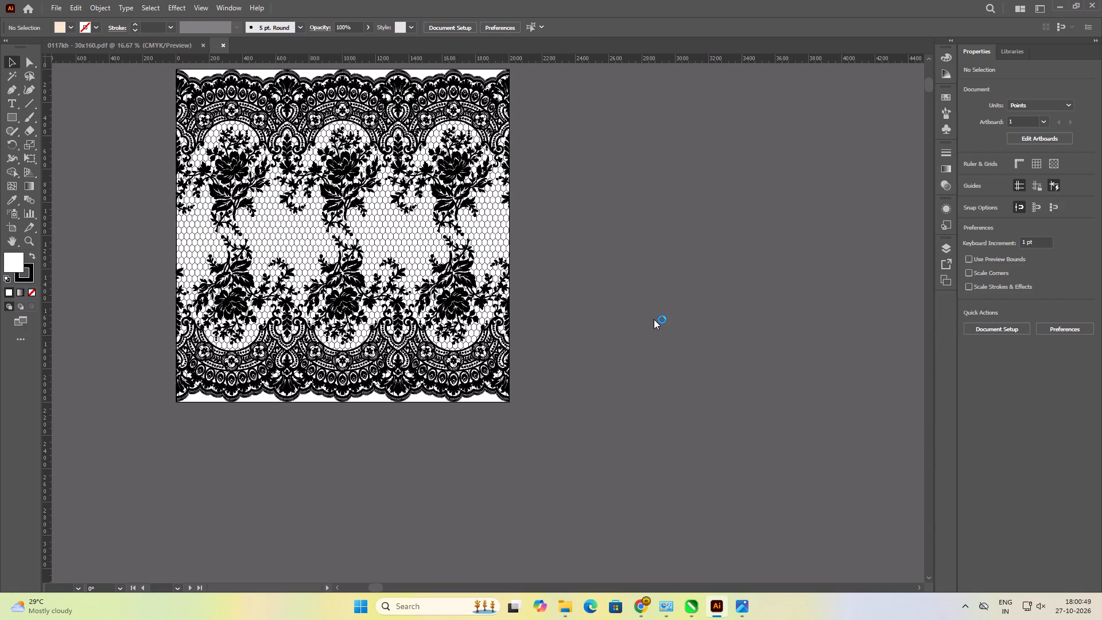
Close the old lace EPS document and quit Illustrator.
click(449, 192)
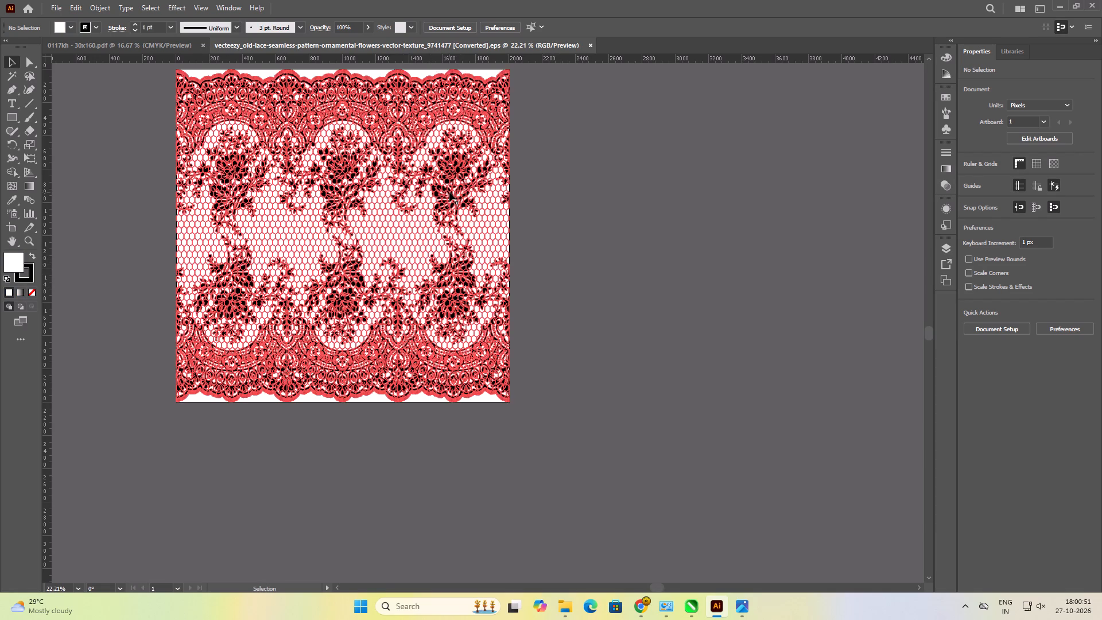
click(694, 192)
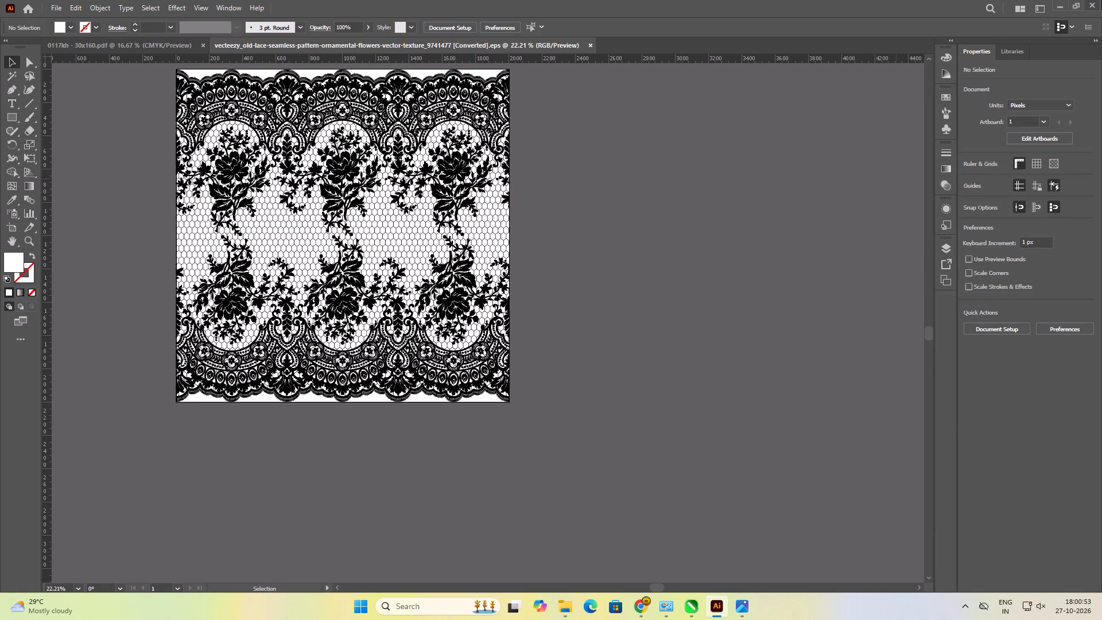
click(593, 45)
click(571, 164)
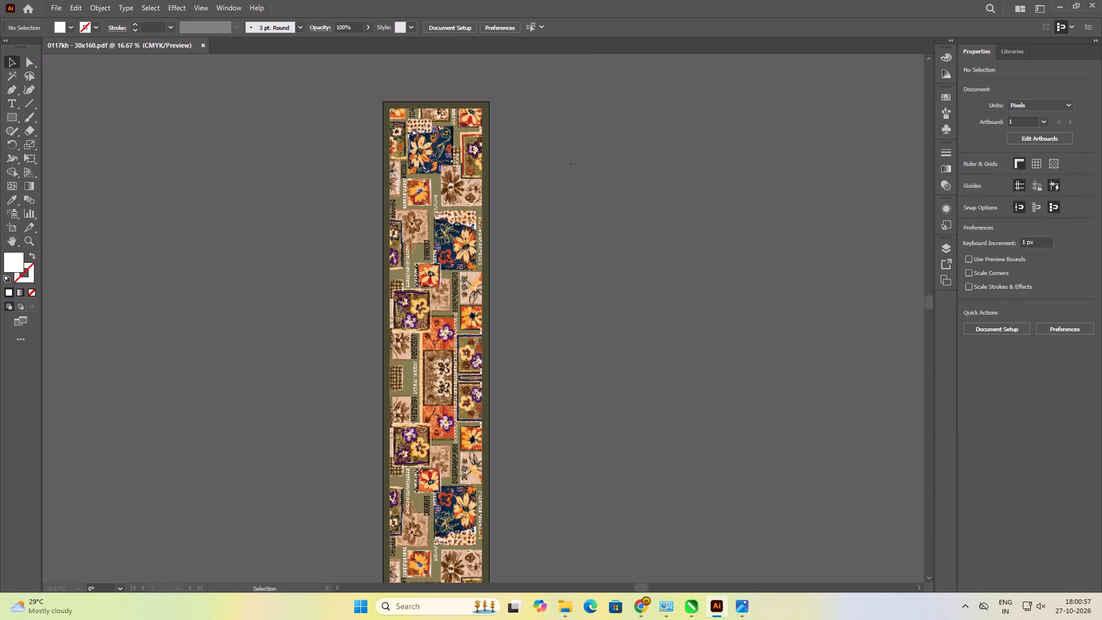
click(1070, 0)
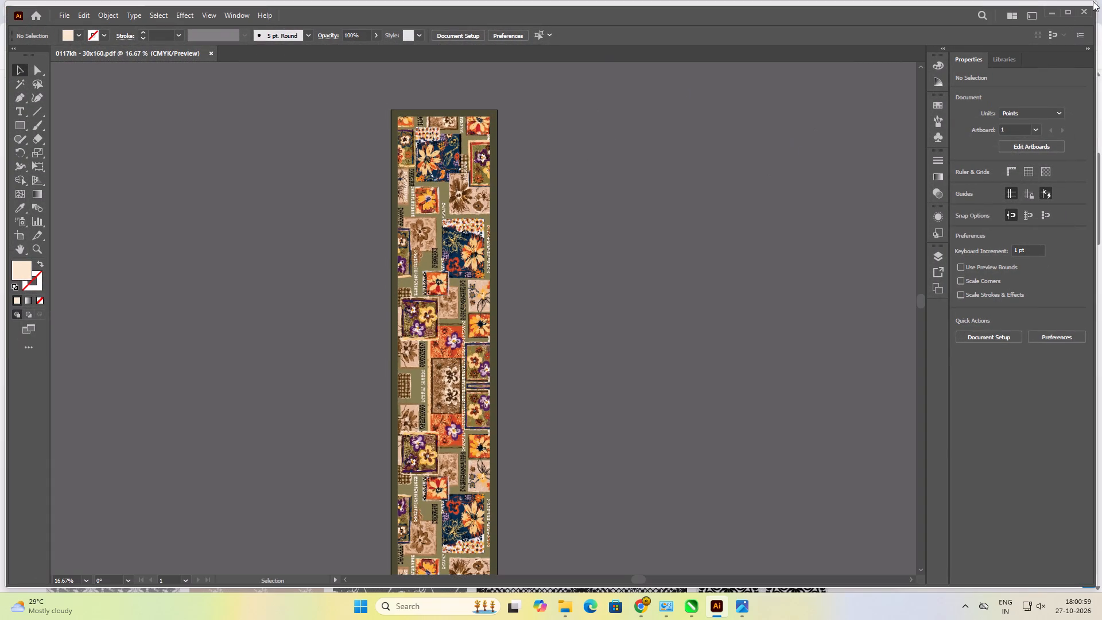
click(1088, 13)
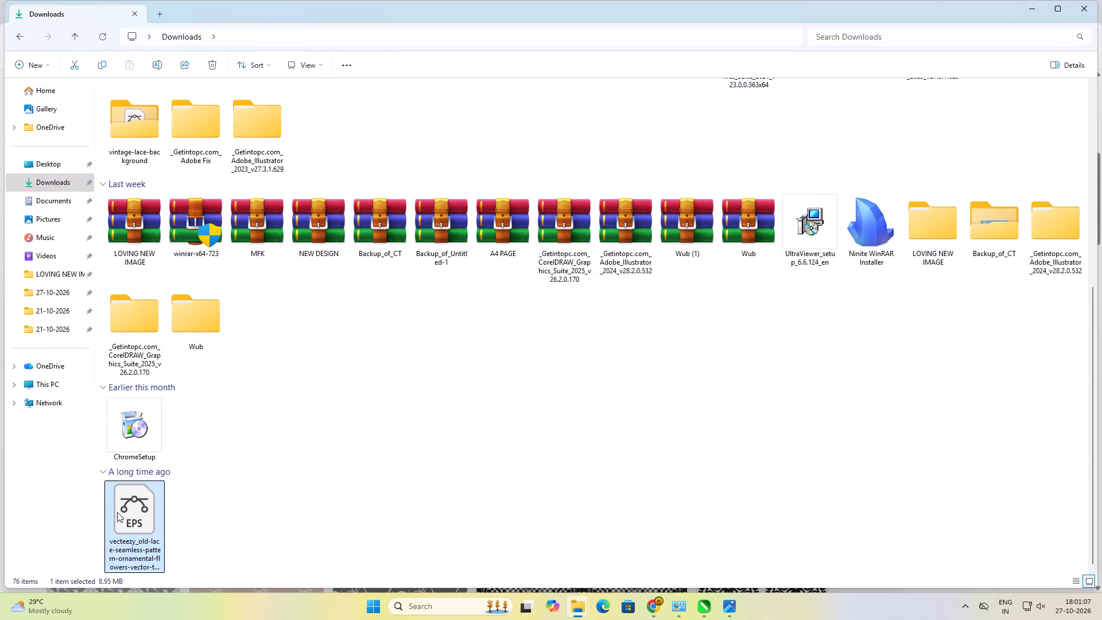
Open the old lace EPS from the Downloads folder in CorelDRAW instead, accepting the import settings.
right_click(117, 512)
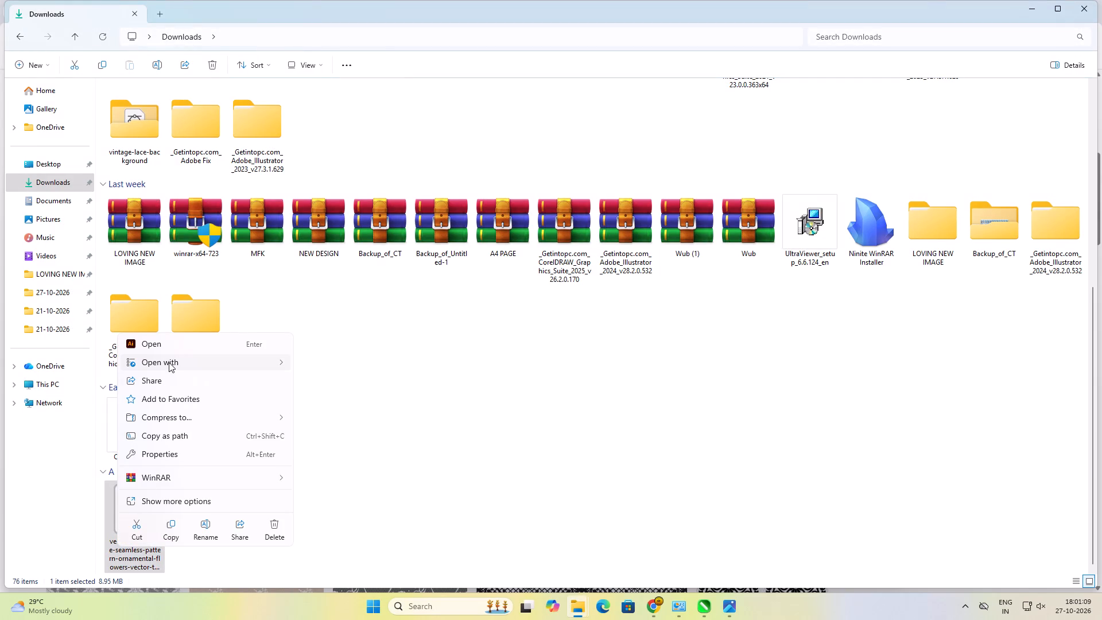
click(355, 378)
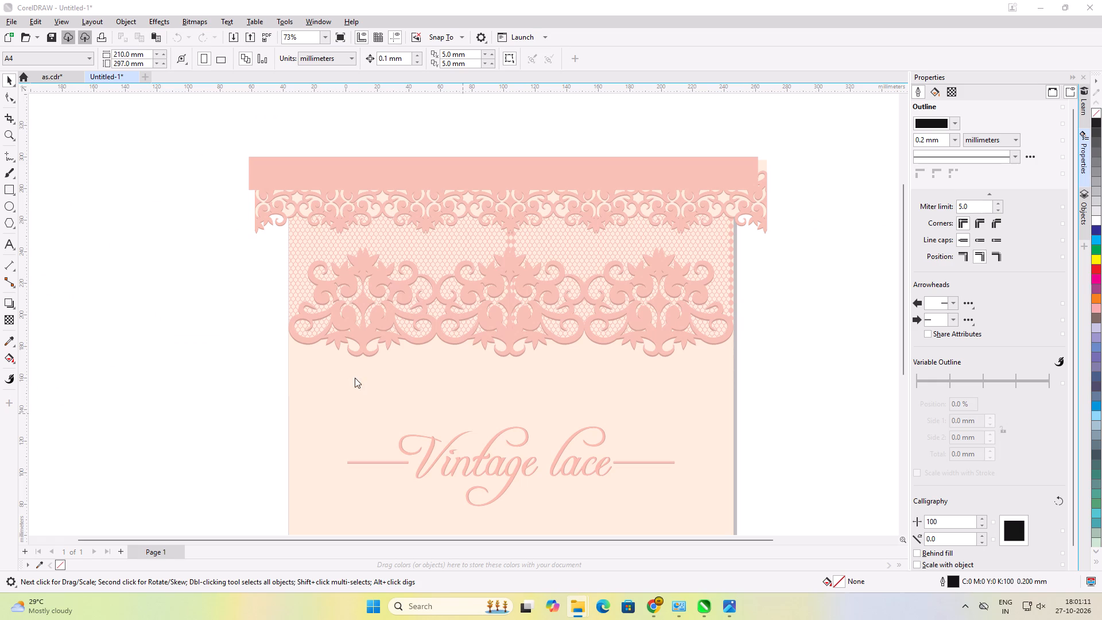
click(529, 347)
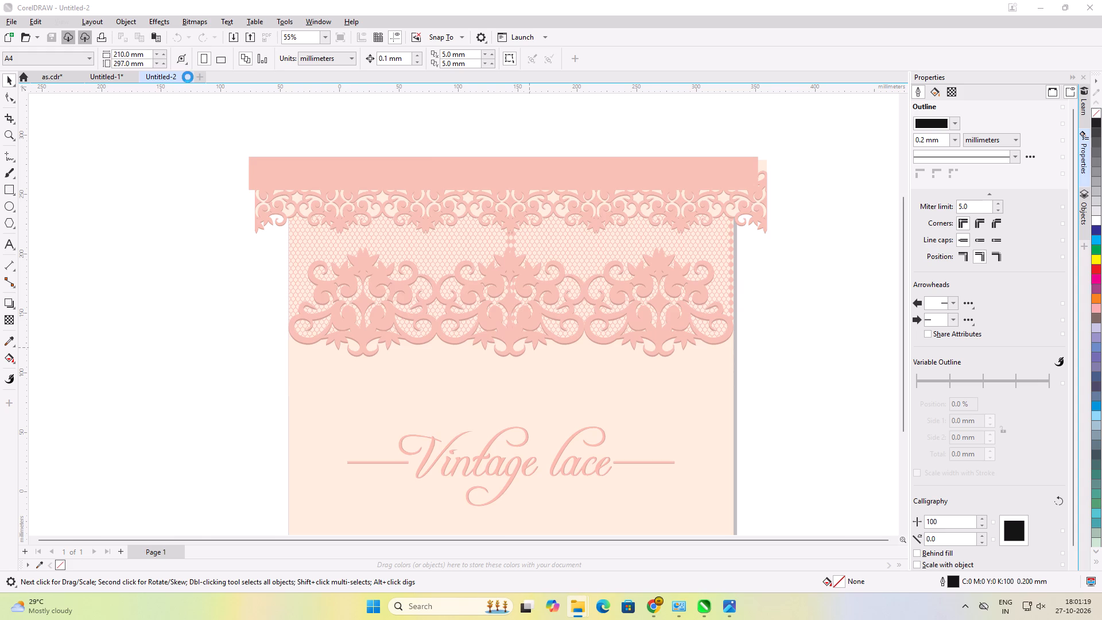
Close the Untitled-1 vintage lace document without saving it.
click(130, 79)
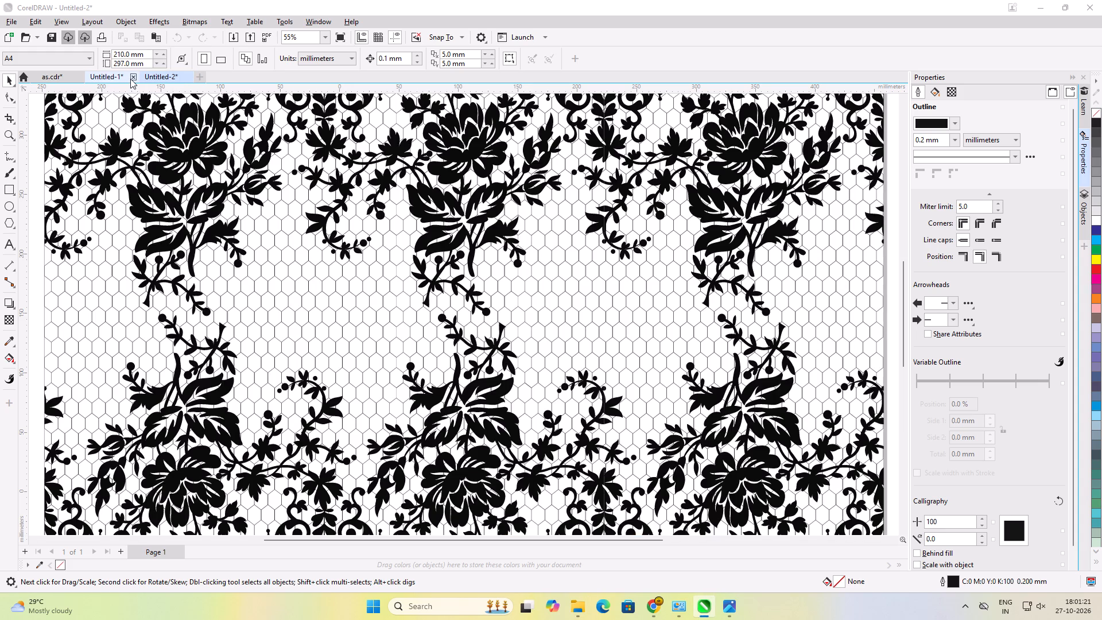
click(533, 330)
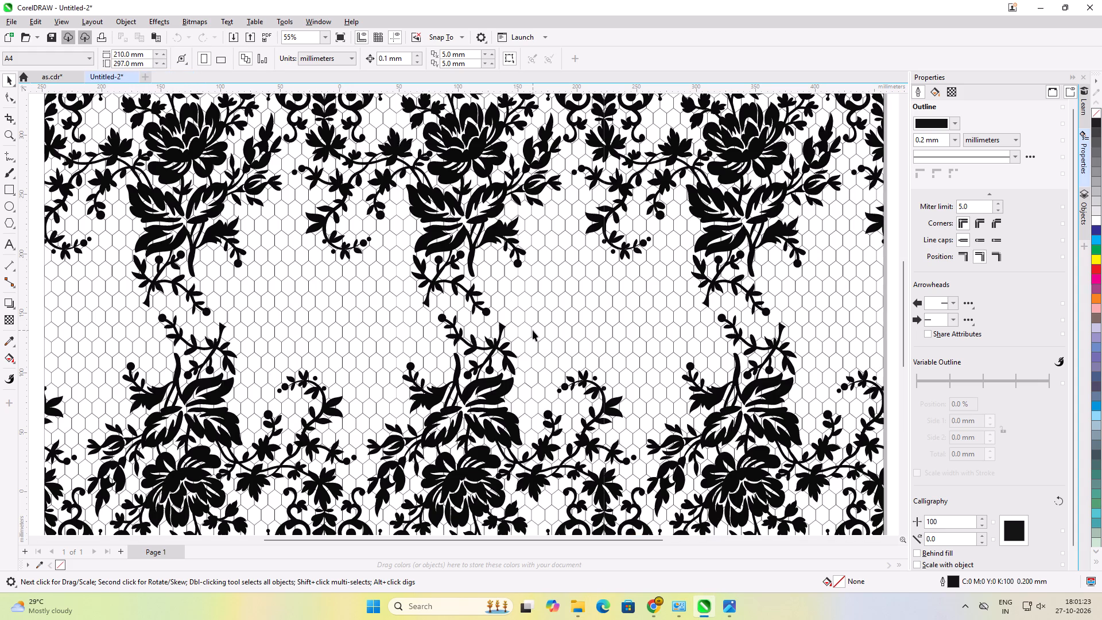
Select the entire old lace artwork and move it horizontally off the page, to the right of it, at about X 822 mm.
scroll(533, 330, down, 7)
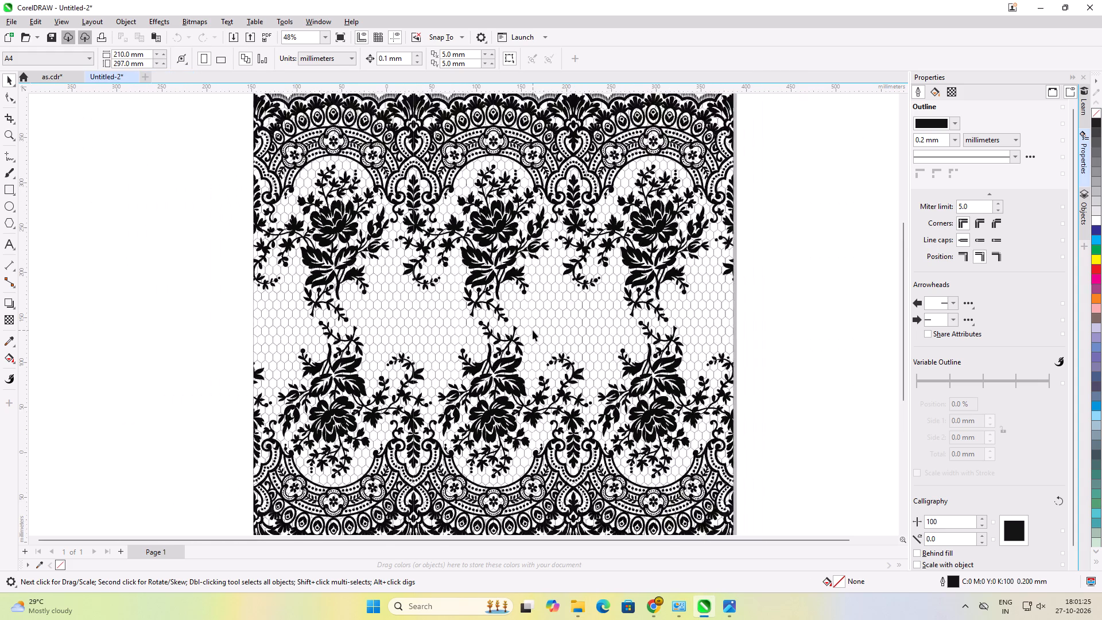
click(264, 218)
drag(268, 169, 448, 289)
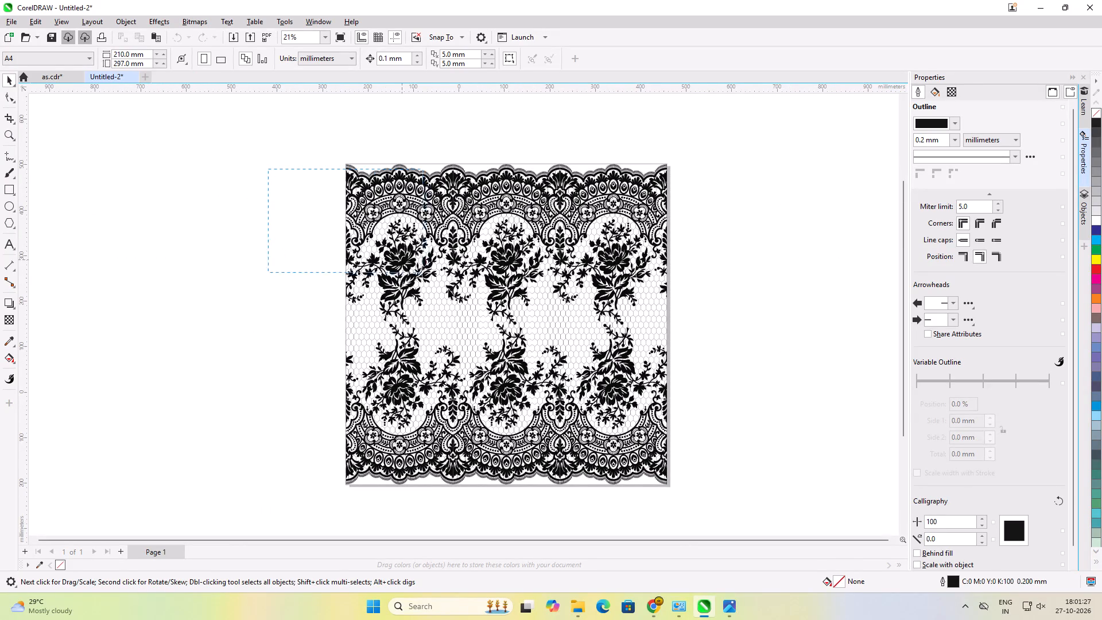
drag(448, 289, 346, 197)
drag(306, 142, 658, 456)
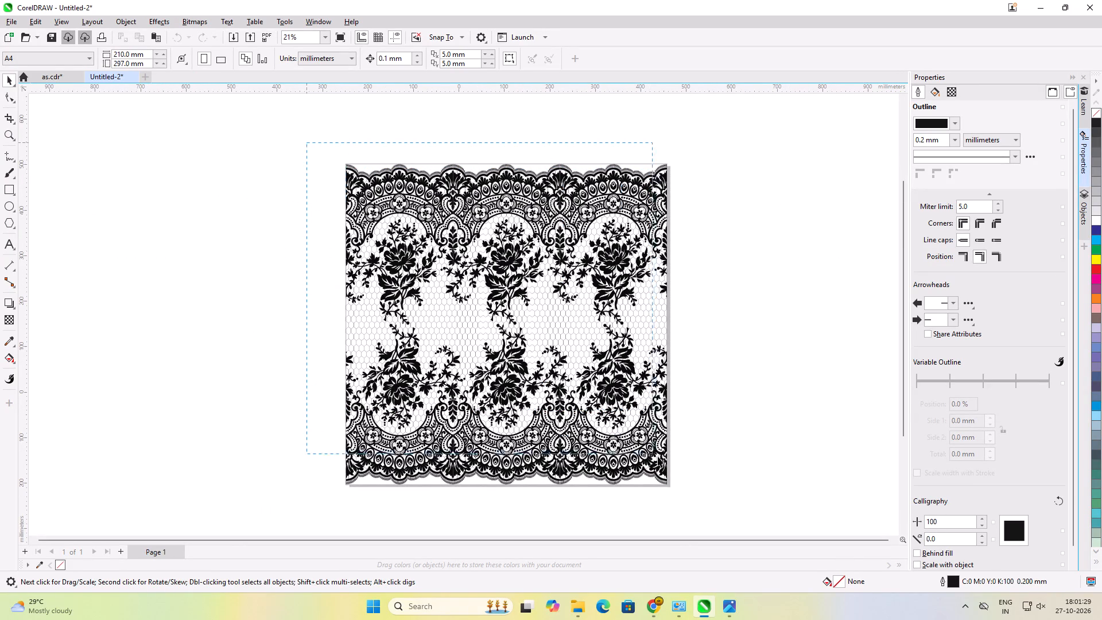
drag(658, 456, 707, 493)
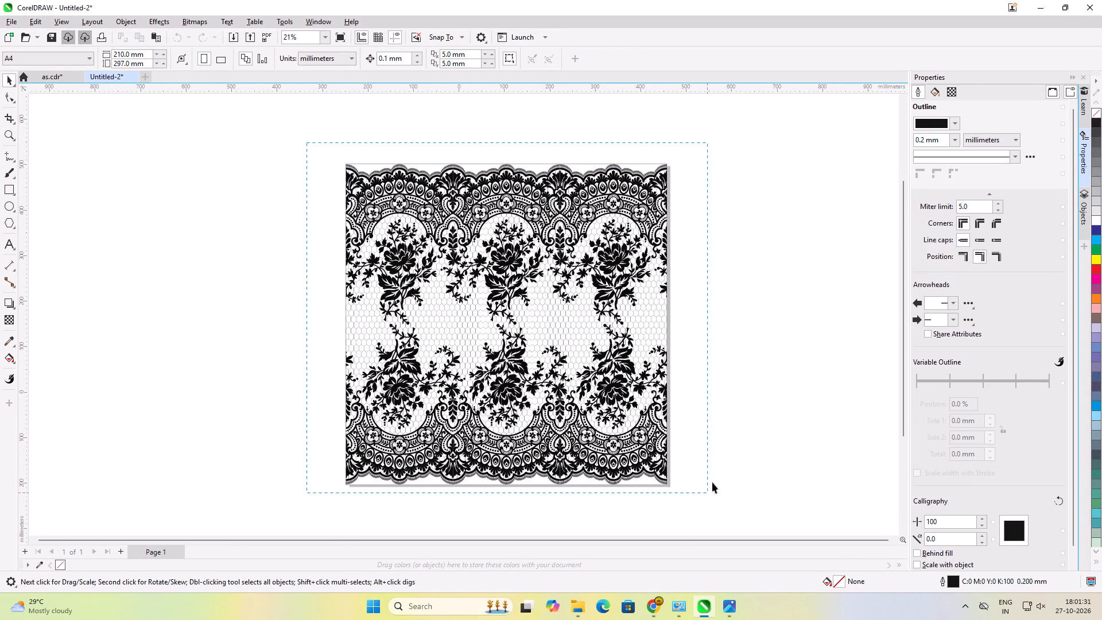
scroll(188, 304, down, 2)
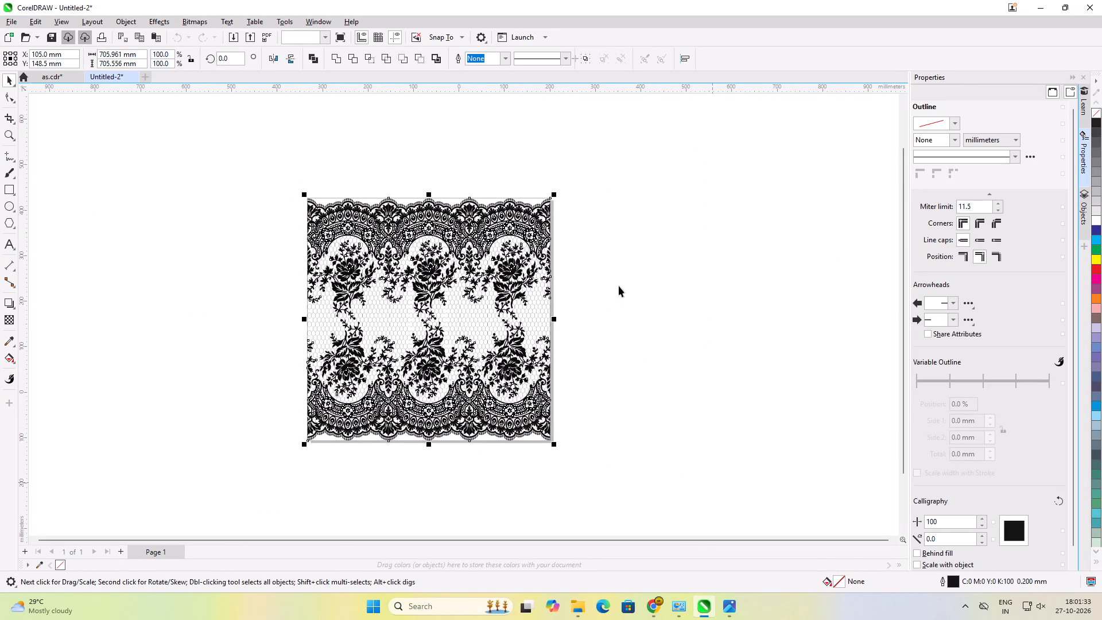
scroll(619, 286, up, 3)
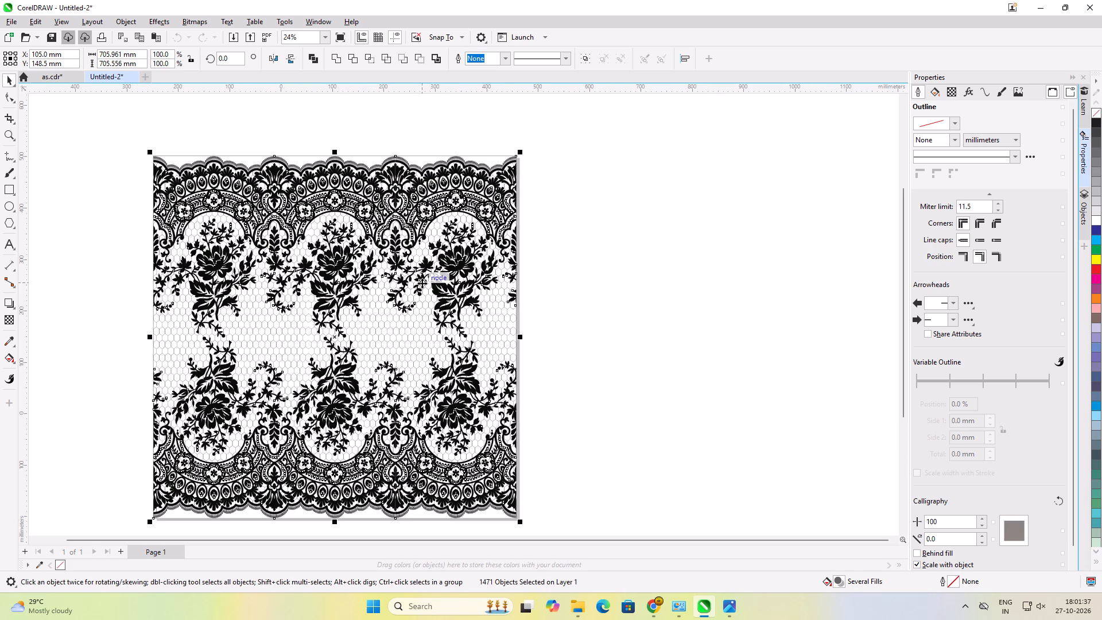
drag(340, 282, 715, 280)
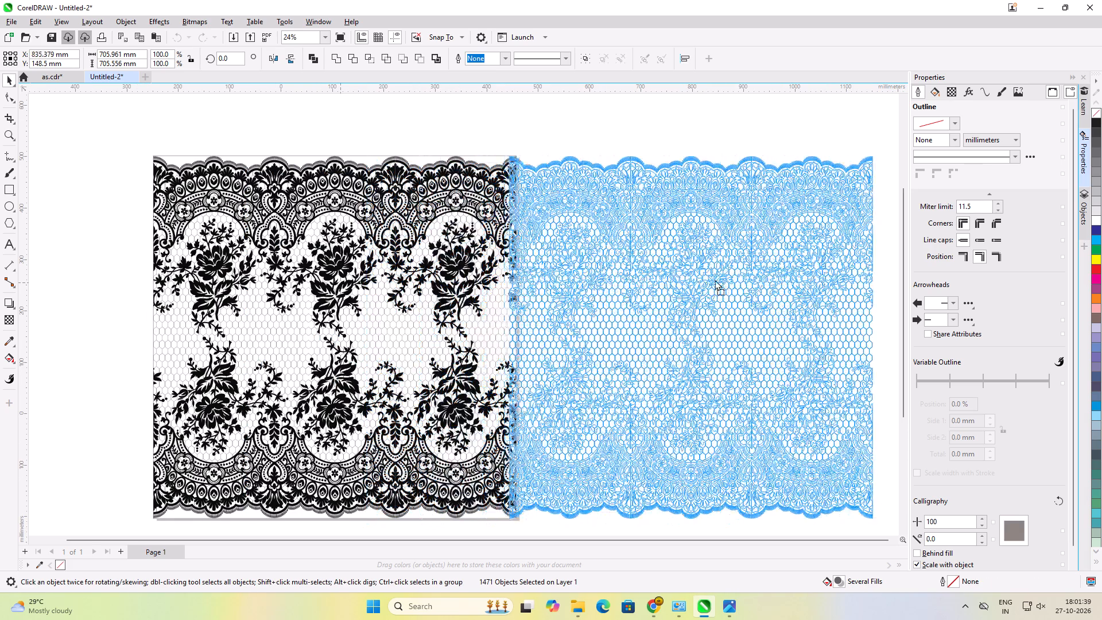
drag(715, 280, 708, 280)
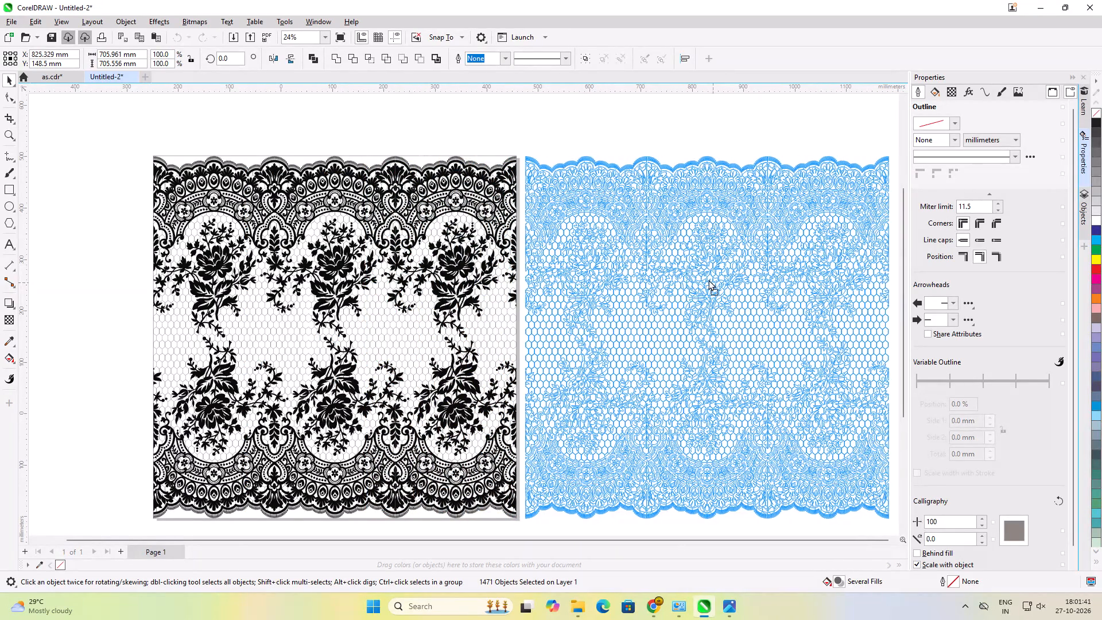
drag(708, 280, 708, 280)
shift+click(708, 280)
shift+click(707, 280)
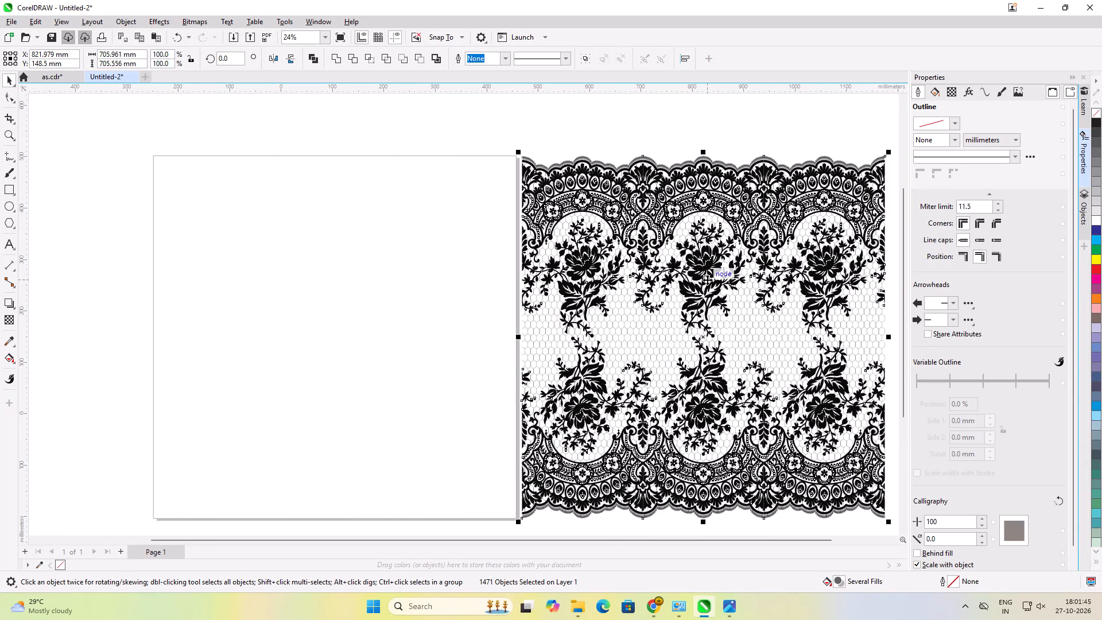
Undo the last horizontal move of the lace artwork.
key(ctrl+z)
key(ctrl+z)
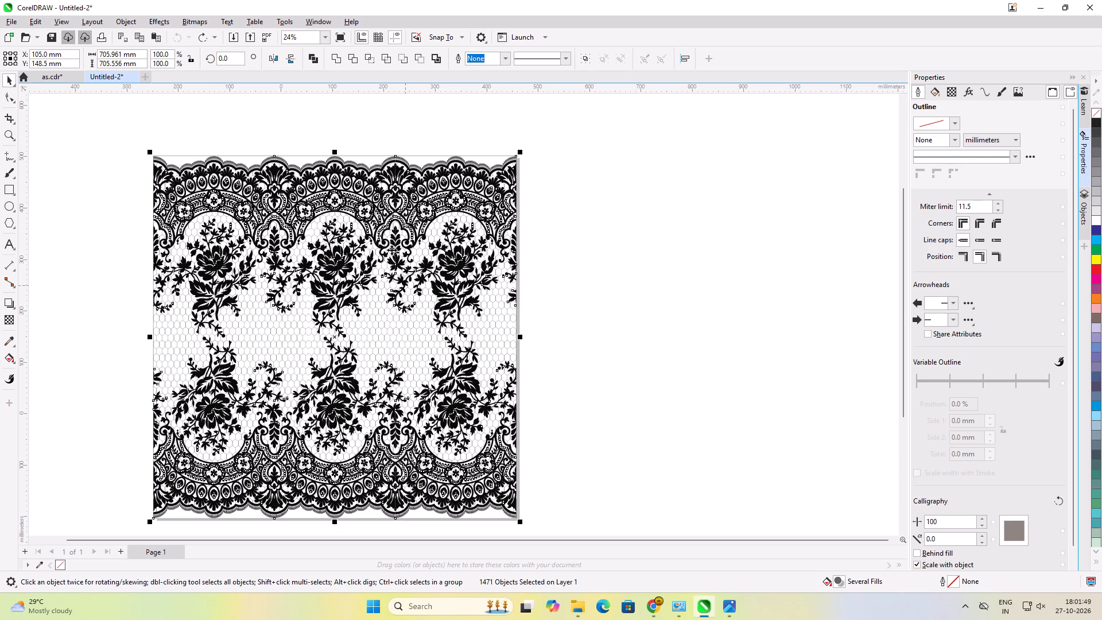
Duplicate the entire lace artwork horizontally so the copy adjoins the original's right edge, at about X 811 mm.
drag(270, 200, 681, 202)
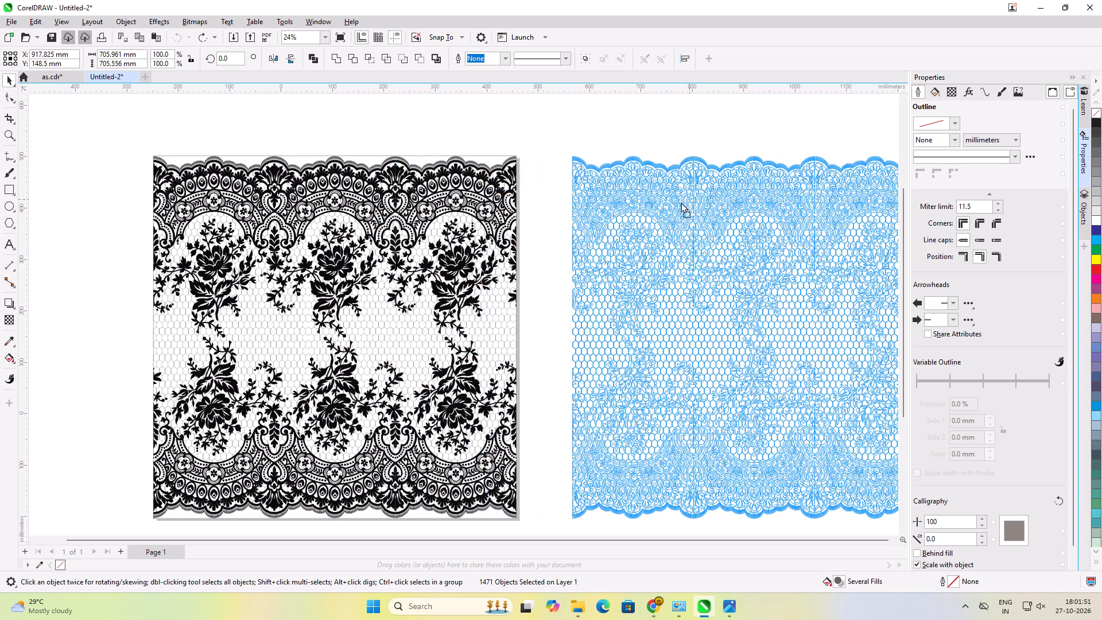
drag(681, 202, 631, 199)
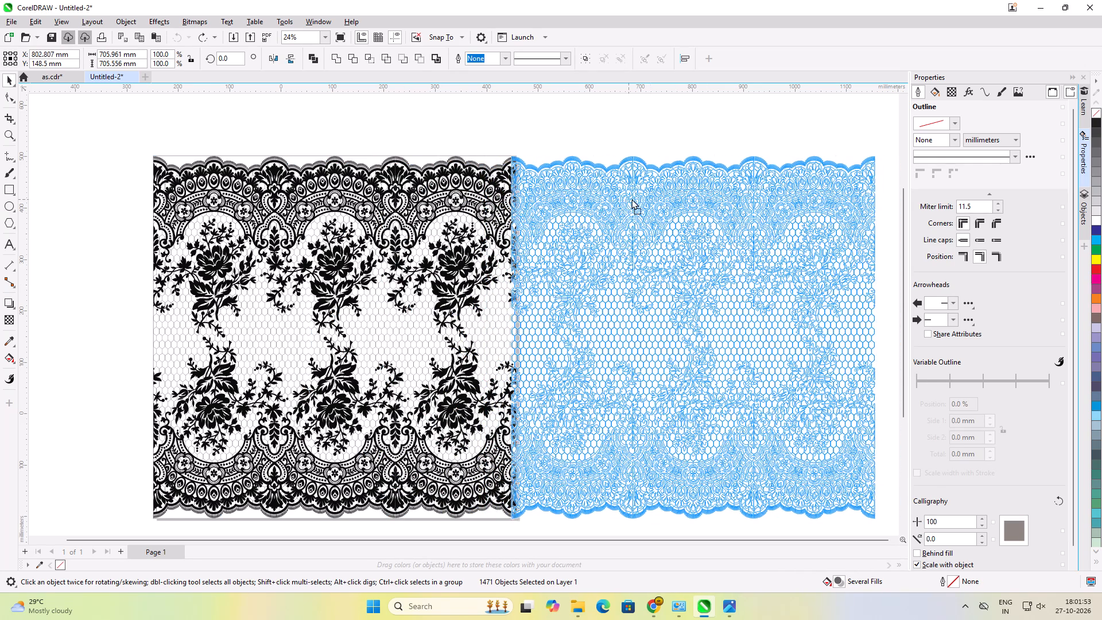
drag(631, 199, 633, 199)
shift+right_click(633, 199)
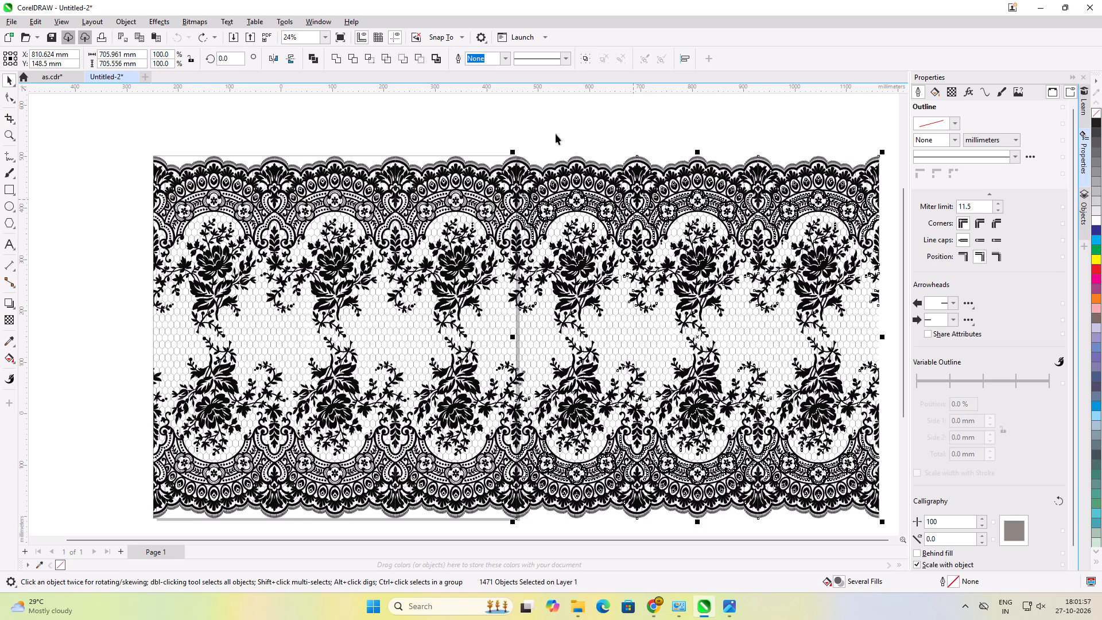
Nudge the duplicate lace to X 810.724 mm, Y 148.4 mm so its pattern lines up with the original at the seam.
scroll(518, 146, up, 13)
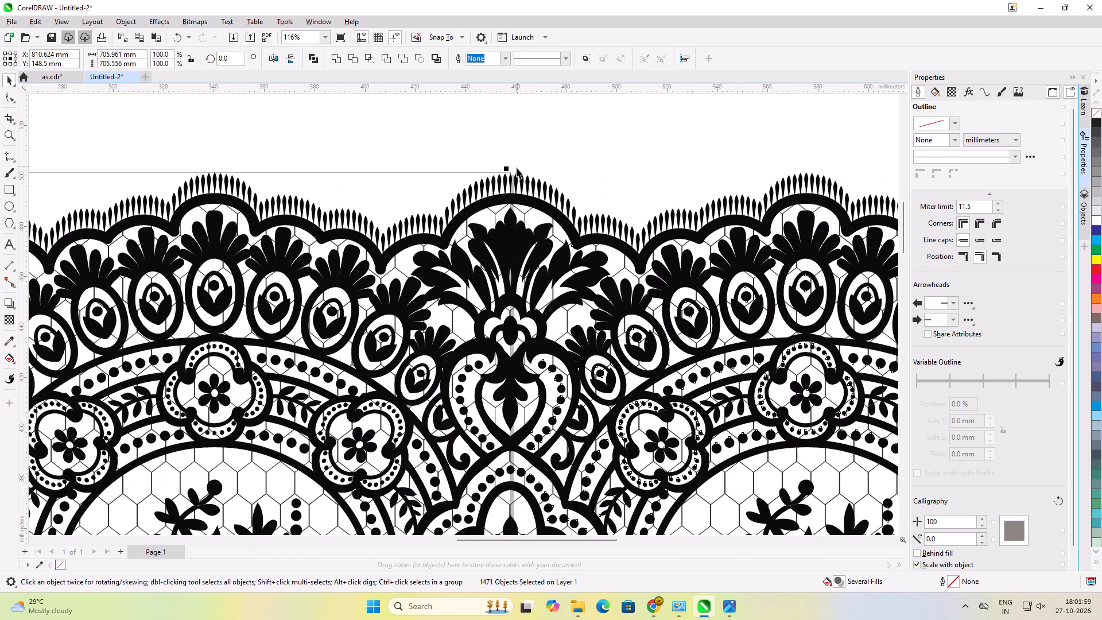
scroll(514, 185, up, 4)
key(Right)
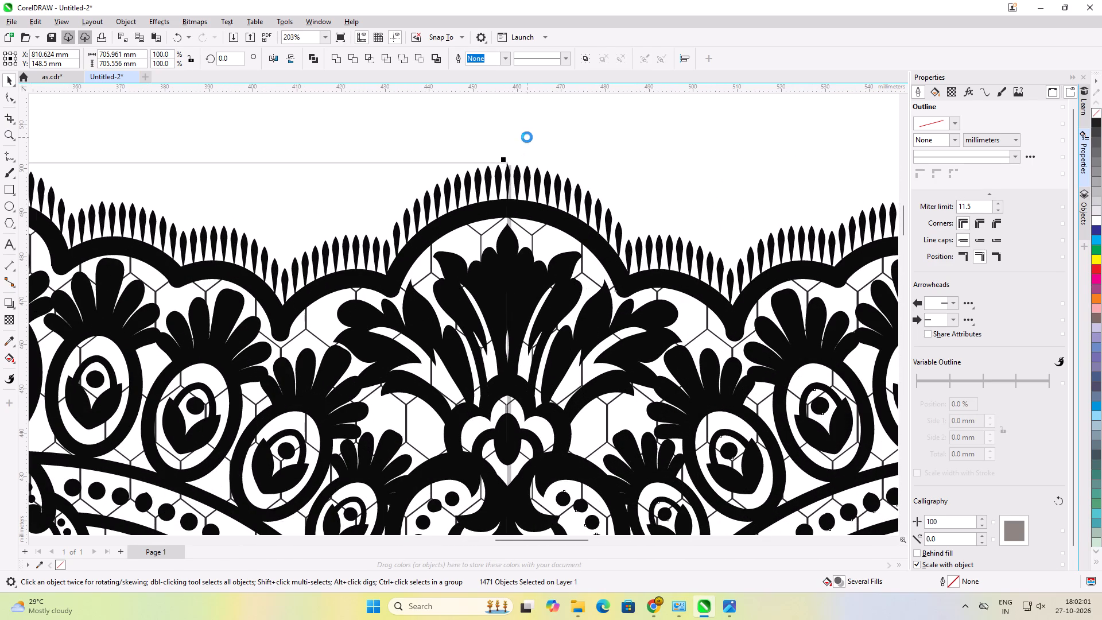
key(Right)
key(Right)
key(Right)
key(Right)
key(Right)
key(Right)
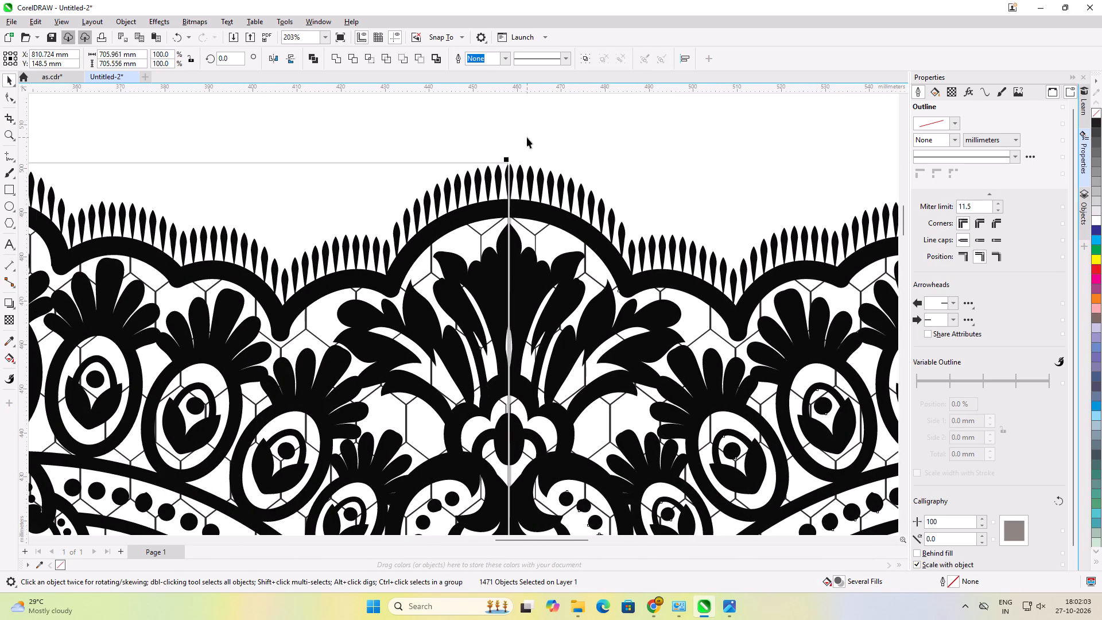
key(Left)
key(Left)
key(Left)
key(Left)
key(Left)
key(Left)
key(Left)
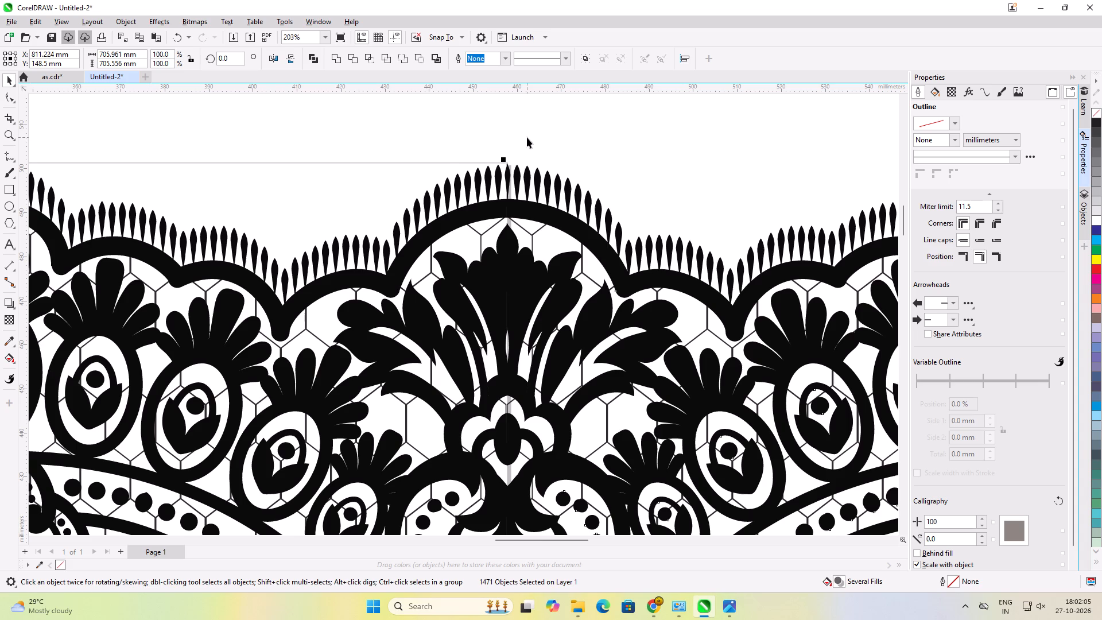
key(Down)
key(Down)
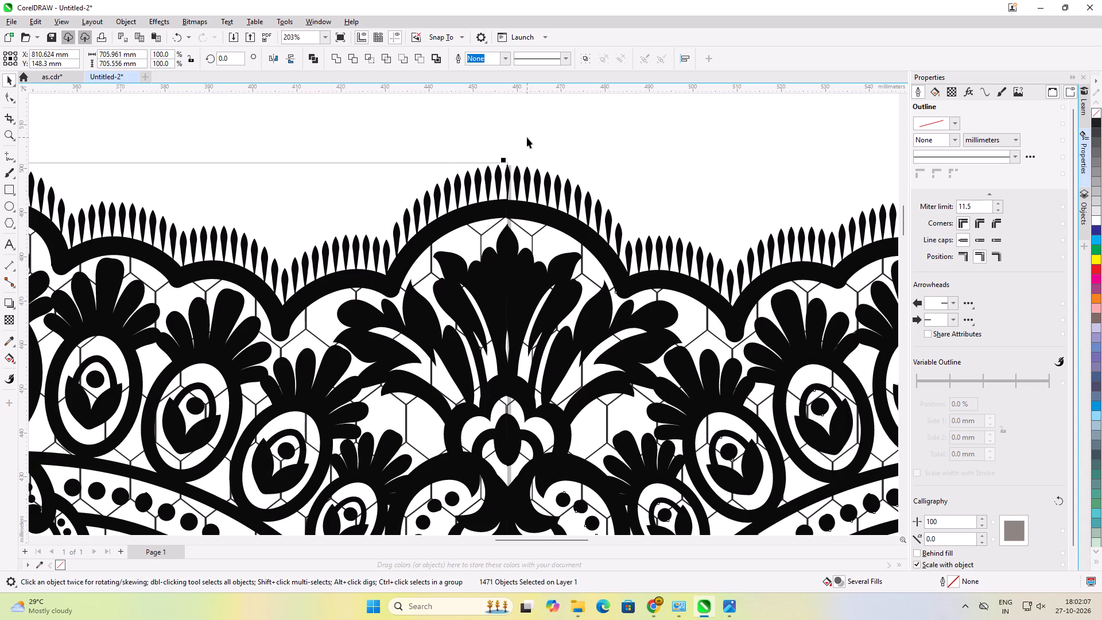
key(Up)
key(Up)
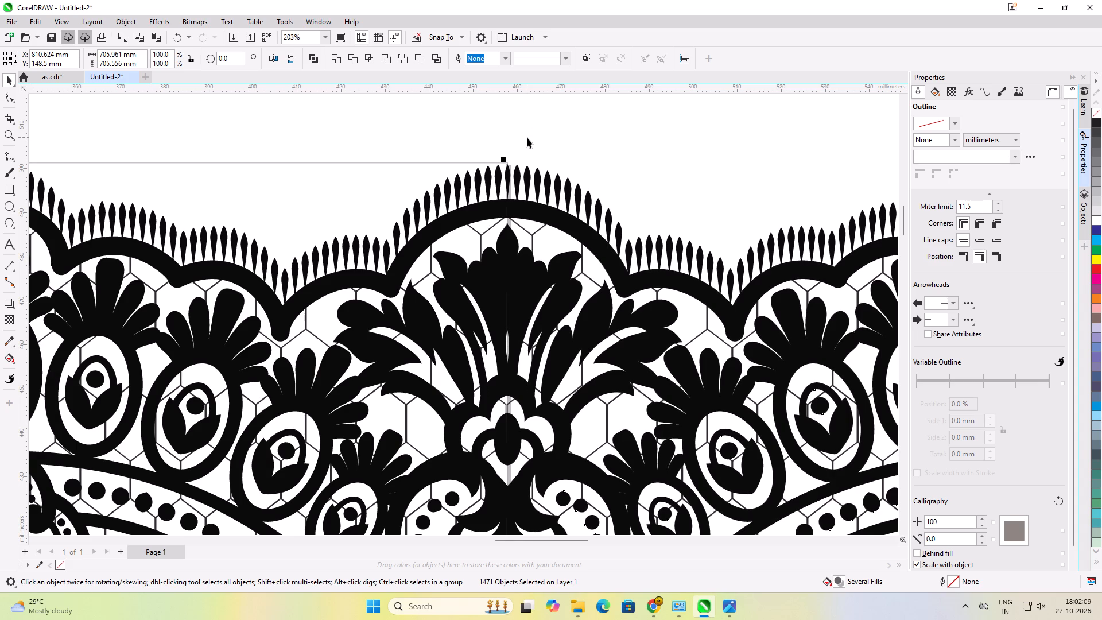
key(Down)
key(Right)
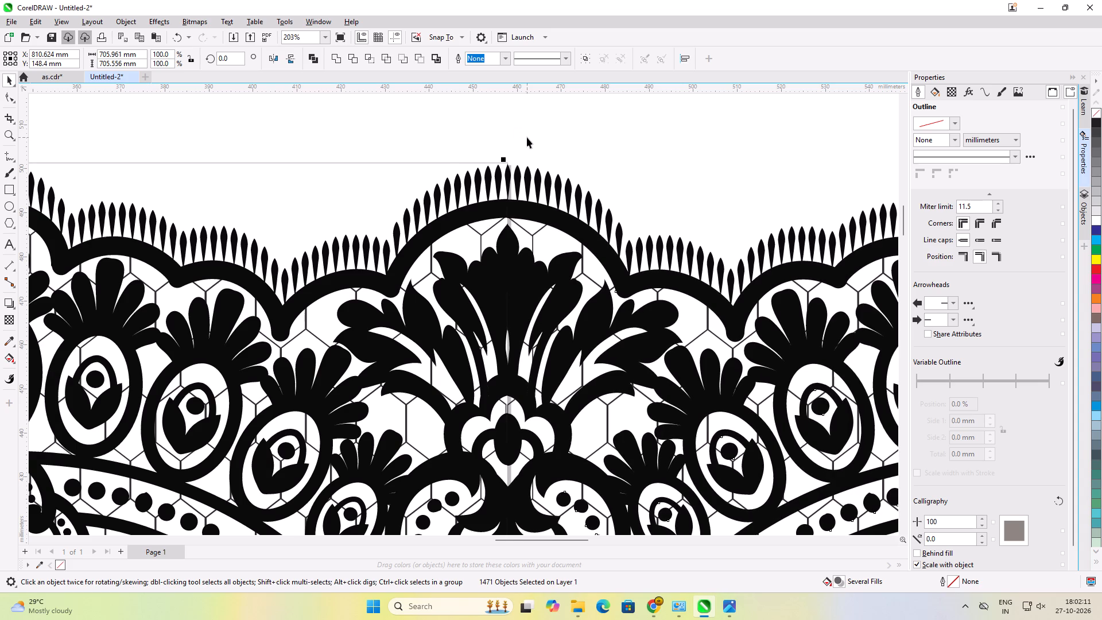
Nudge the left half of the central leaf stem up at the original lace's inner seam, to Y 329.836 mm.
scroll(628, 147, down, 12)
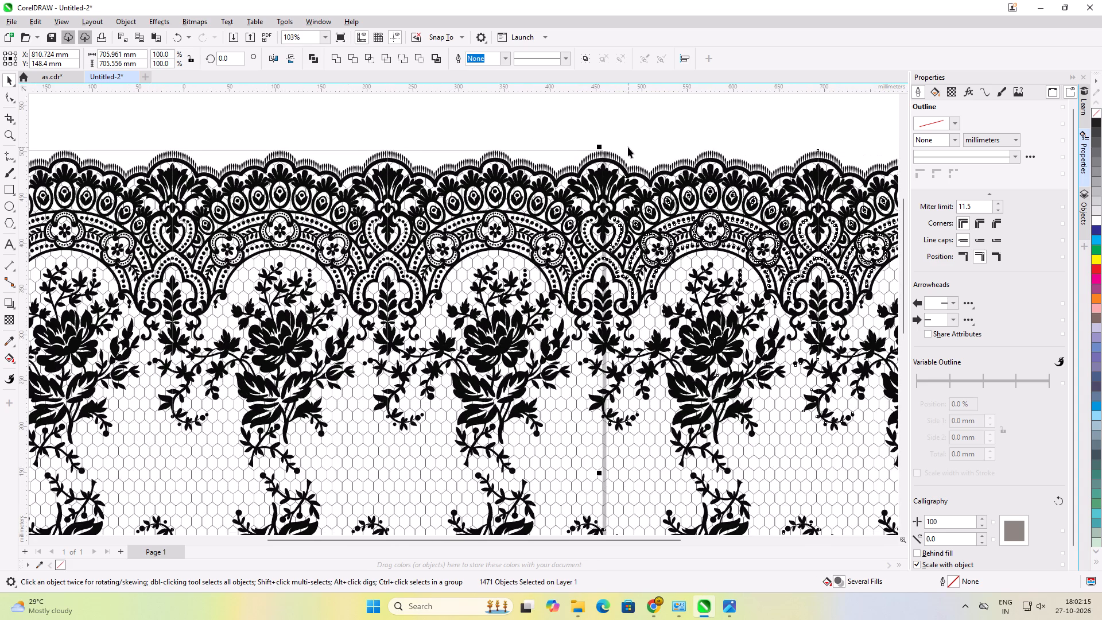
scroll(628, 147, down, 2)
scroll(426, 238, up, 7)
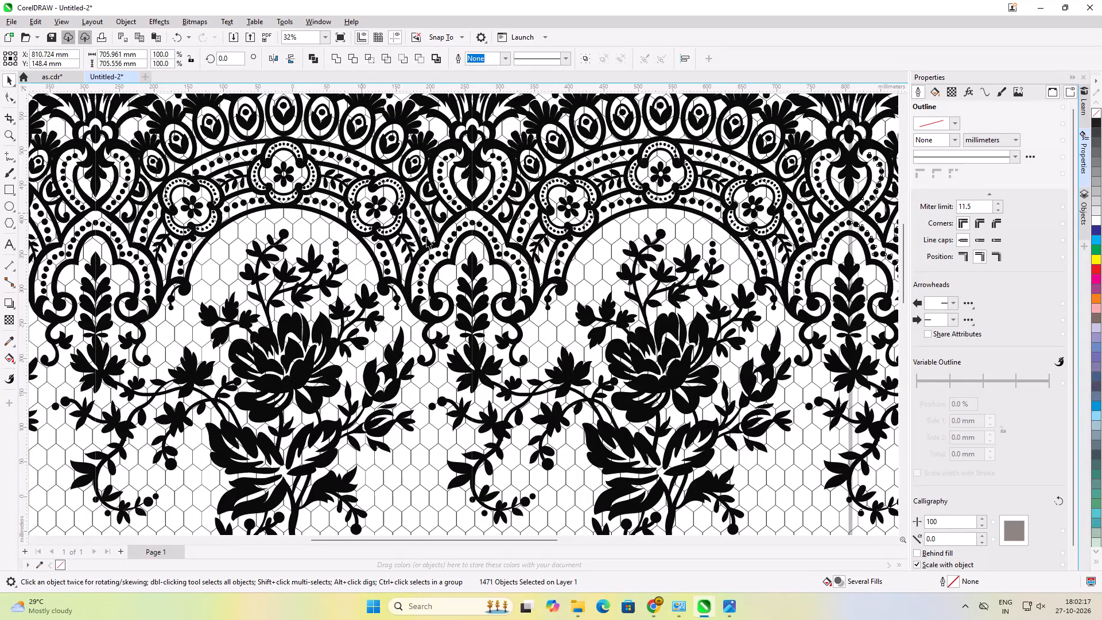
scroll(482, 362, up, 16)
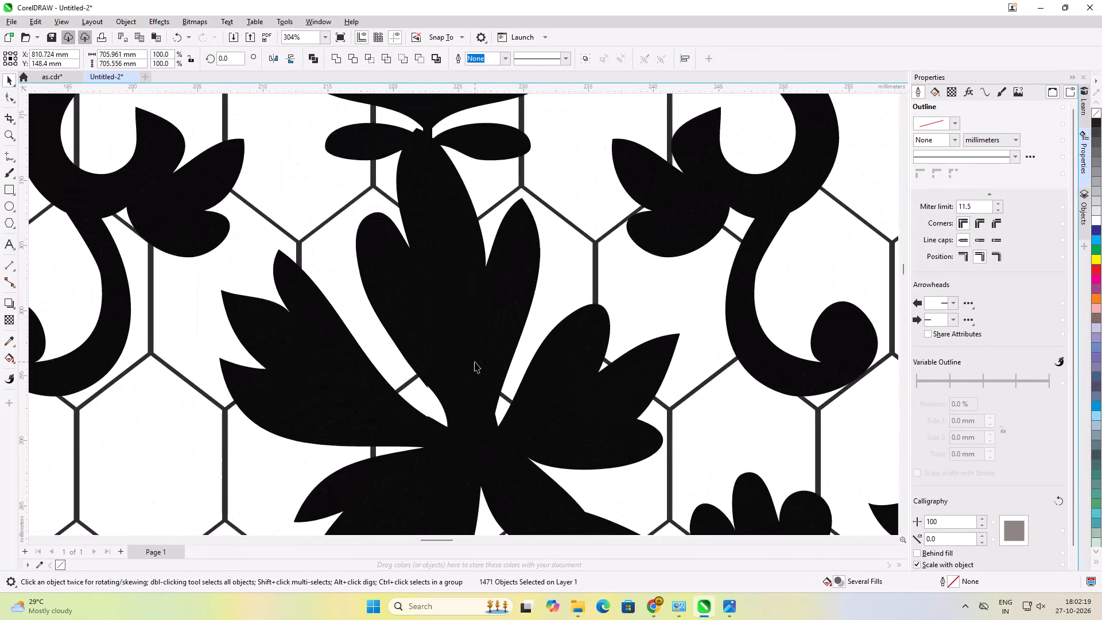
click(475, 362)
scroll(440, 366, down, 8)
scroll(440, 376, up, 2)
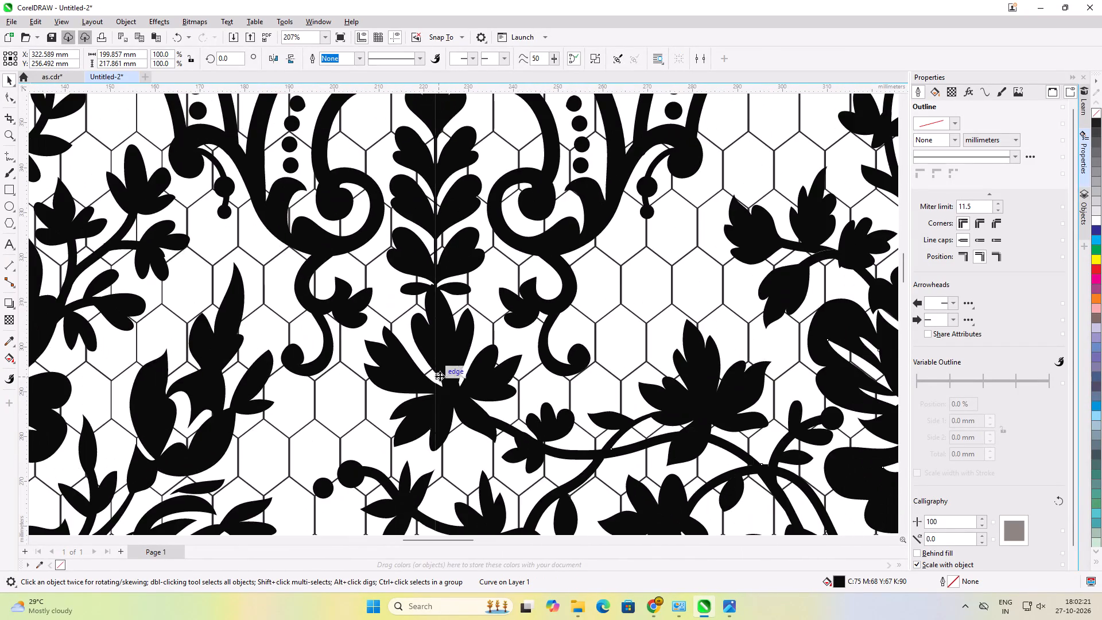
scroll(440, 376, up, 16)
click(428, 360)
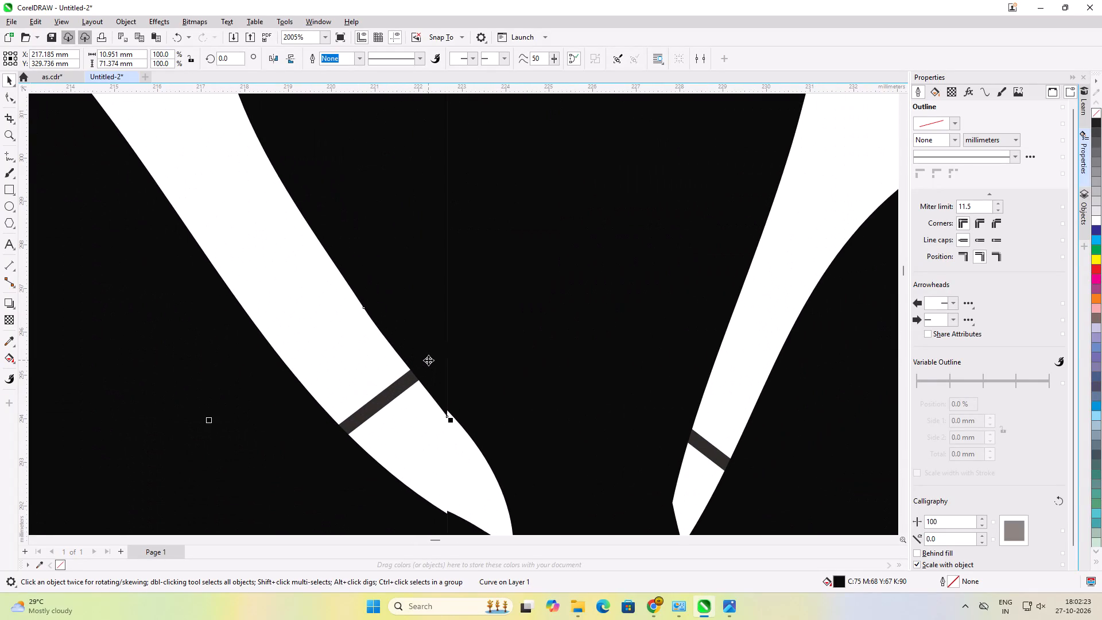
key(Up)
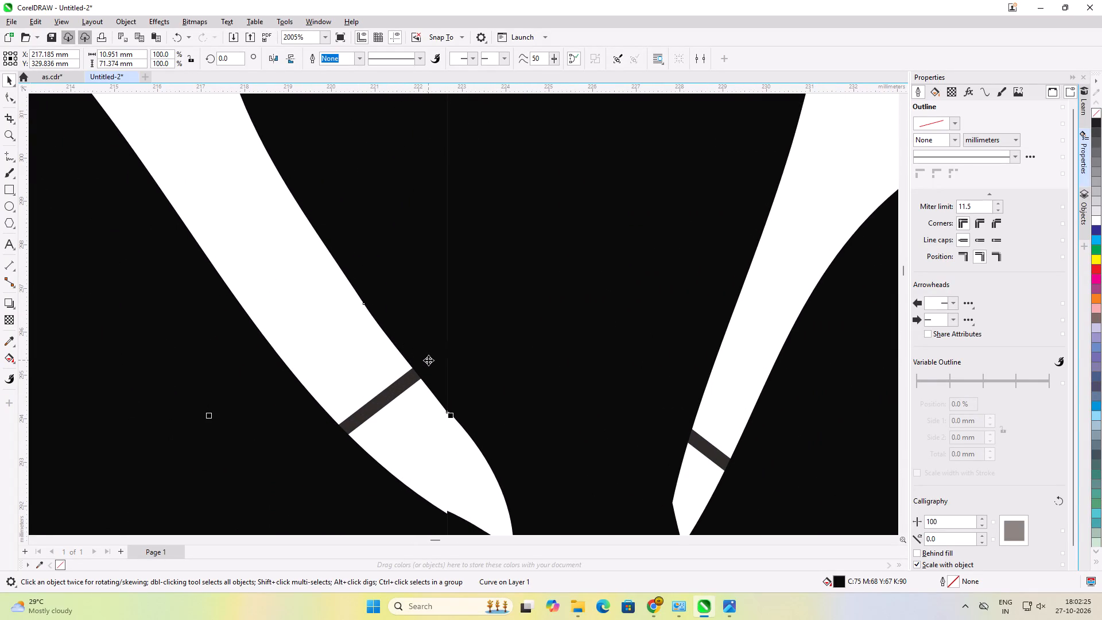
key(Up)
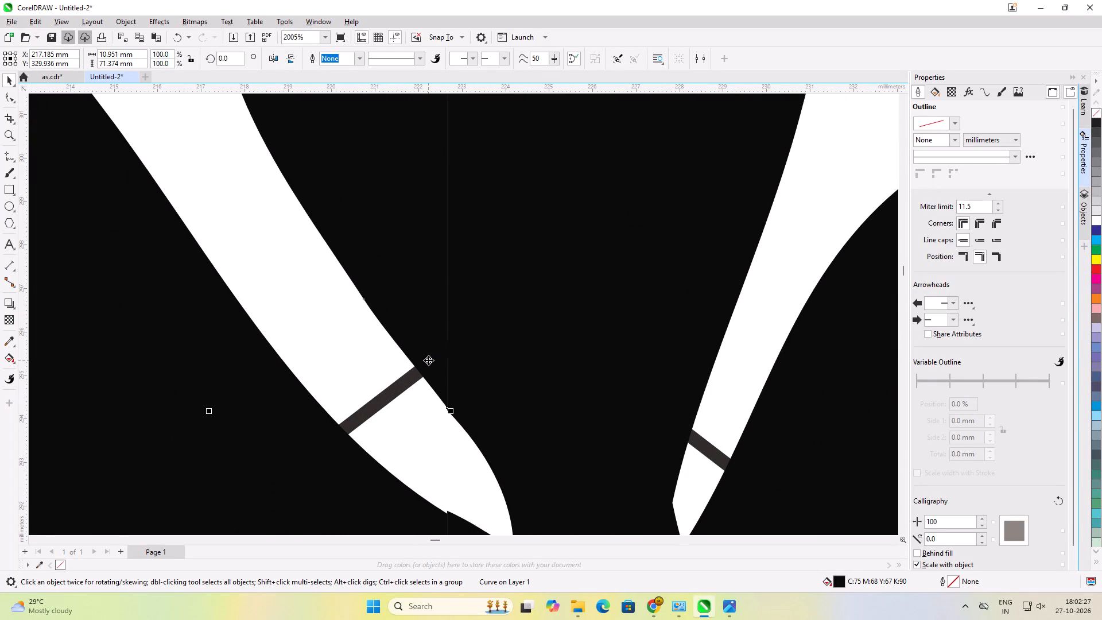
key(Up)
key(Up)
key(Up)
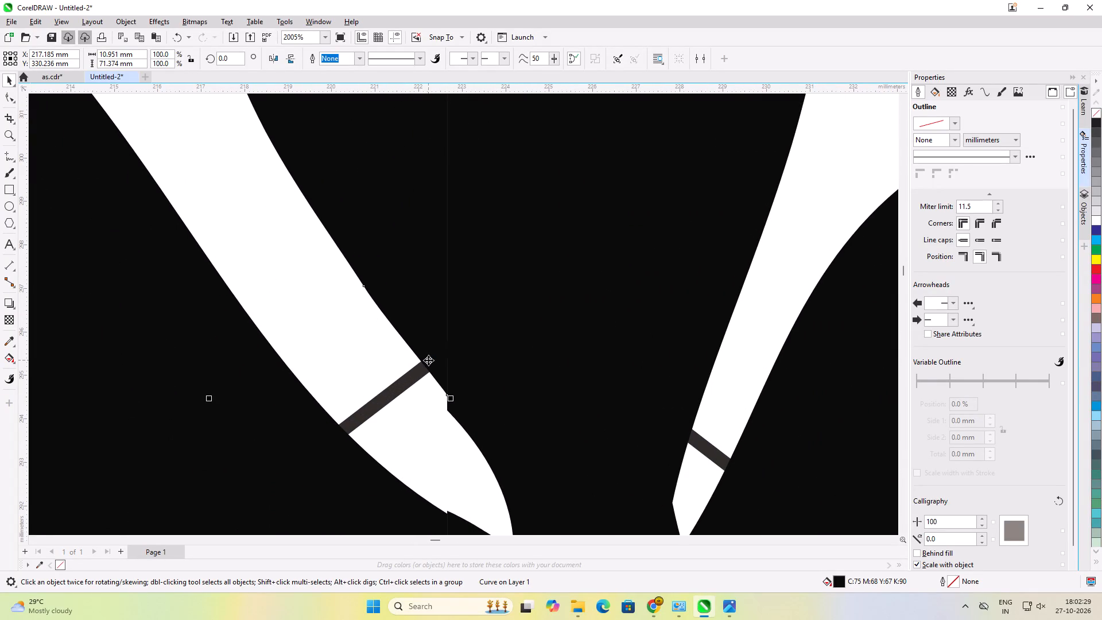
key(ctrl+z)
key(ctrl+z)
key(ctrl+z)
key(ctrl+z)
key(Up)
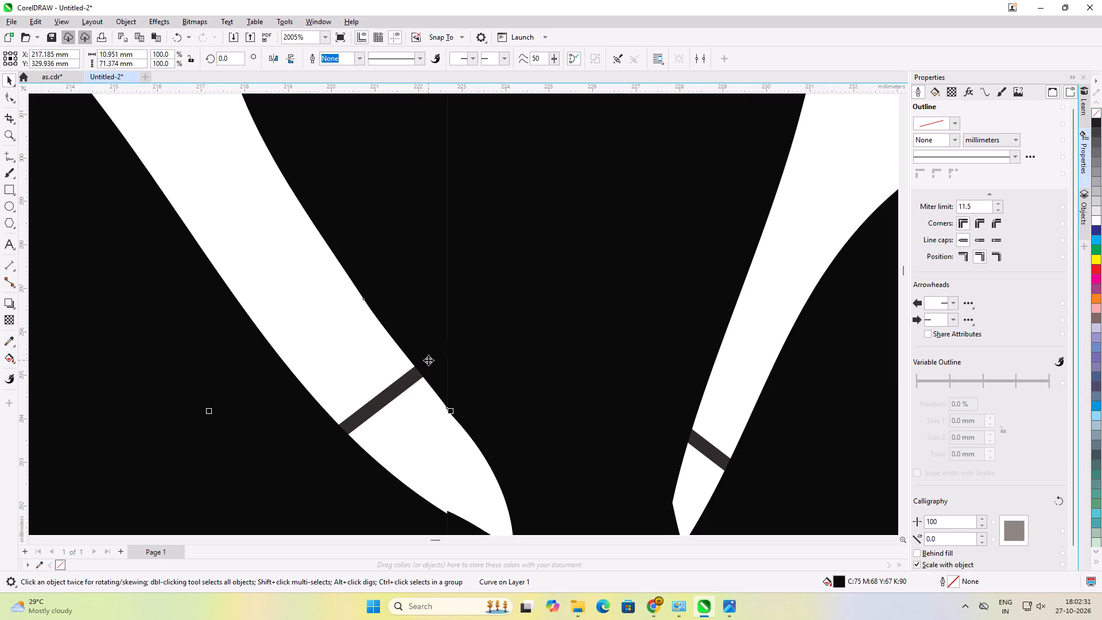
key(Down)
click(444, 470)
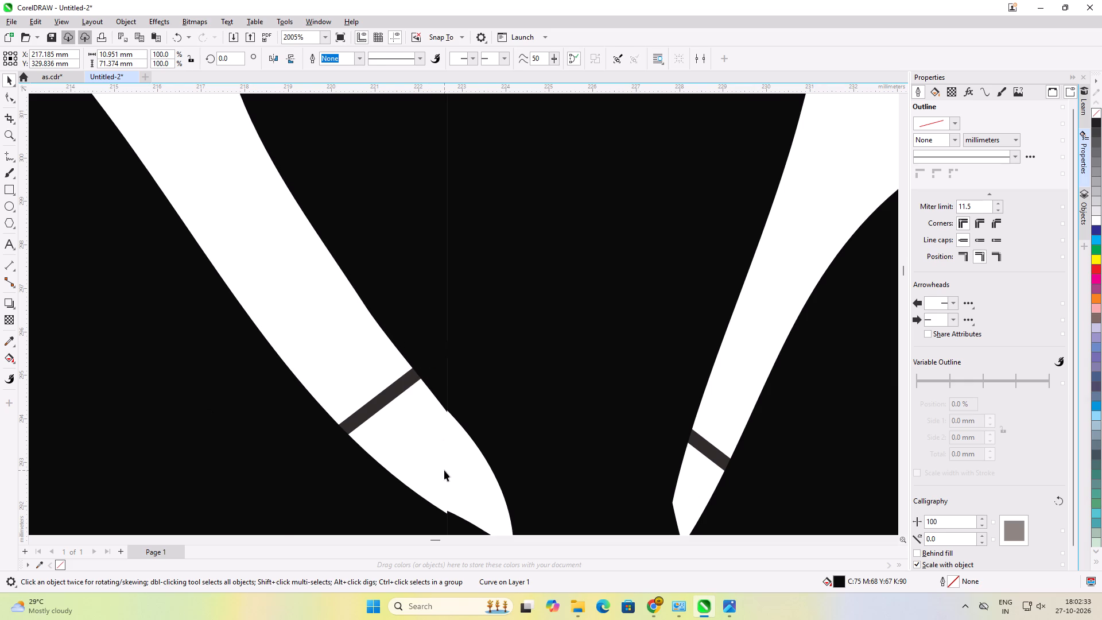
Nudge the left leaf cluster beneath that stem up to Y 290.771 mm to match its other half at the seam.
scroll(457, 356, down, 8)
click(399, 409)
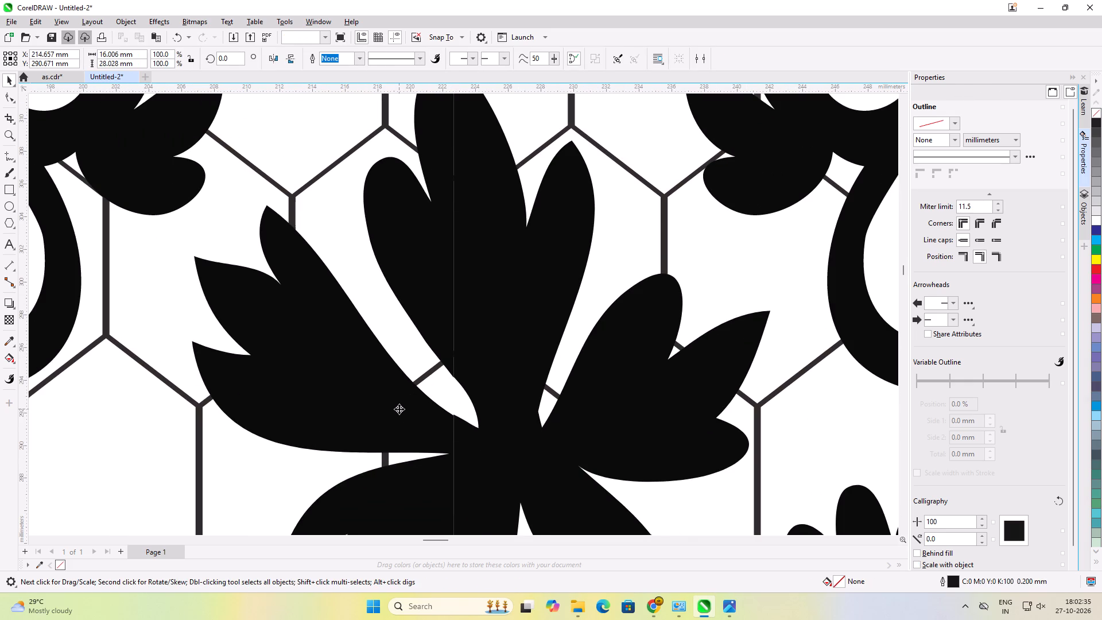
key(Up)
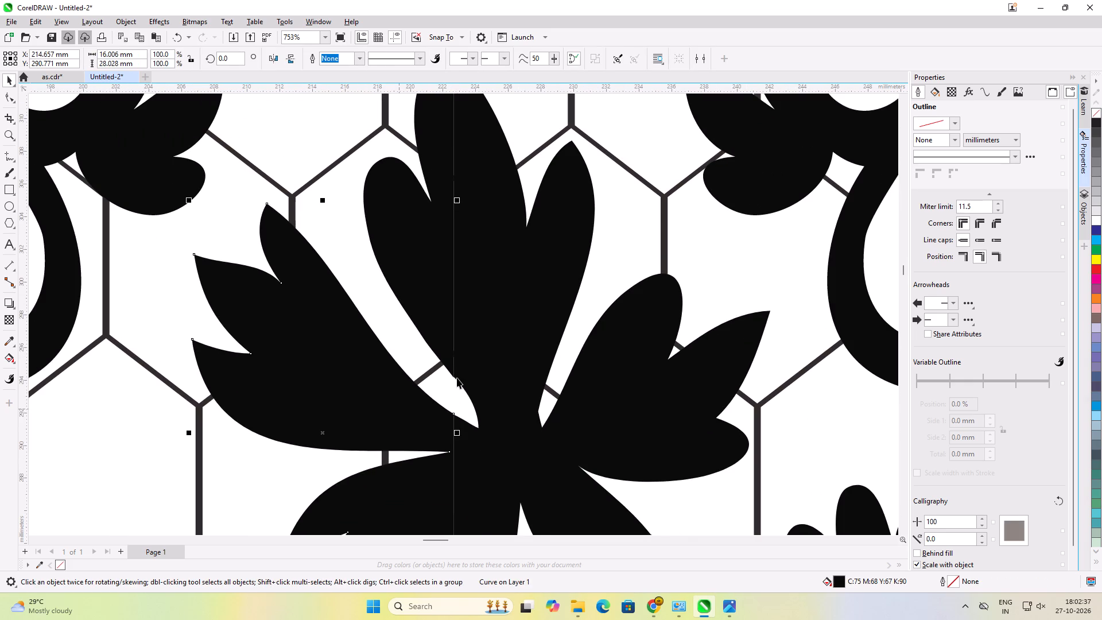
click(443, 390)
Select both joined lace pieces, group them and copy the group into the as.cdr document.
scroll(440, 314, down, 7)
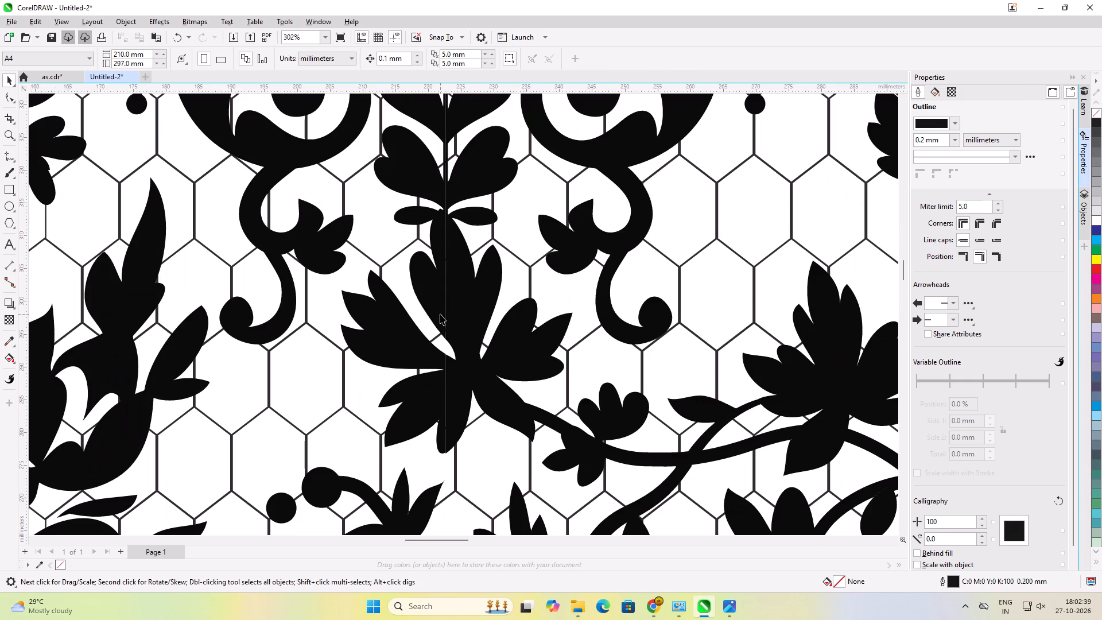
scroll(440, 314, down, 19)
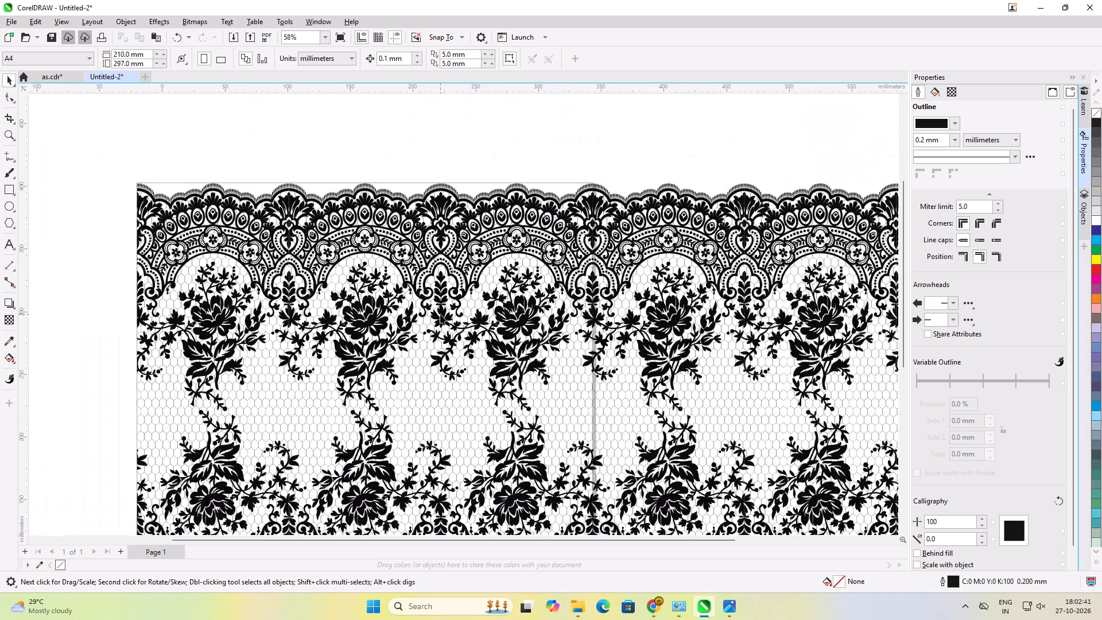
scroll(426, 287, down, 6)
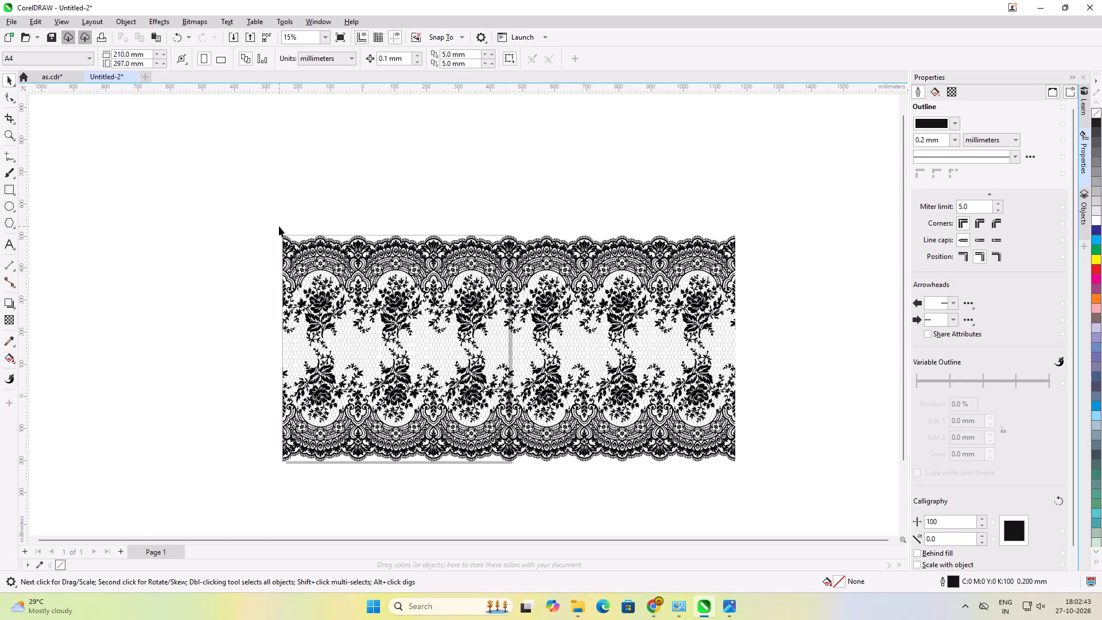
click(279, 226)
drag(242, 217, 869, 495)
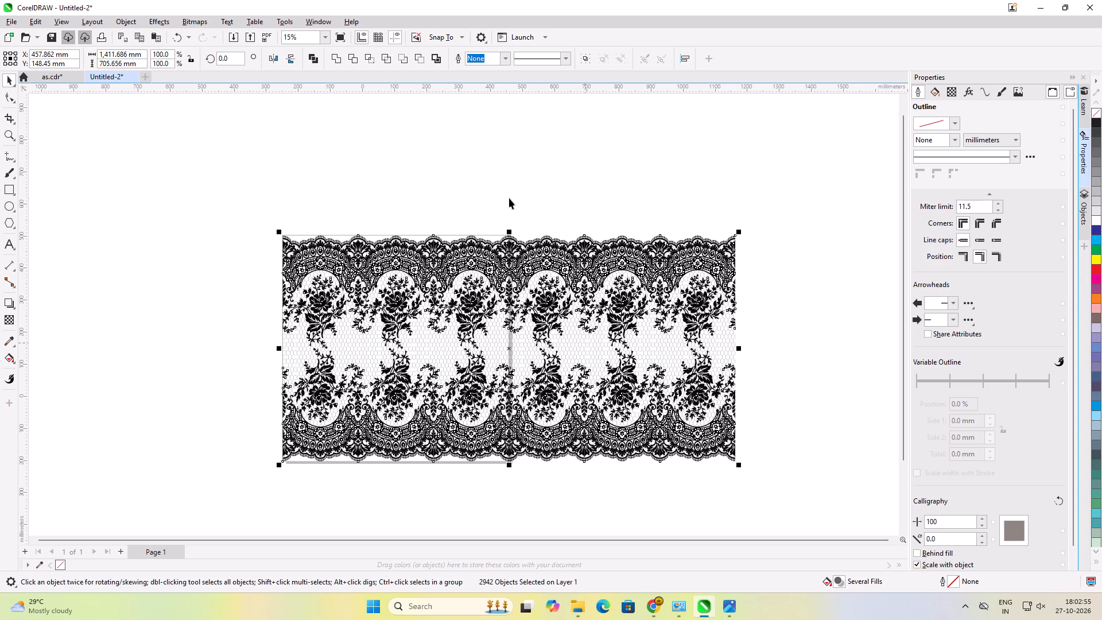
Group the selected joined lace pieces and paste a copy of the group into the as.cdr document.
key(ctrl+g)
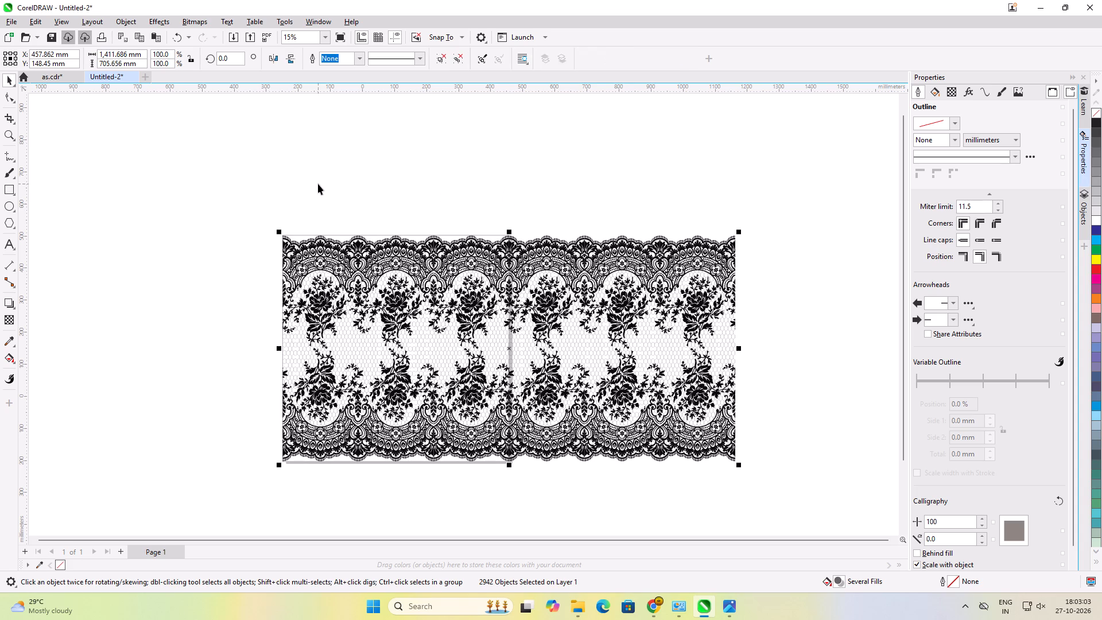
key(ctrl+c)
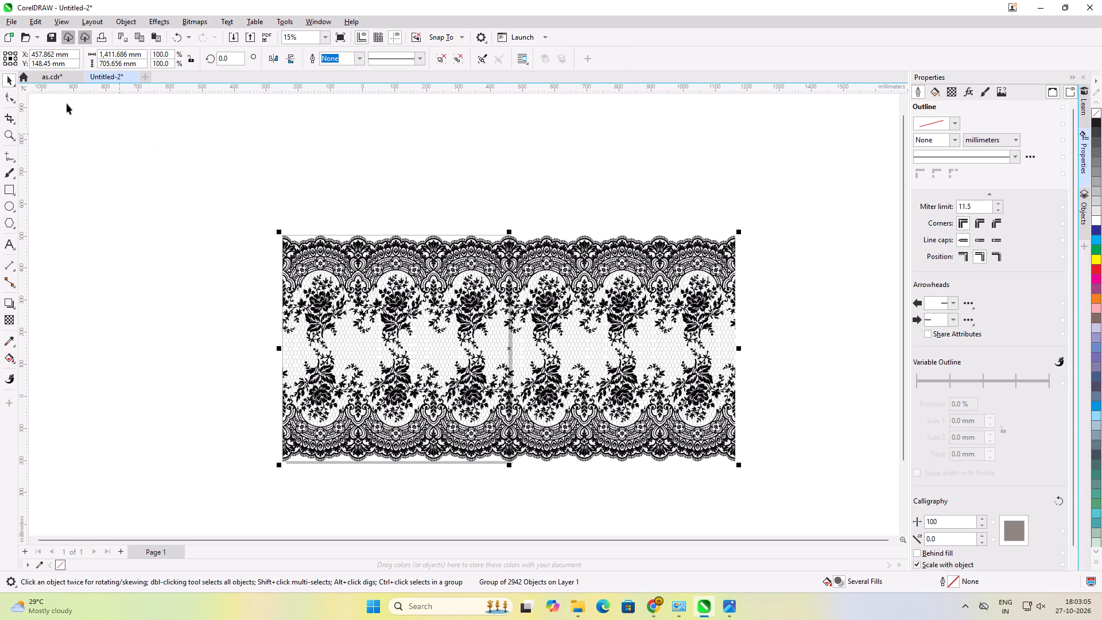
click(54, 80)
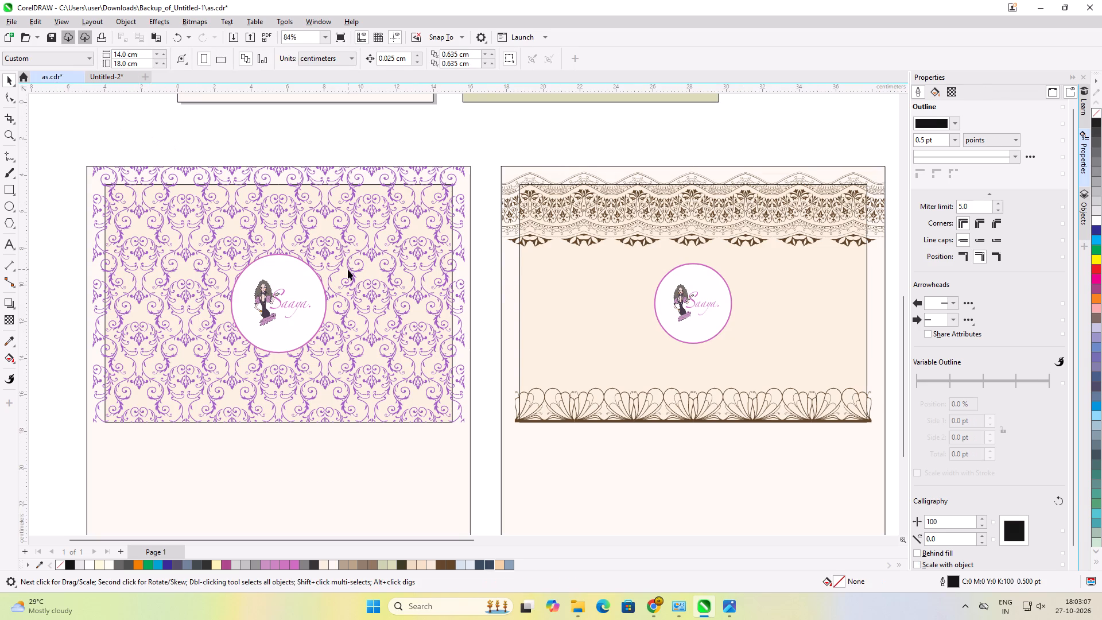
scroll(209, 246, down, 6)
scroll(734, 250, up, 6)
scroll(525, 250, down, 6)
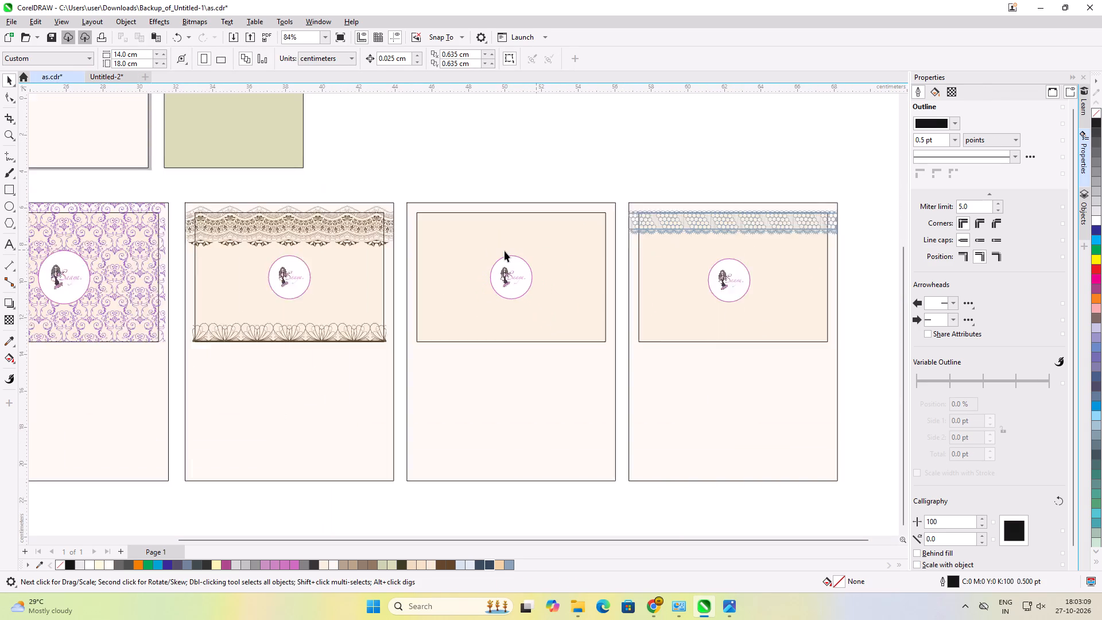
key(ctrl+c)
key(ctrl+v)
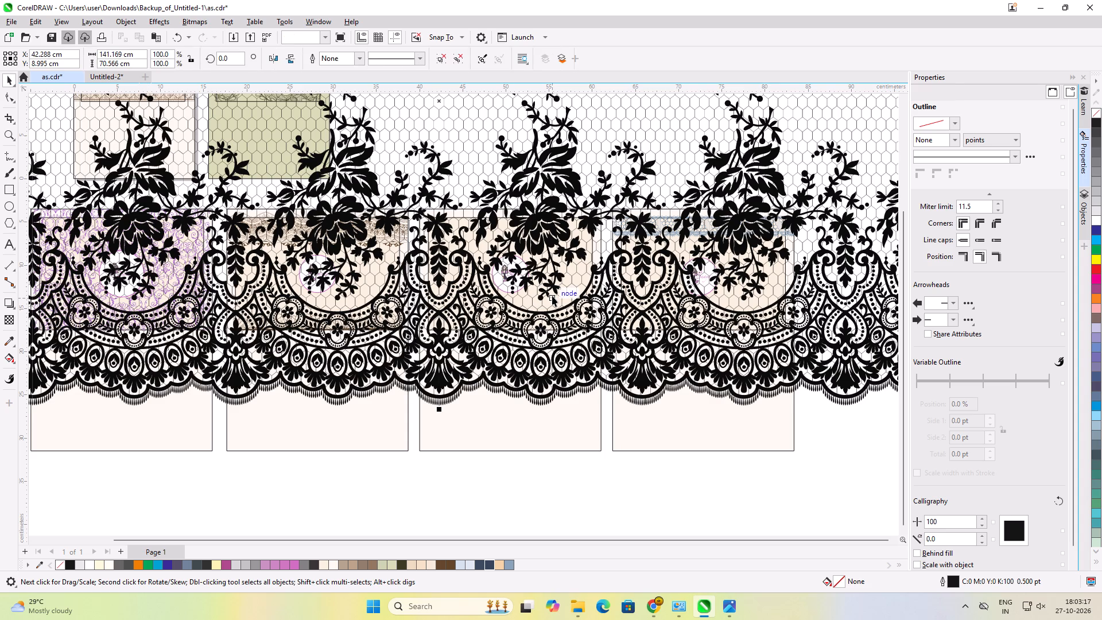
scroll(540, 354, down, 7)
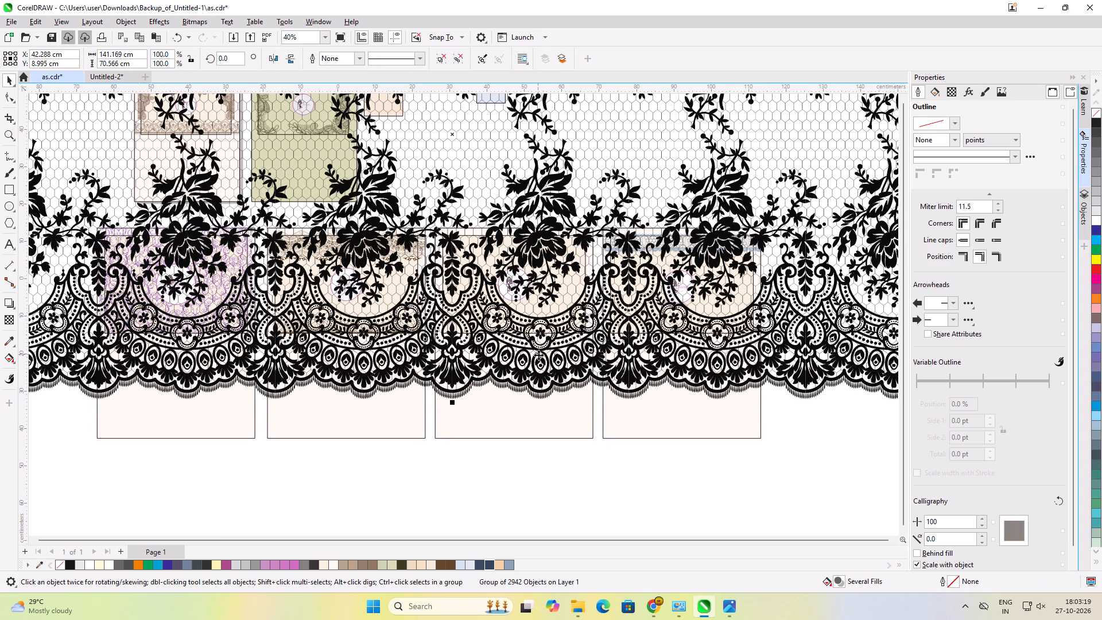
Scale the lace group proportionally about its centre to 15%, 21.151 by 10.573 cm.
scroll(538, 355, down, 6)
scroll(592, 325, up, 1)
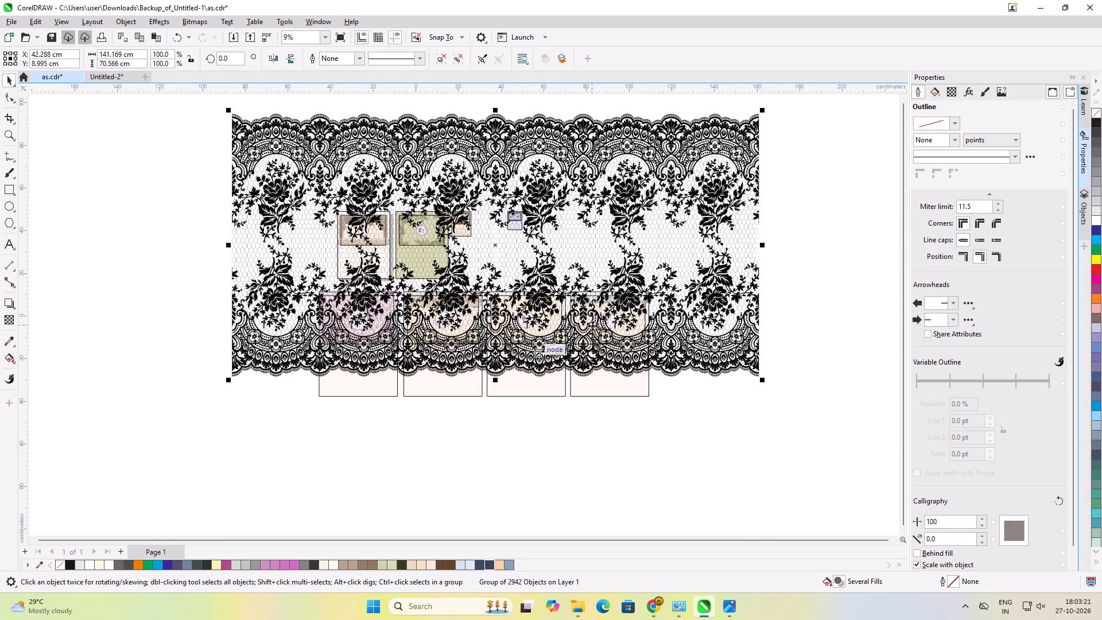
scroll(592, 325, up, 1)
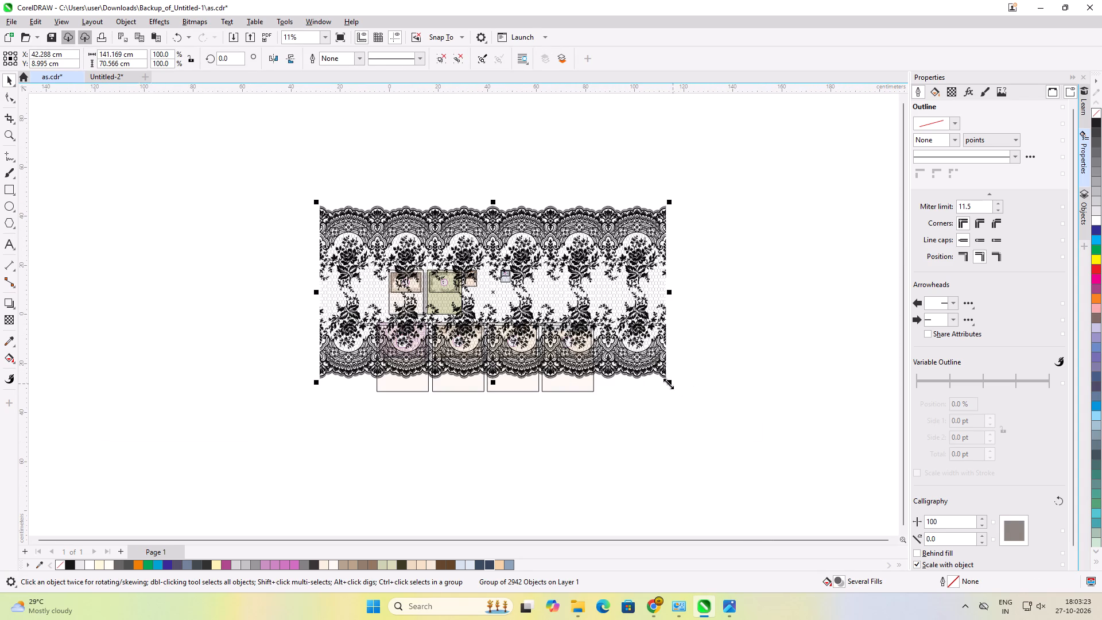
shift+drag(669, 381, 591, 296)
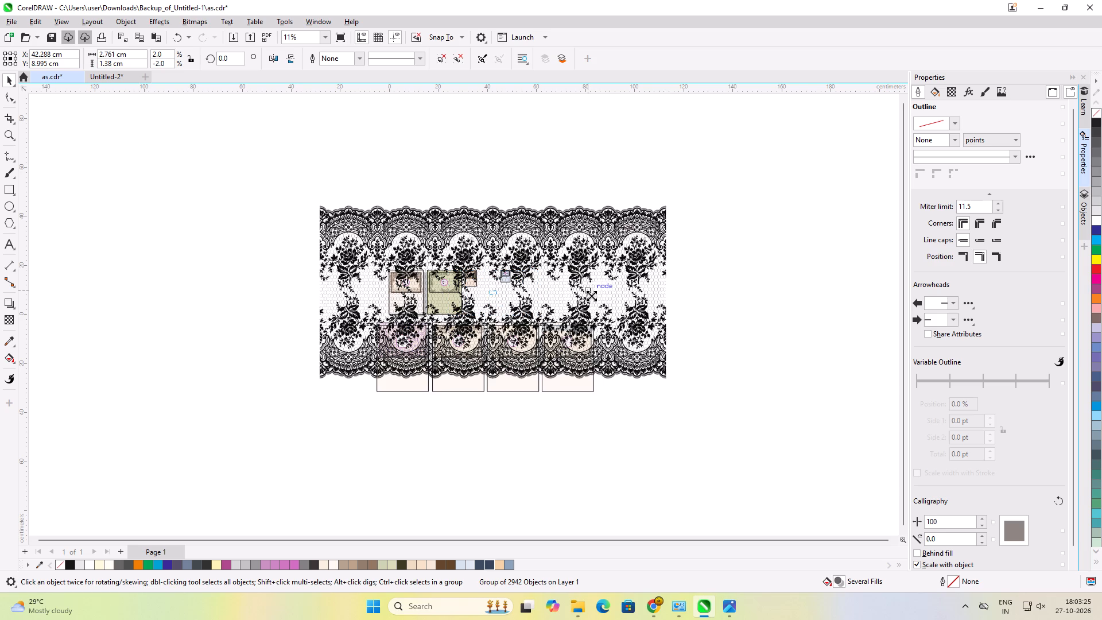
shift+drag(591, 296, 597, 308)
click(593, 410)
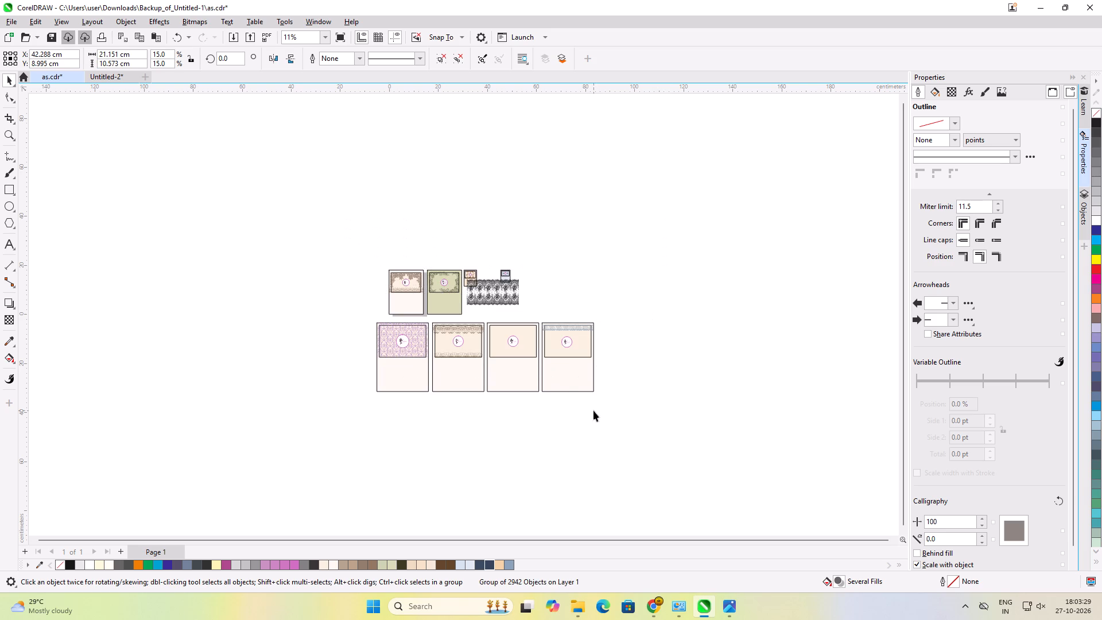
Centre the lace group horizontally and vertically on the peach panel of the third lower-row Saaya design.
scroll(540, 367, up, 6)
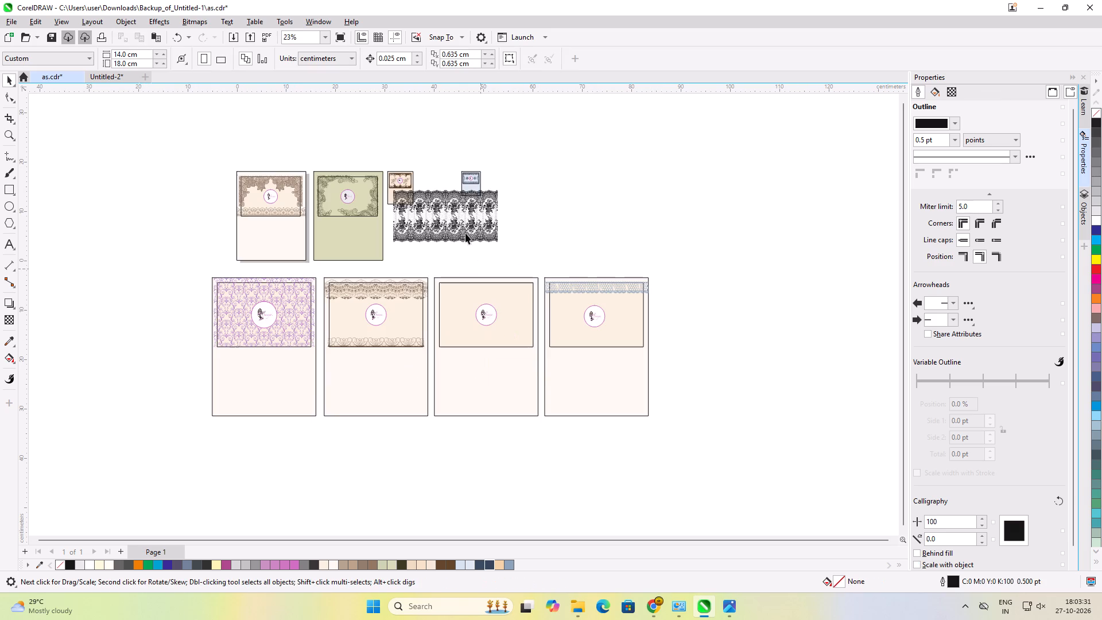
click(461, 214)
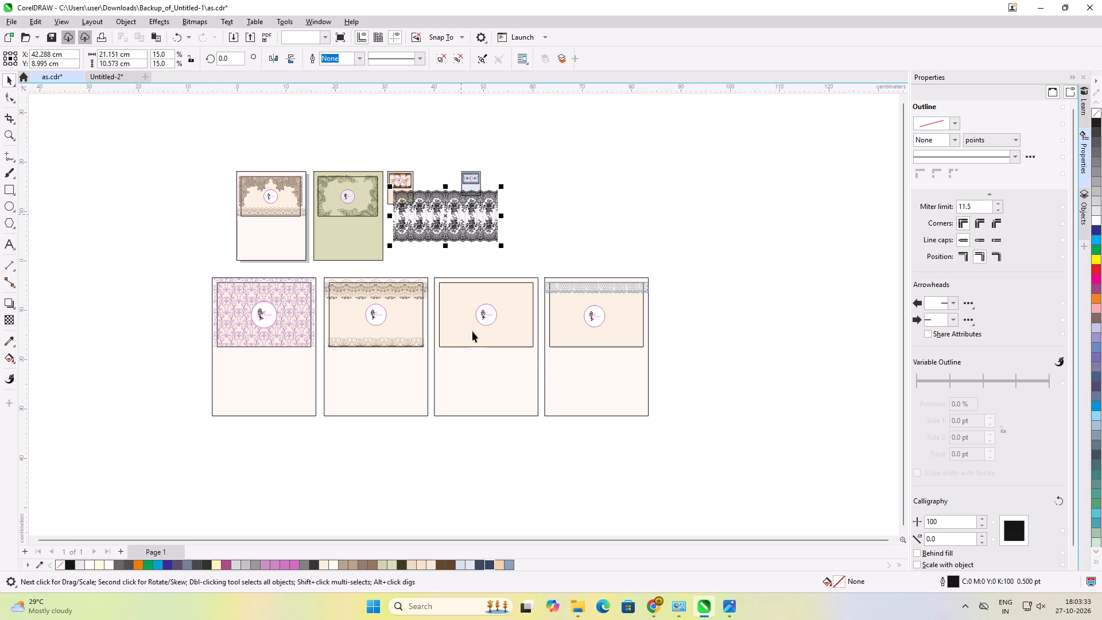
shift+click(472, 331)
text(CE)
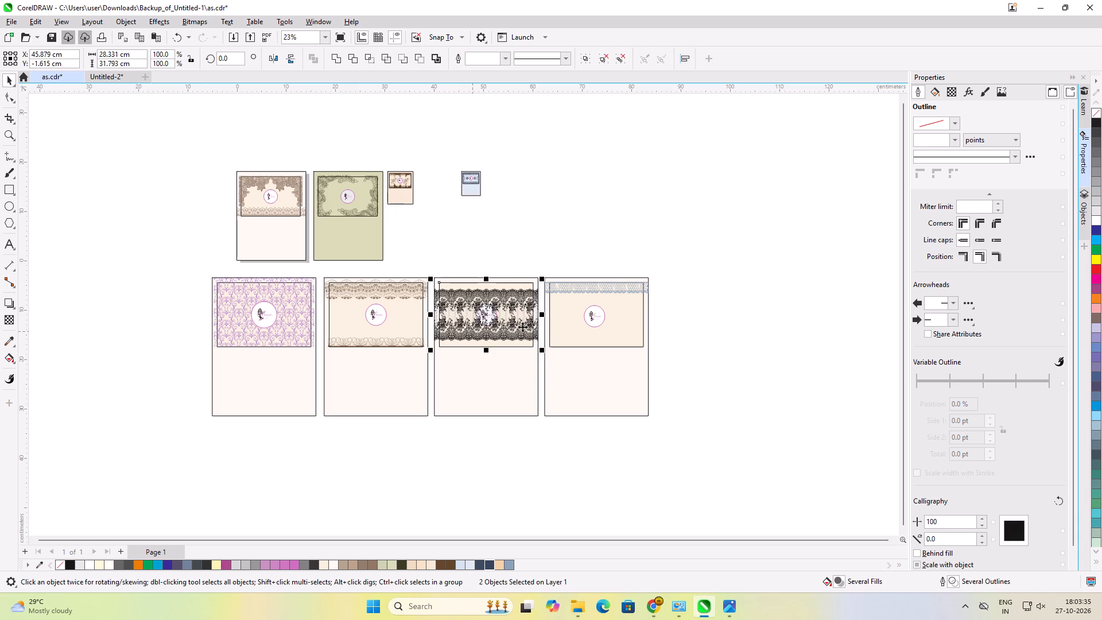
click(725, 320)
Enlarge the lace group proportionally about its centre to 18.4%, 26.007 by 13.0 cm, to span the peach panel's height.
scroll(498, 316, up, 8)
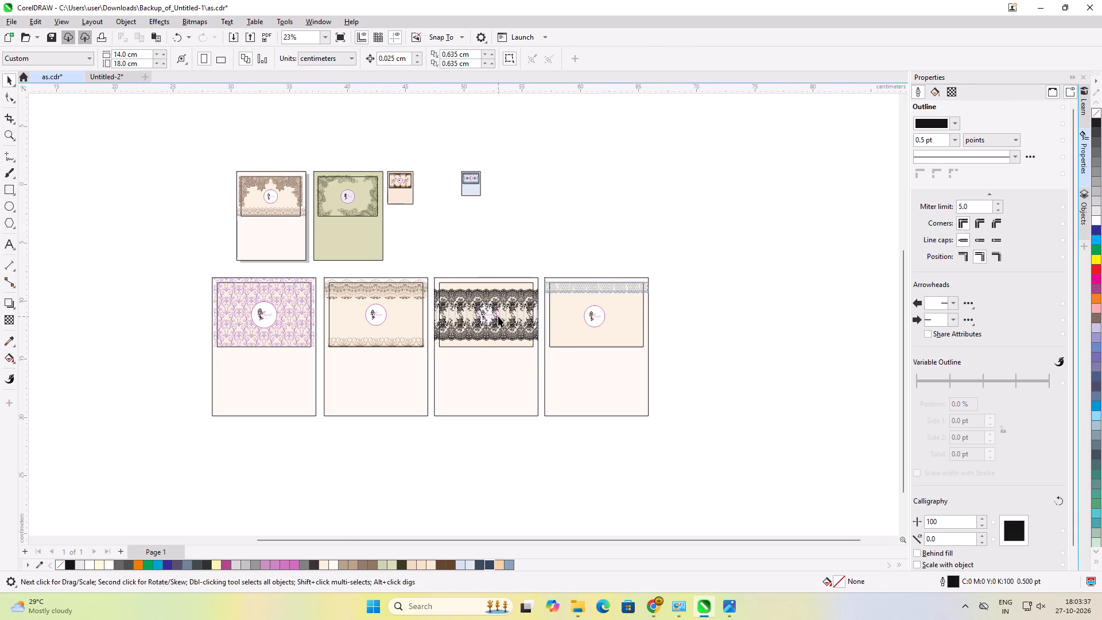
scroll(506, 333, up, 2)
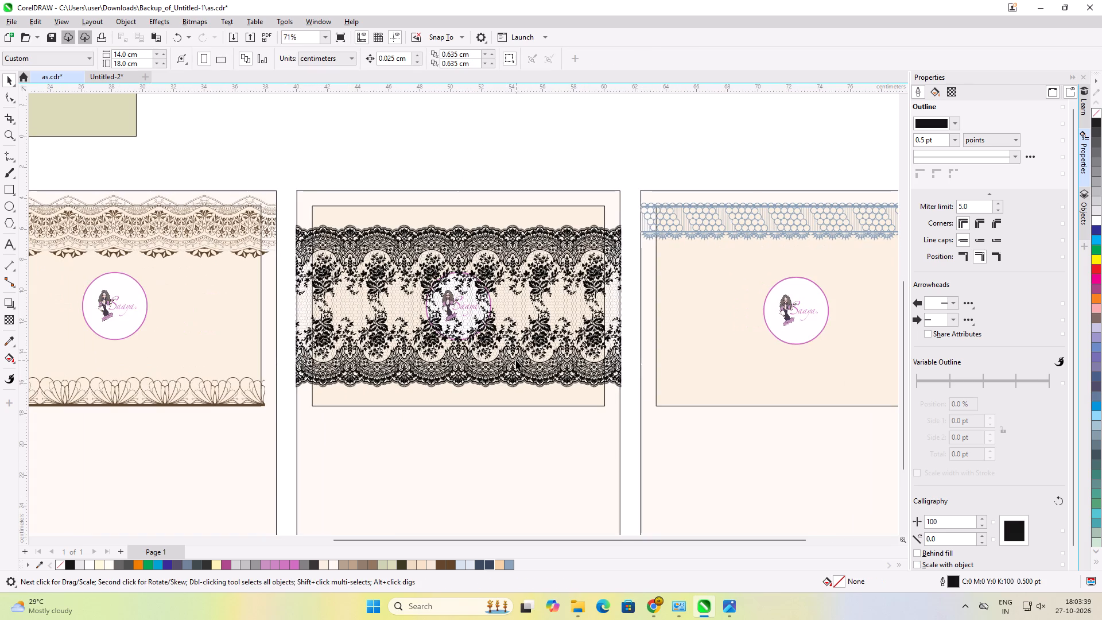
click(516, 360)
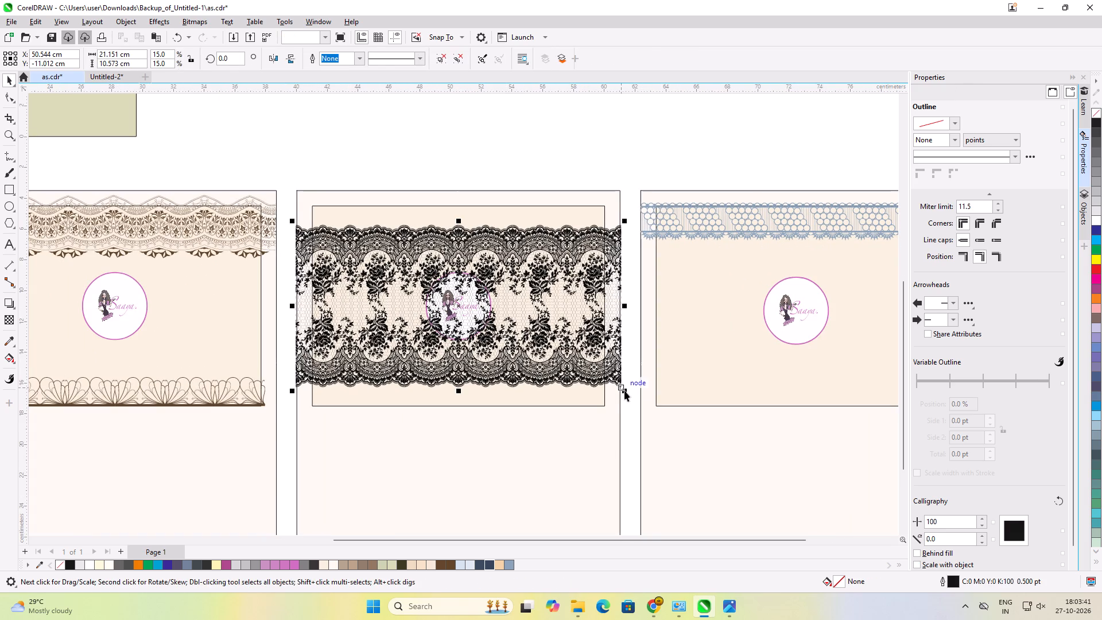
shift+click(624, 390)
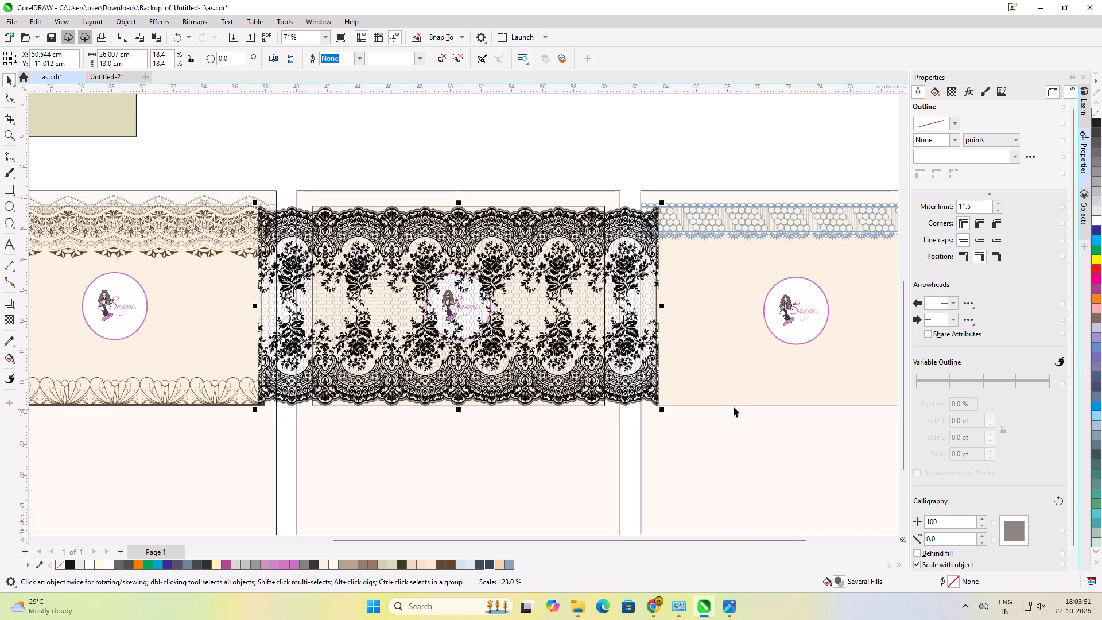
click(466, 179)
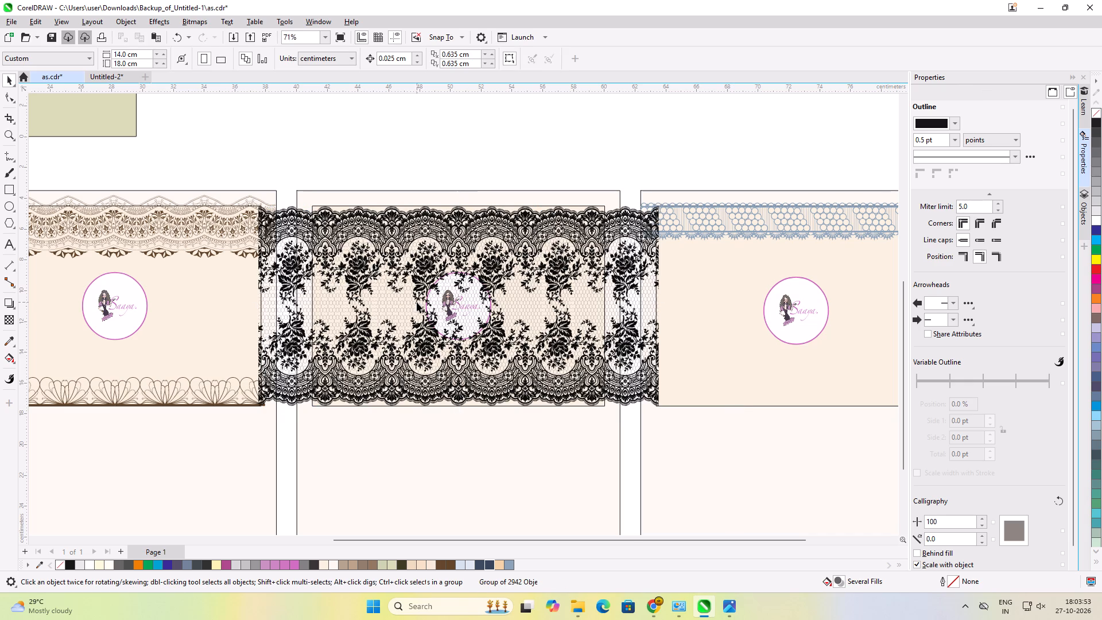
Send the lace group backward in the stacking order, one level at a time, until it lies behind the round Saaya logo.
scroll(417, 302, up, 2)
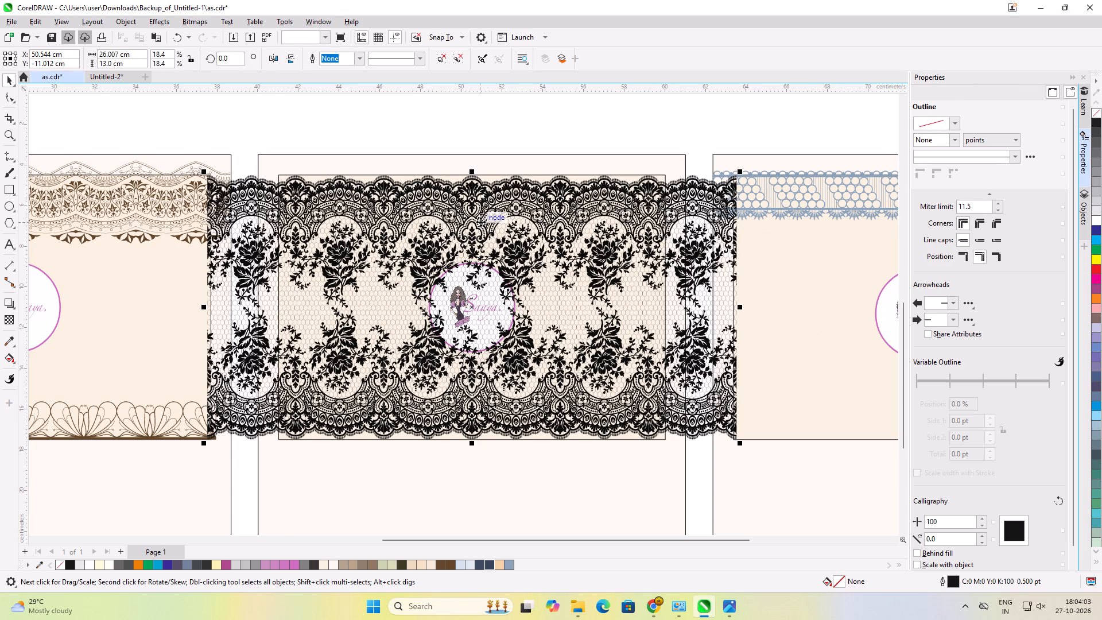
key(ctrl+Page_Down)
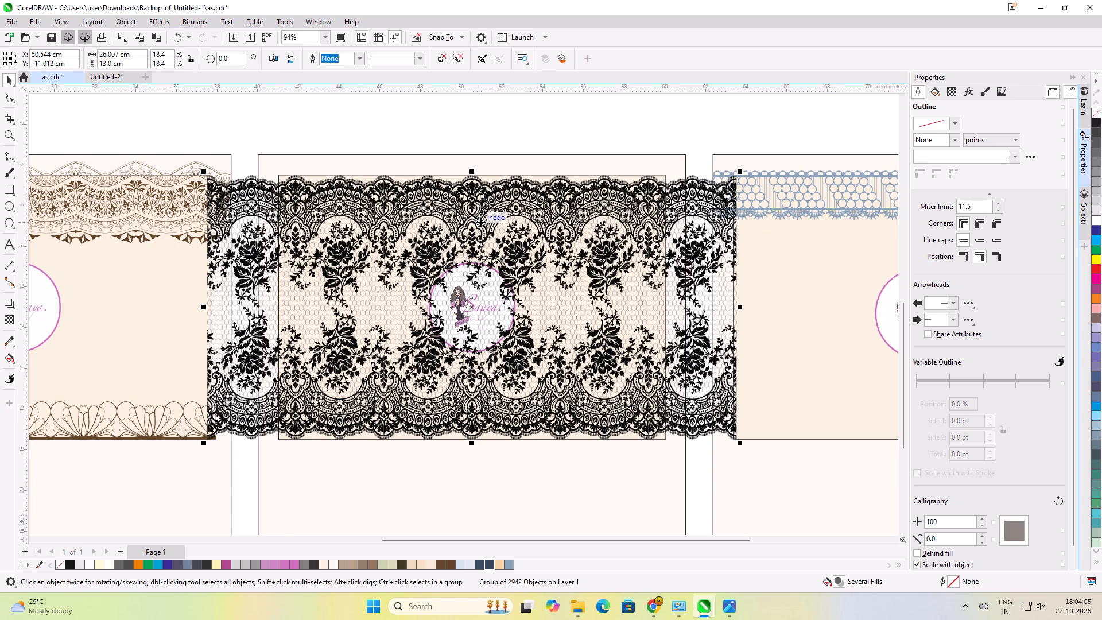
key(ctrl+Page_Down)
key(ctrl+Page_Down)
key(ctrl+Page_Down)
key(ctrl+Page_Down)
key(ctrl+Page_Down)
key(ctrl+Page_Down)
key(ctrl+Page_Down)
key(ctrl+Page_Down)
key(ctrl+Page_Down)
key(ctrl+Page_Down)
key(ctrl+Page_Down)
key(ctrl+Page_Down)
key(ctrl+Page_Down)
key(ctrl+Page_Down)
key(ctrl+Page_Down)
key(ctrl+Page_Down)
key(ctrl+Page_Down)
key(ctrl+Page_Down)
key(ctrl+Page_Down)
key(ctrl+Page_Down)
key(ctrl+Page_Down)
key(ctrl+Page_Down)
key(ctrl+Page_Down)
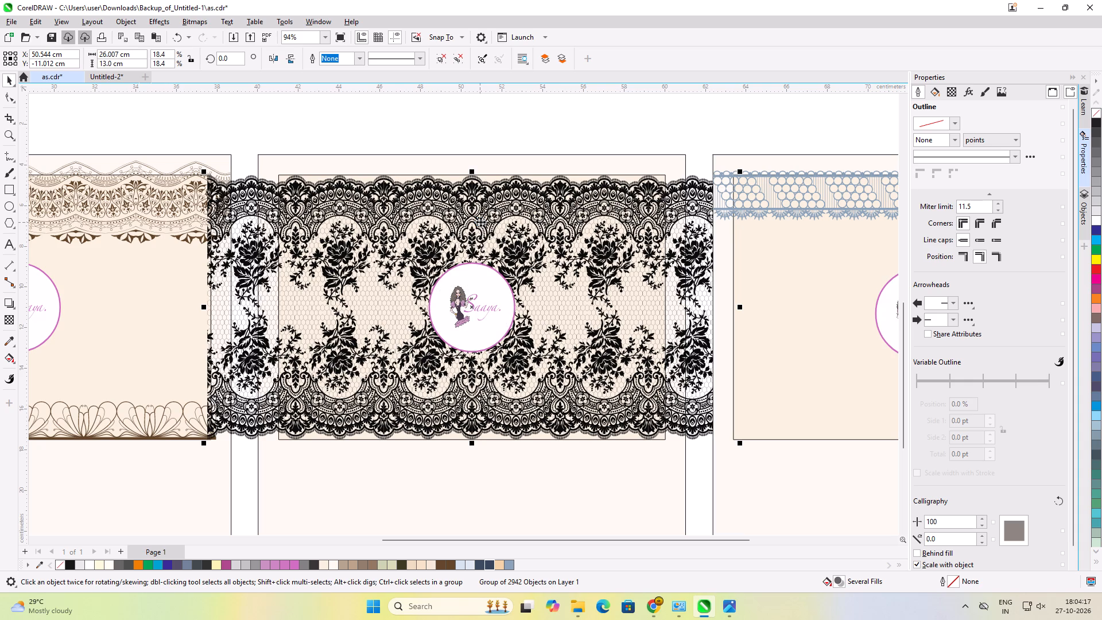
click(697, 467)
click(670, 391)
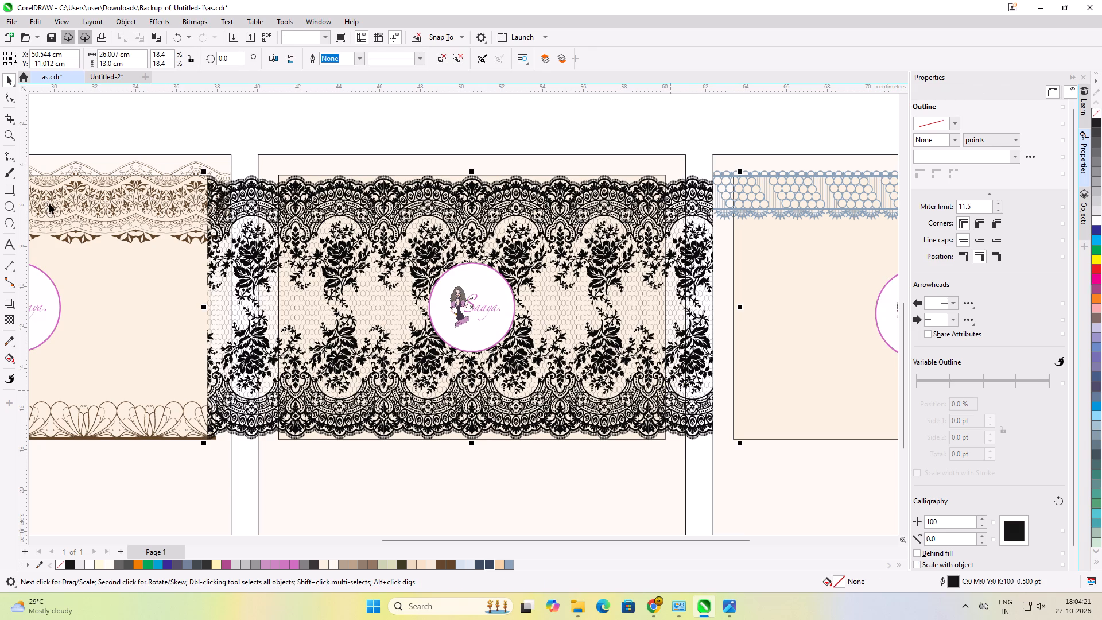
Delete the black lace group from the third lower-row Saaya design.
scroll(390, 299, up, 6)
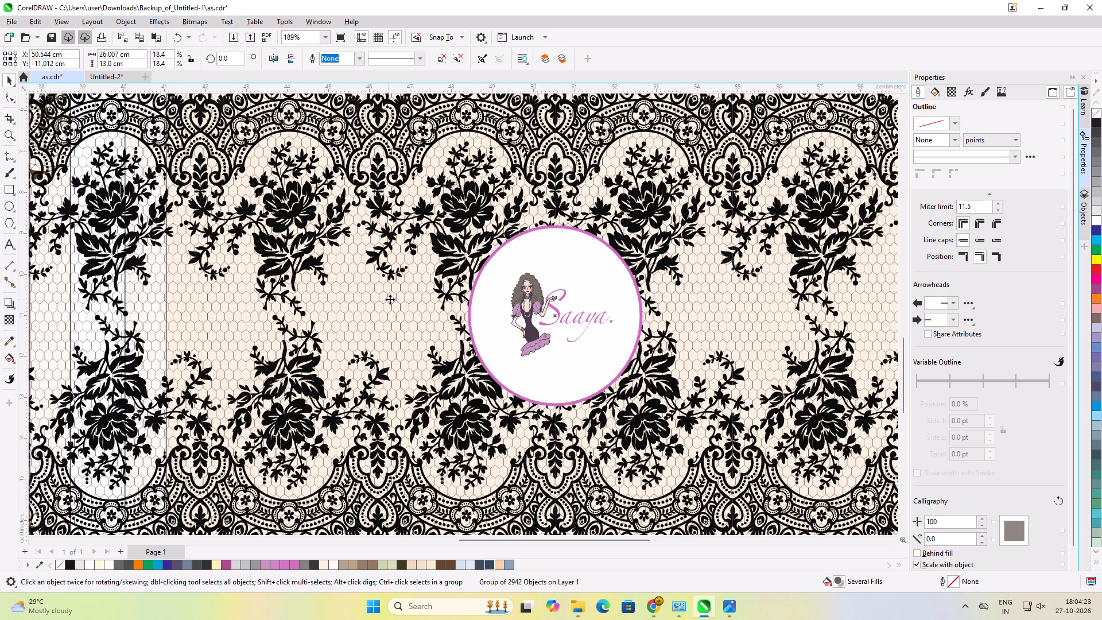
scroll(390, 299, down, 3)
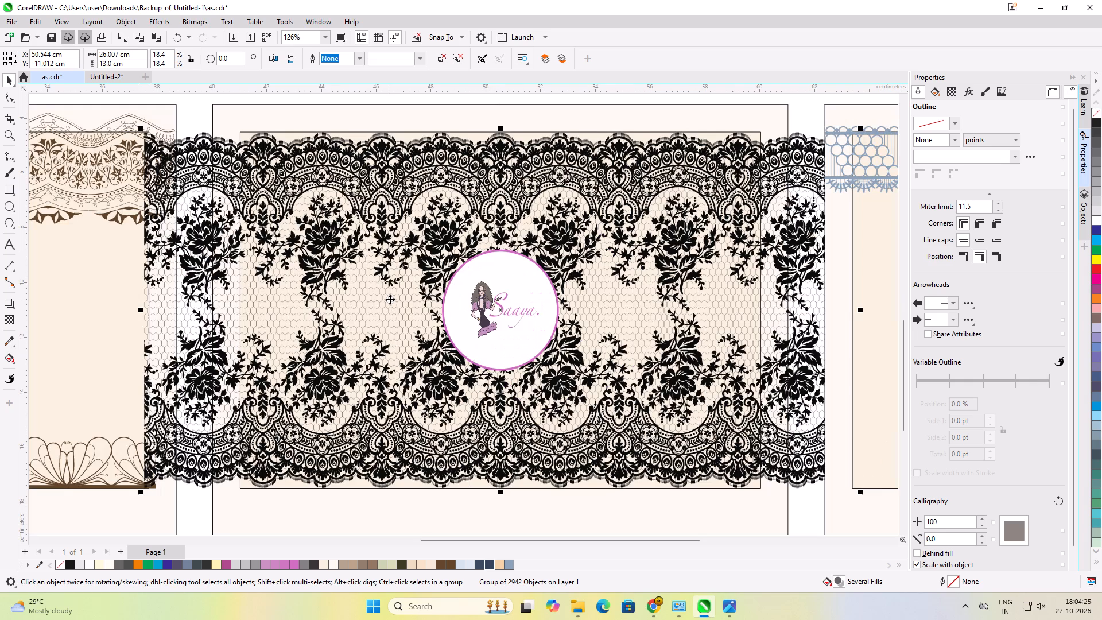
scroll(390, 299, down, 2)
click(370, 248)
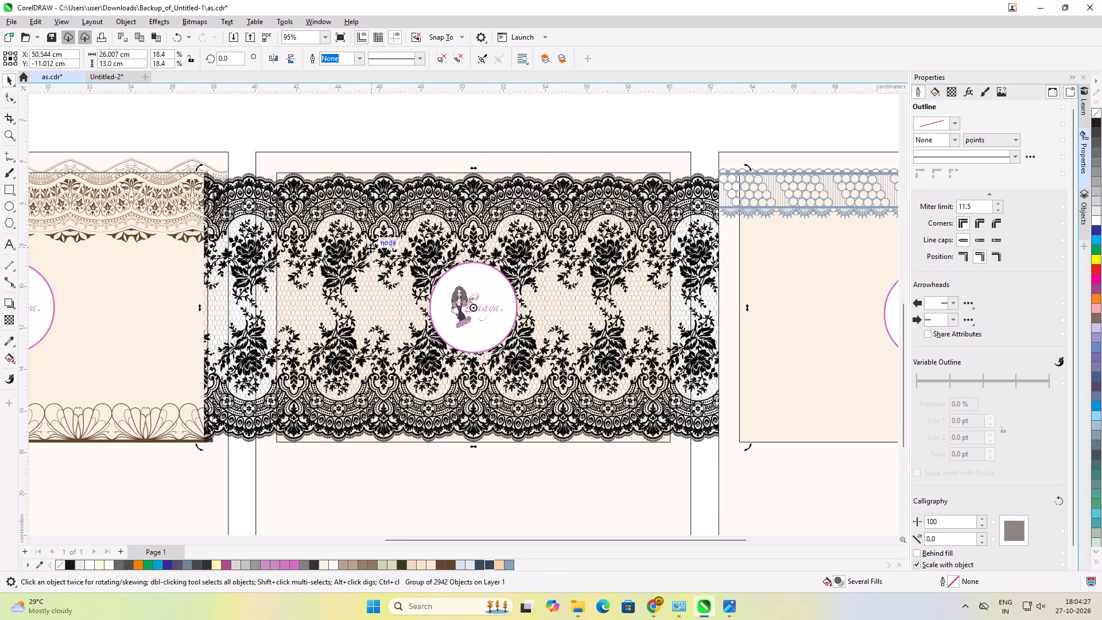
key(Delete)
click(651, 615)
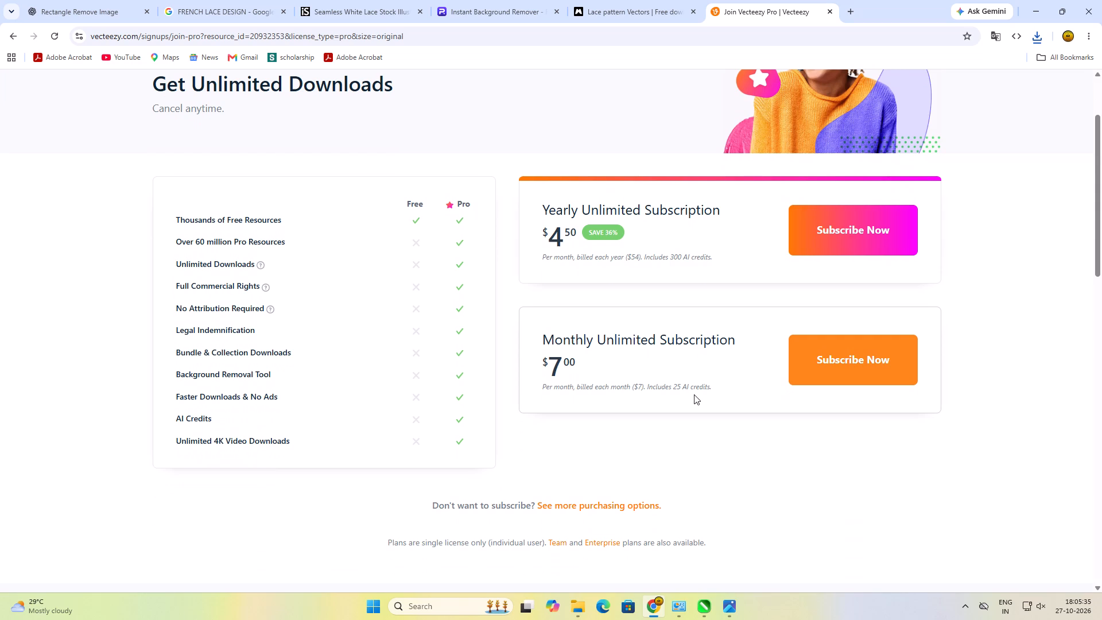
scroll(694, 394, down, 2)
scroll(694, 394, up, 1)
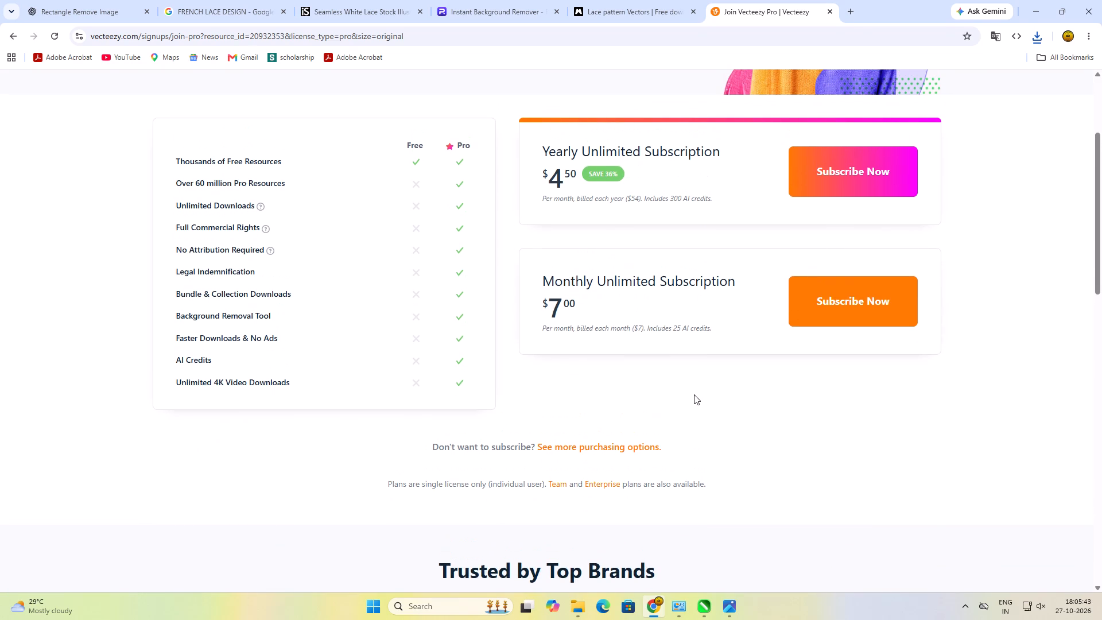
scroll(694, 394, down, 6)
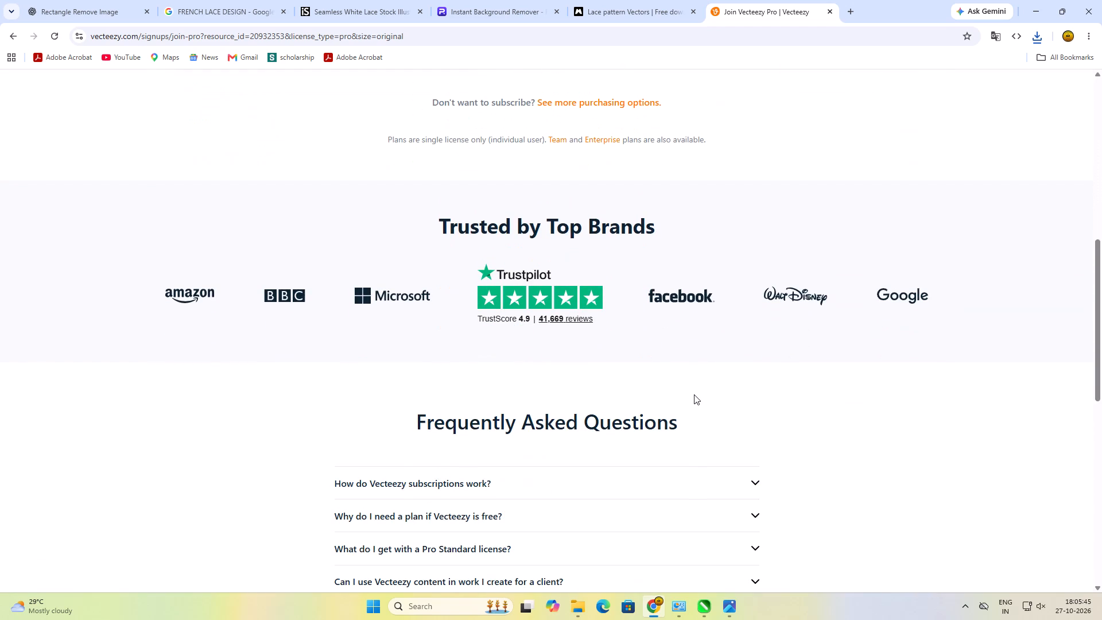
scroll(694, 394, down, 4)
scroll(694, 394, up, 20)
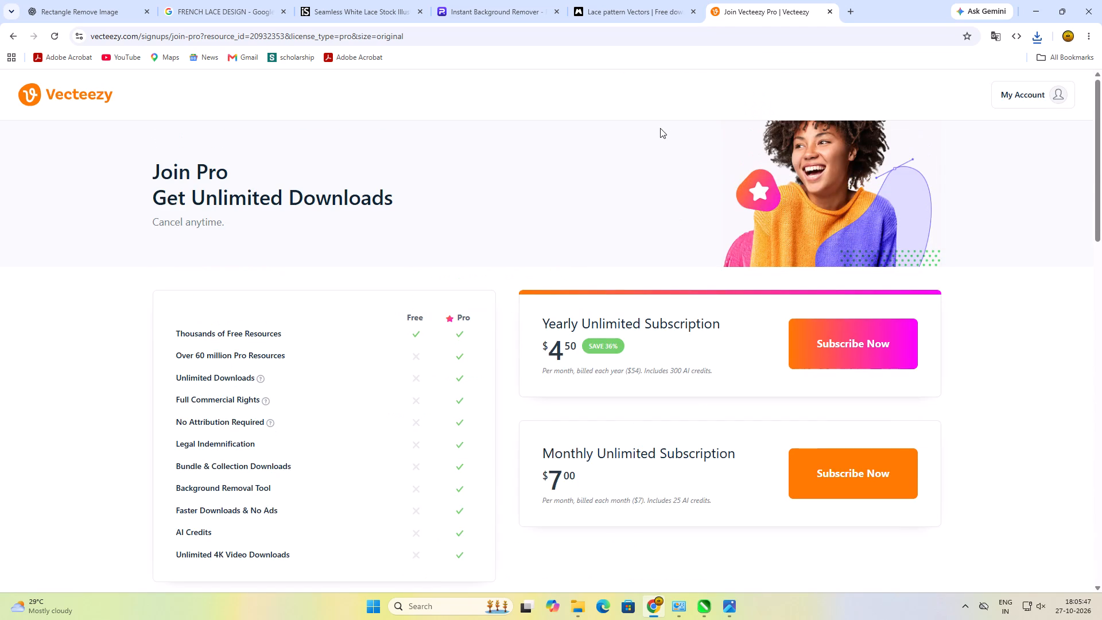
click(13, 33)
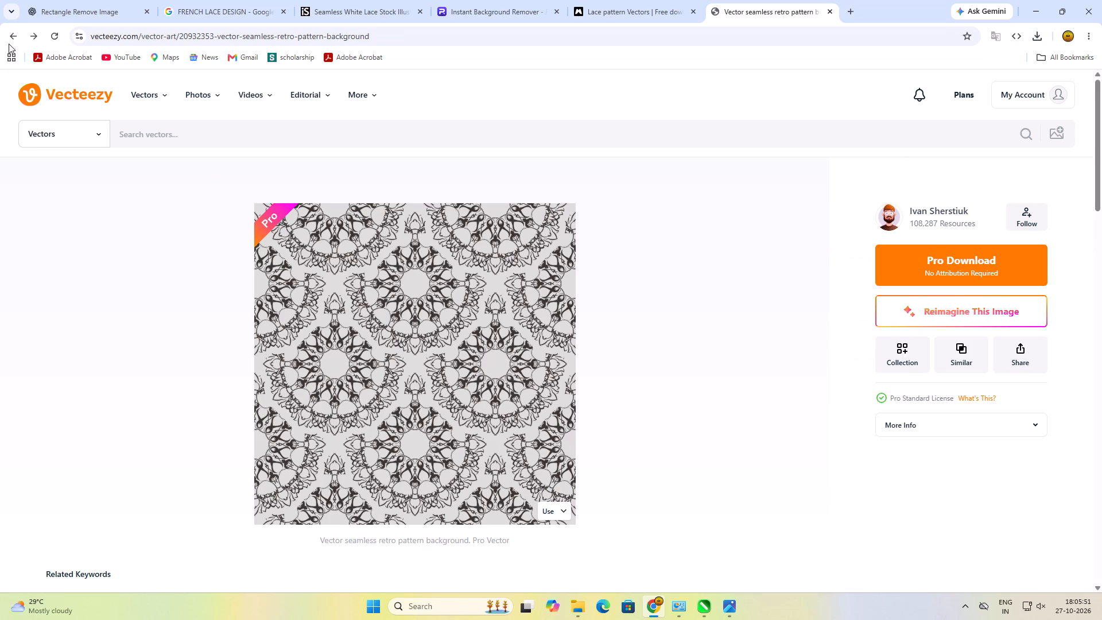
click(11, 35)
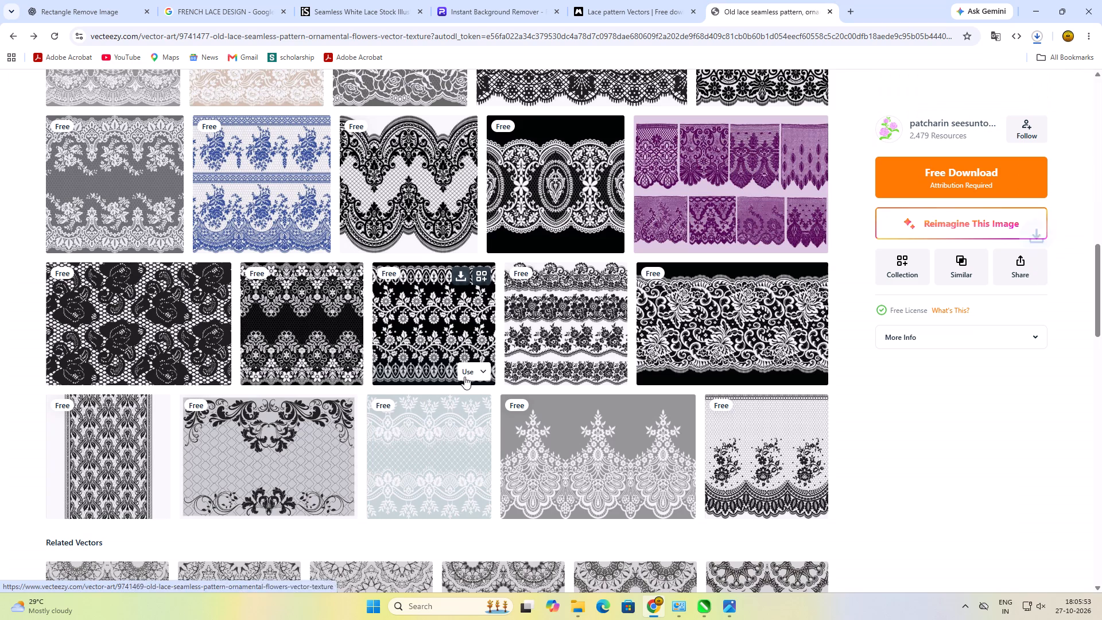
Remove the three most recent old-lace zip entries from the browser's full download history.
click(1034, 38)
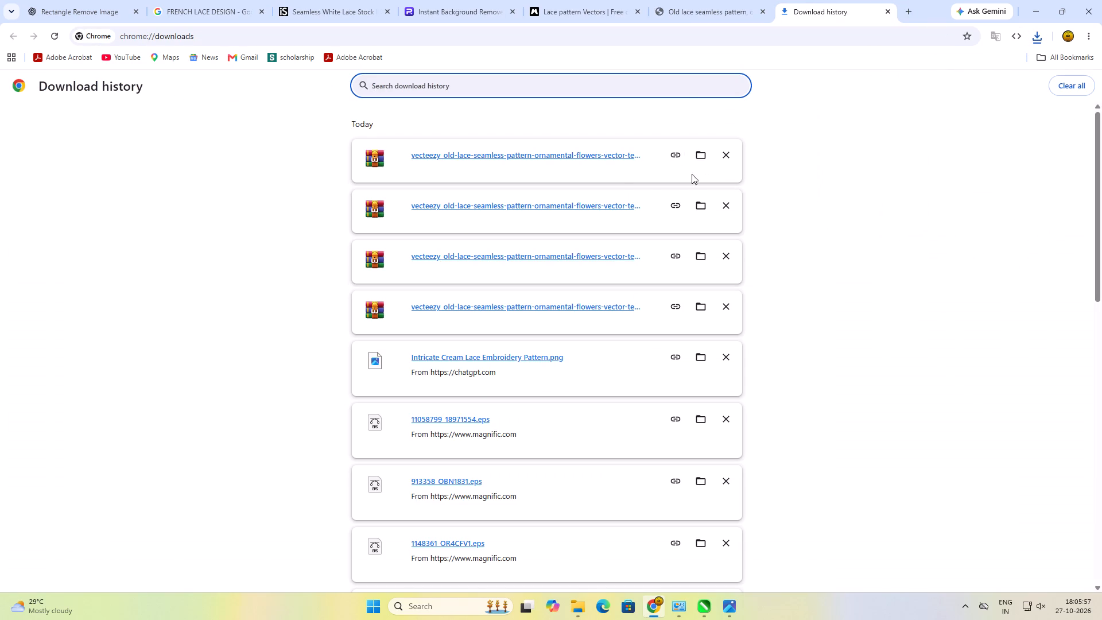
triple_click(731, 154)
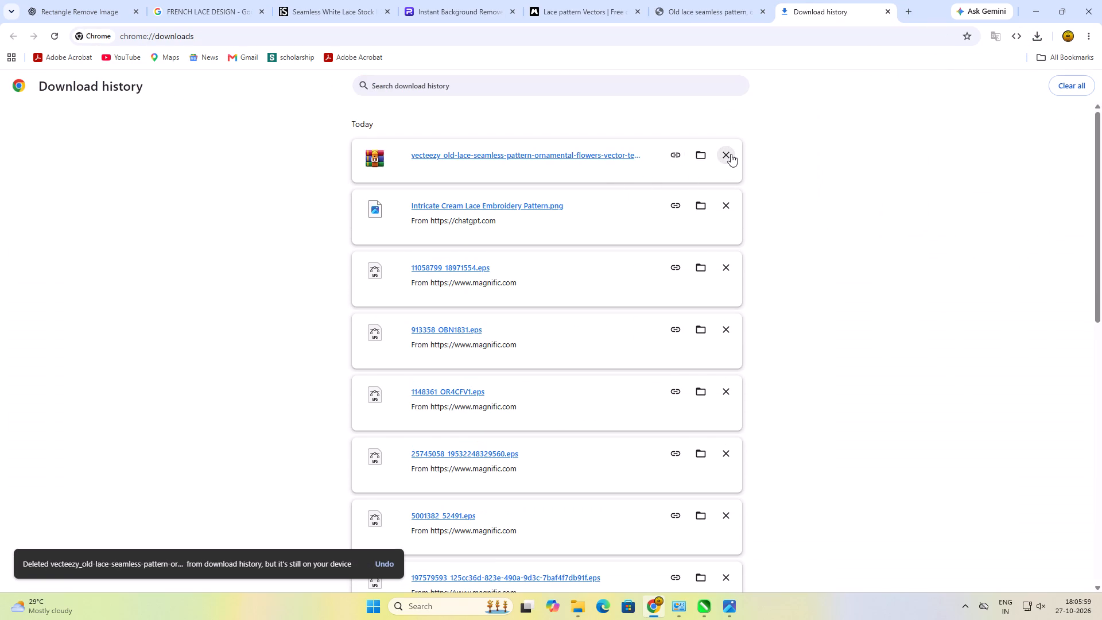
Switch to the Downloads folder in File Explorer, refresh it, and delete today's four vecteezy old-lace seamless pattern archives.
click(571, 619)
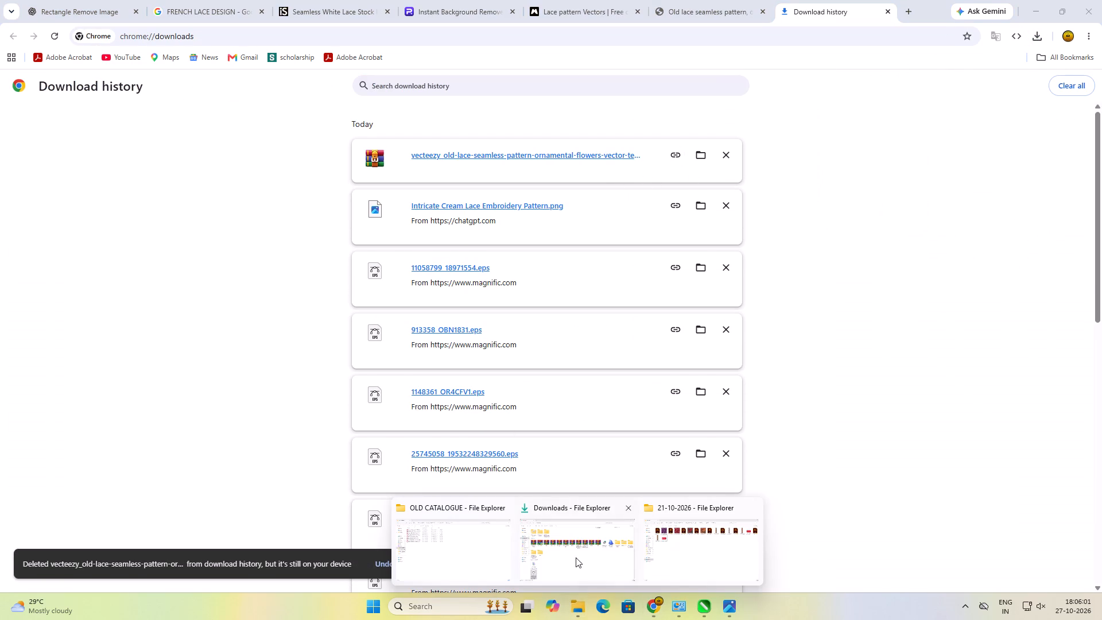
click(576, 557)
click(113, 39)
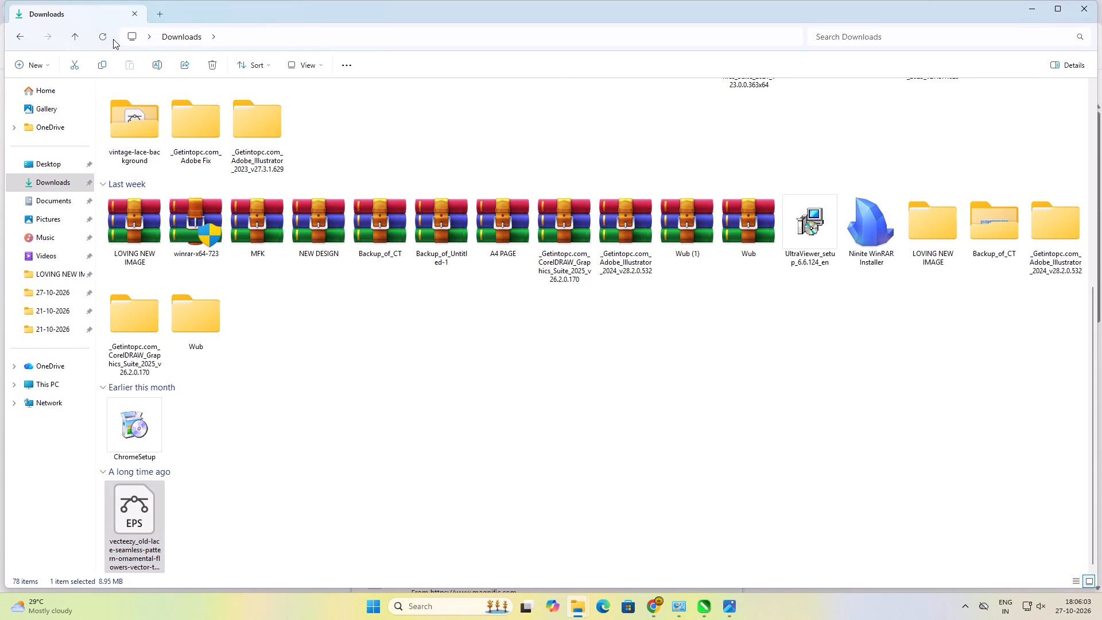
click(100, 37)
scroll(188, 217, up, 5)
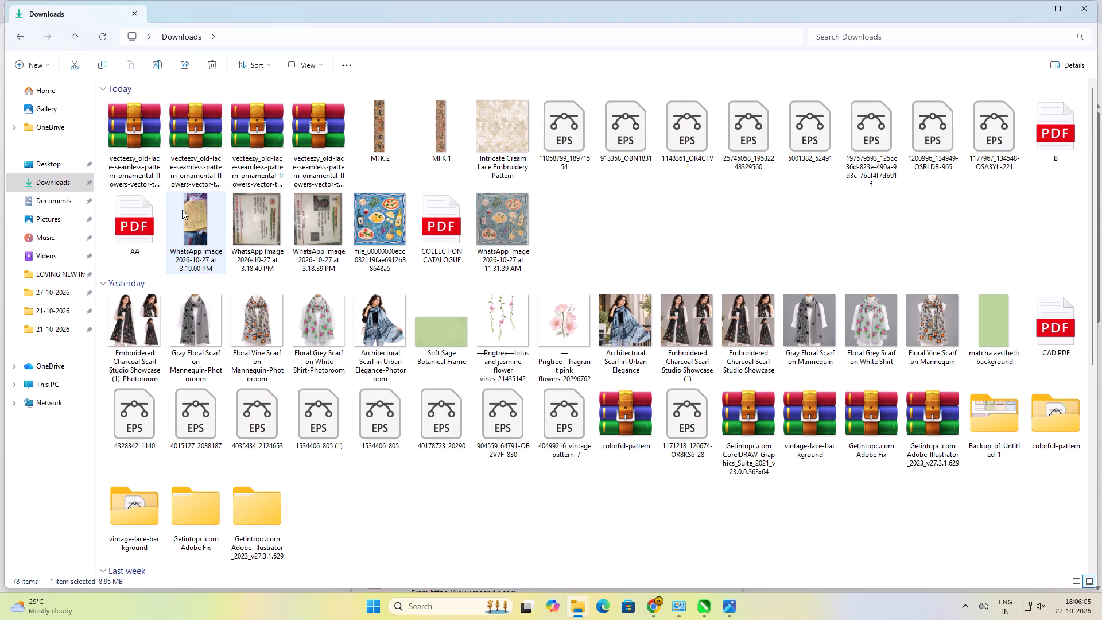
drag(97, 118, 315, 150)
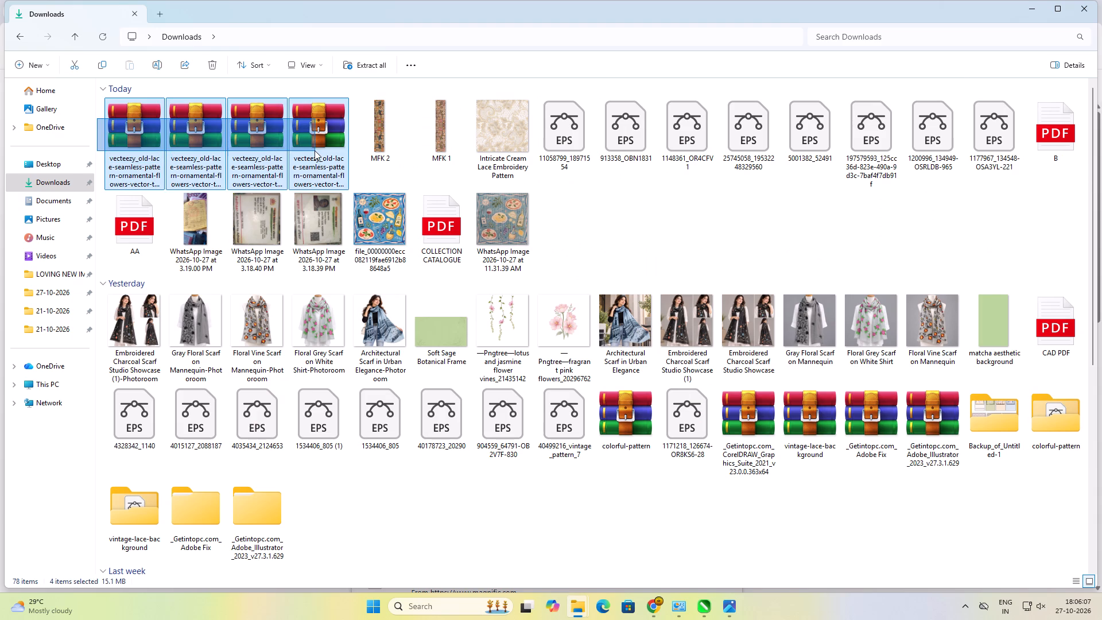
drag(315, 150, 319, 156)
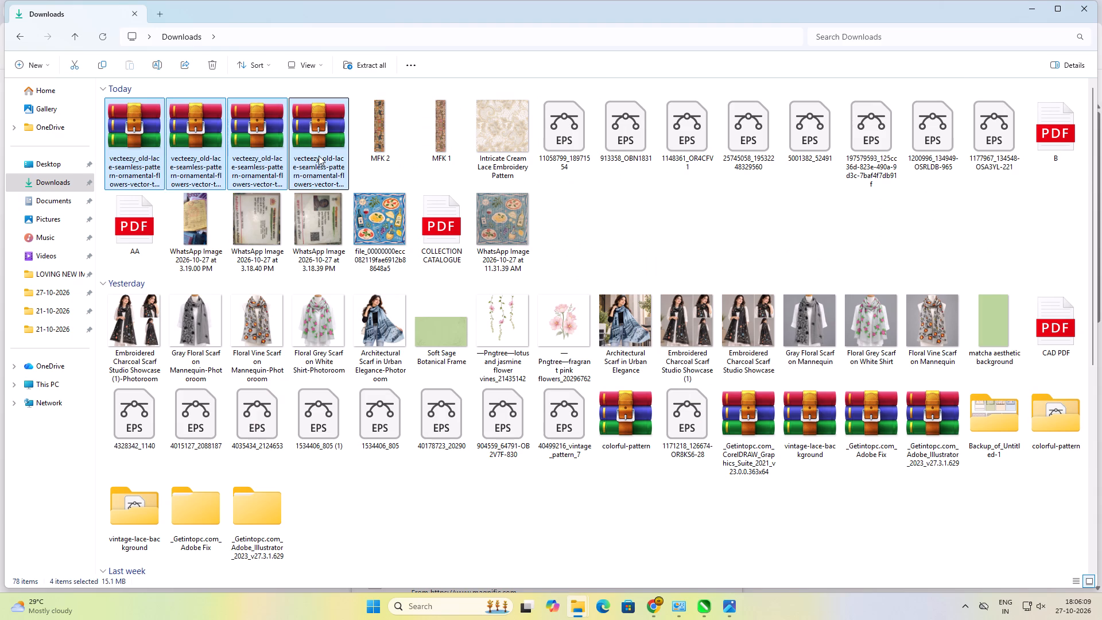
key(Delete)
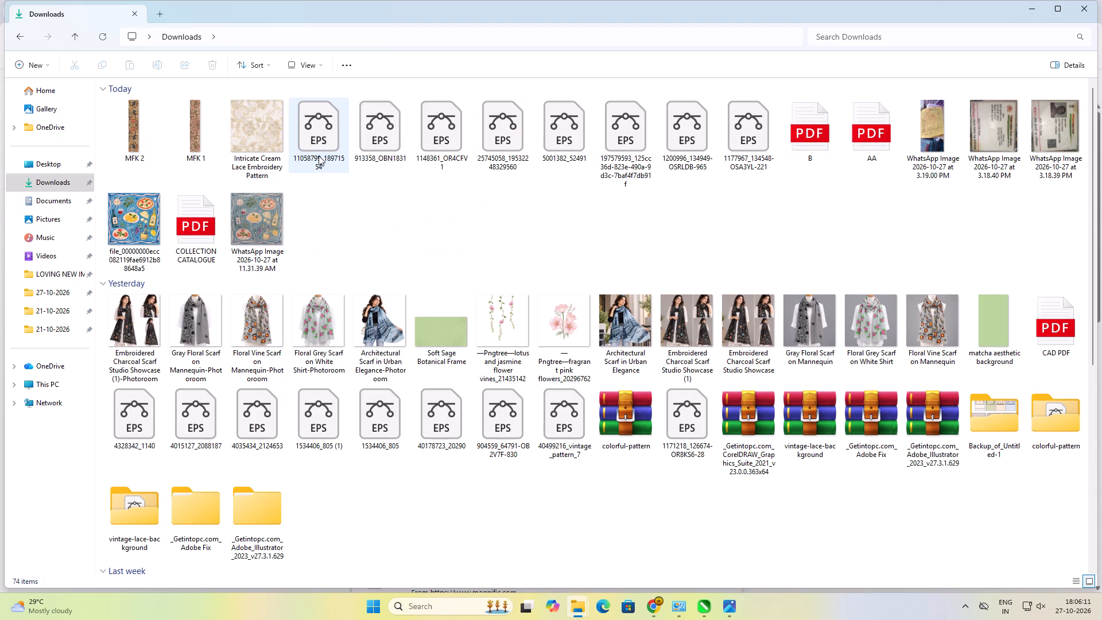
Delete today's three WhatsApp images from 3.18 to 3.19 PM and the PDFs B and AA.
click(388, 220)
drag(913, 195, 1063, 126)
key(Delete)
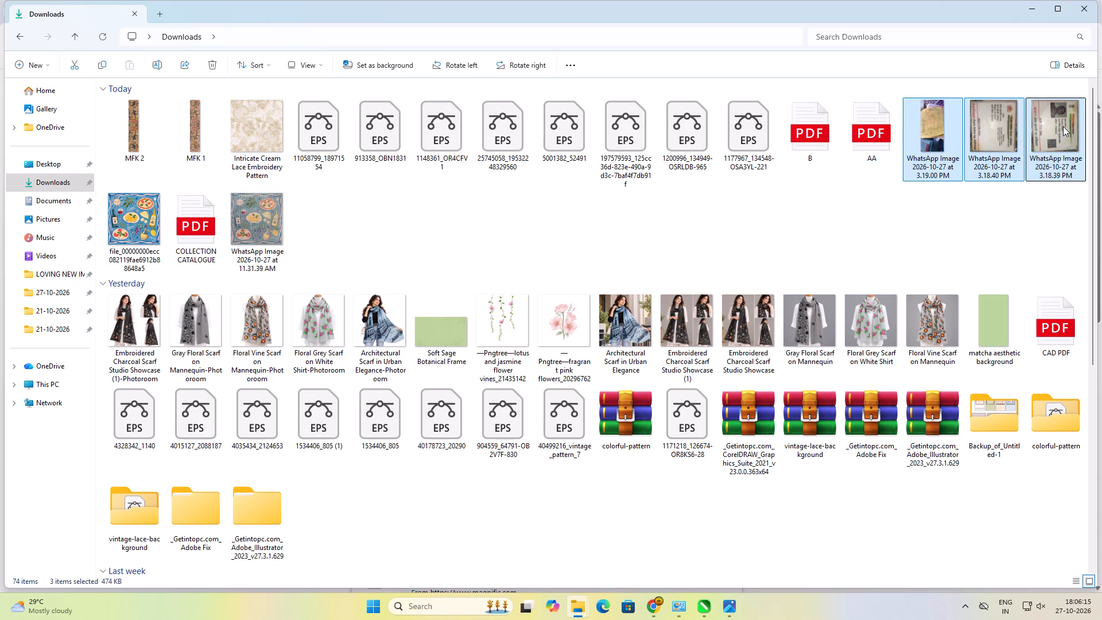
drag(794, 177, 897, 138)
key(Delete)
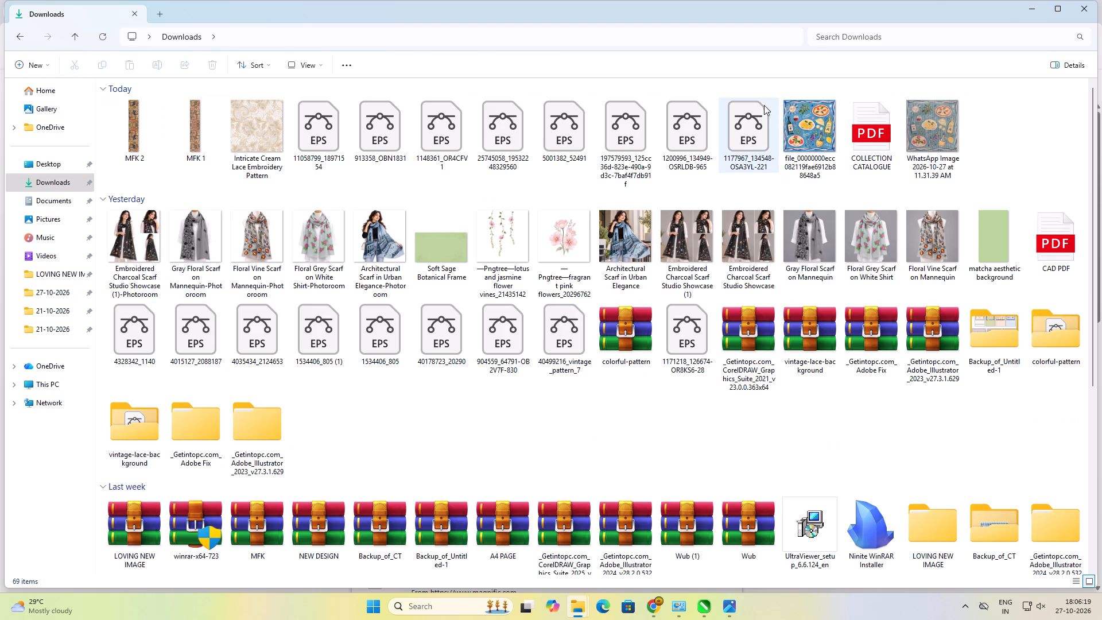
Delete today's eight EPS files together with the Intricate Cream Lace Embroidery Pattern image.
drag(765, 176, 311, 131)
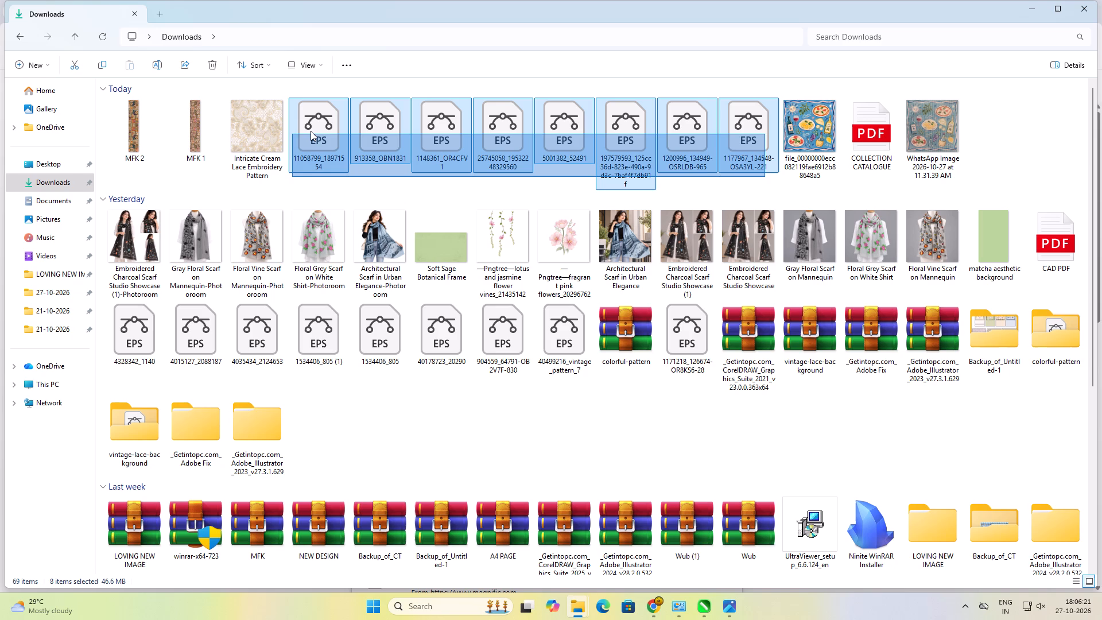
drag(311, 131, 234, 131)
key(Delete)
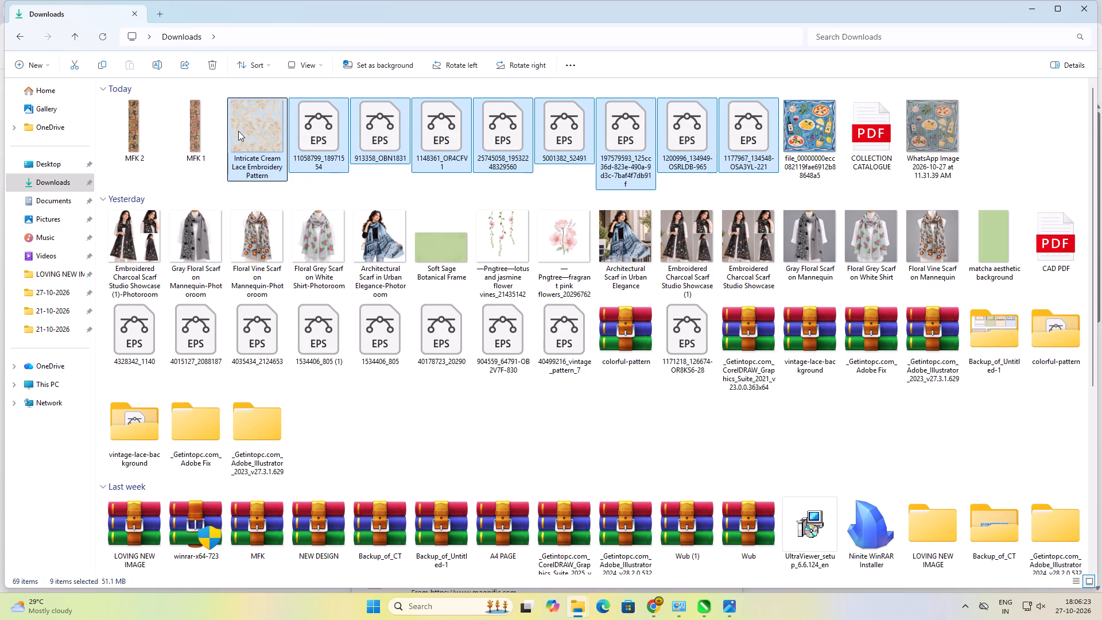
Delete yesterday's nine EPS files, from 4328342_1140 to 1171218_126674-OR8KS6-28, along with the colorful-pattern archive.
drag(690, 373, 642, 369)
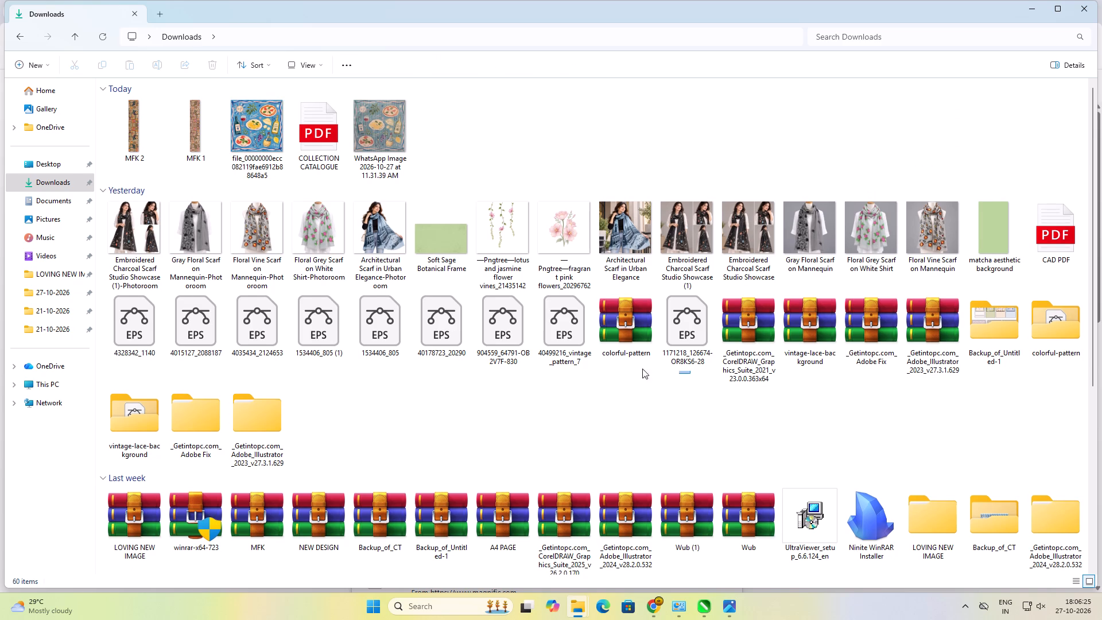
drag(642, 369, 130, 306)
key(Delete)
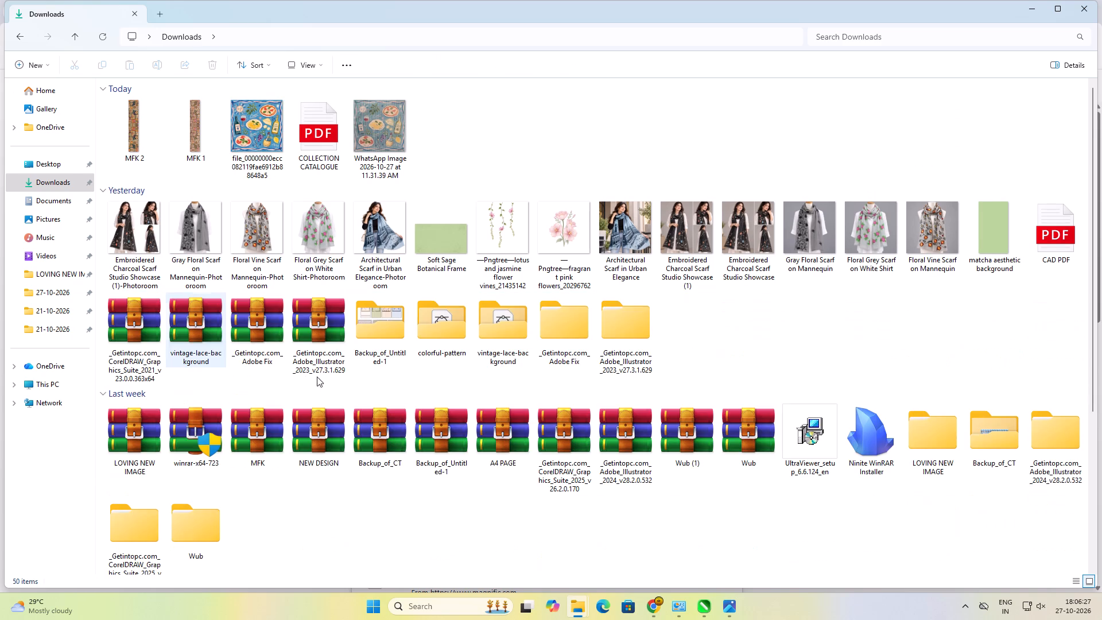
Delete yesterday's colorful-pattern, vintage-lace-background, Adobe Fix and Adobe_Illustrator_2023 folders.
click(737, 340)
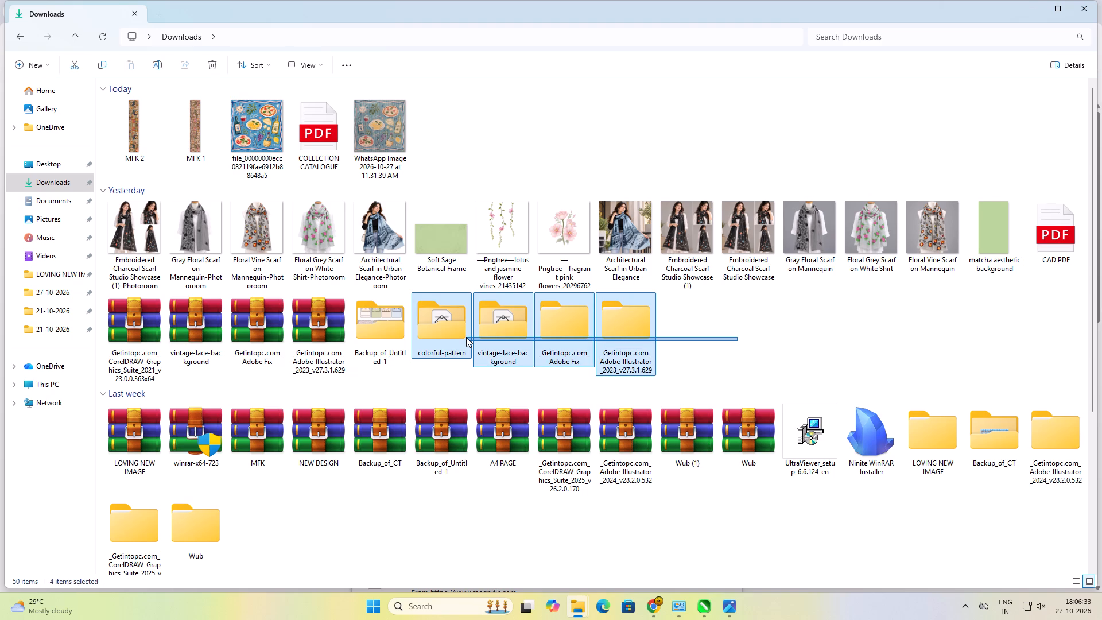
key(Delete)
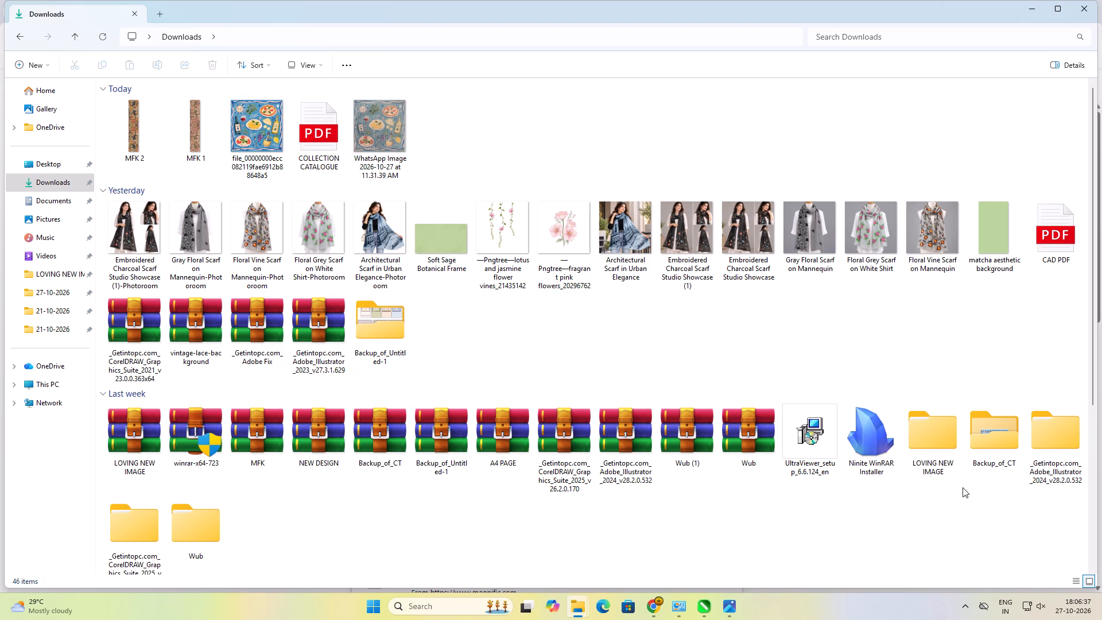
Check the remaining files in Downloads, including the oldest ones such as the Vecteezy lace EPS.
scroll(426, 388, down, 5)
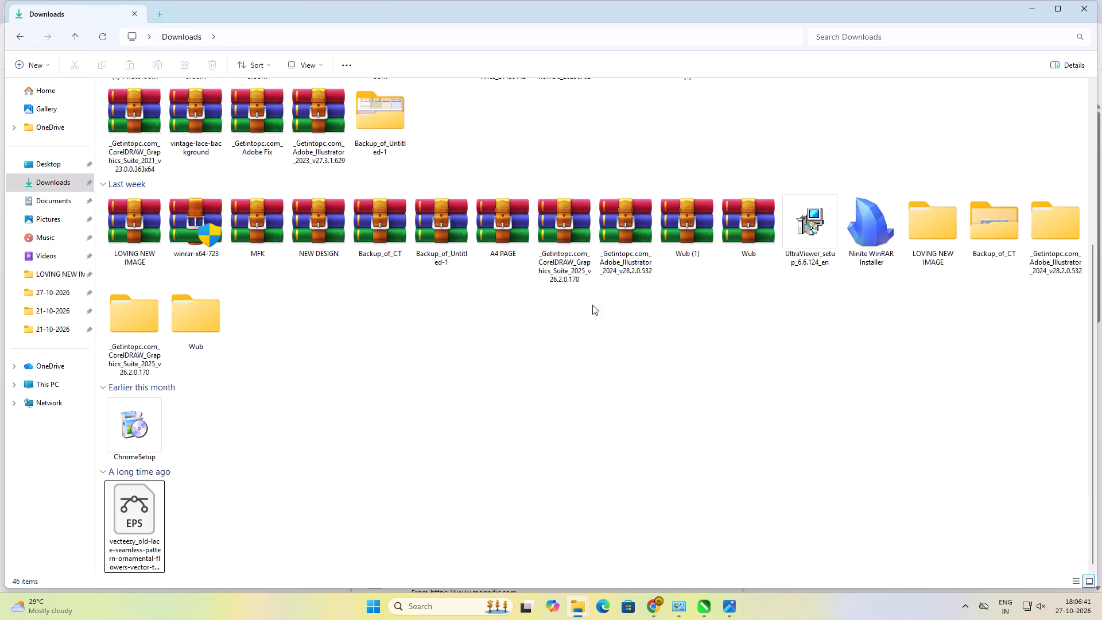
click(151, 497)
click(140, 438)
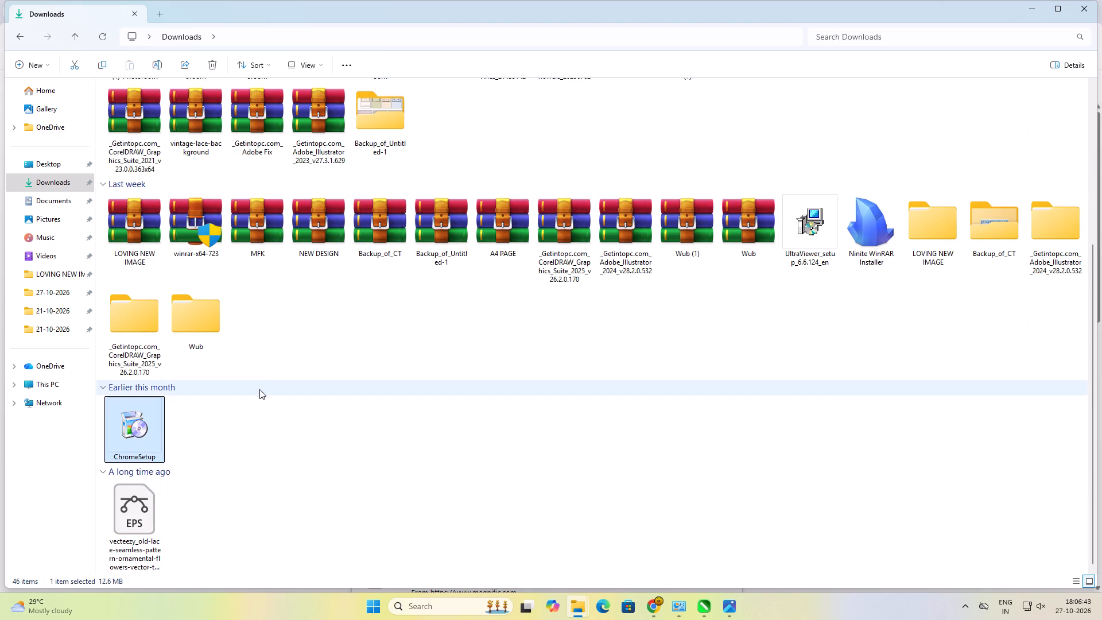
scroll(259, 387, down, 7)
scroll(259, 387, up, 13)
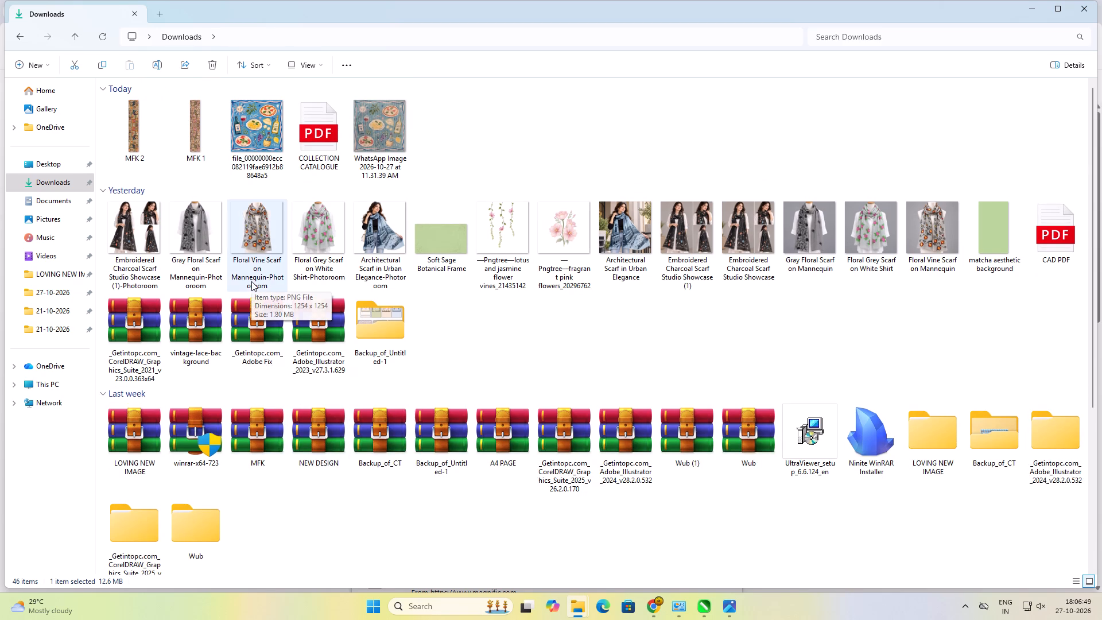
click(658, 603)
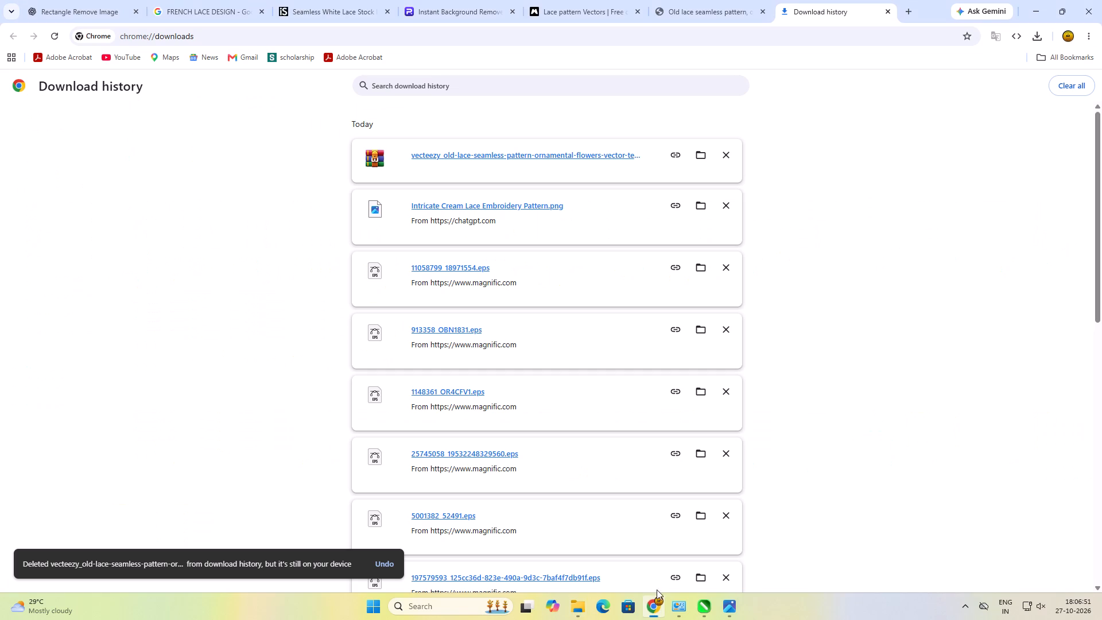
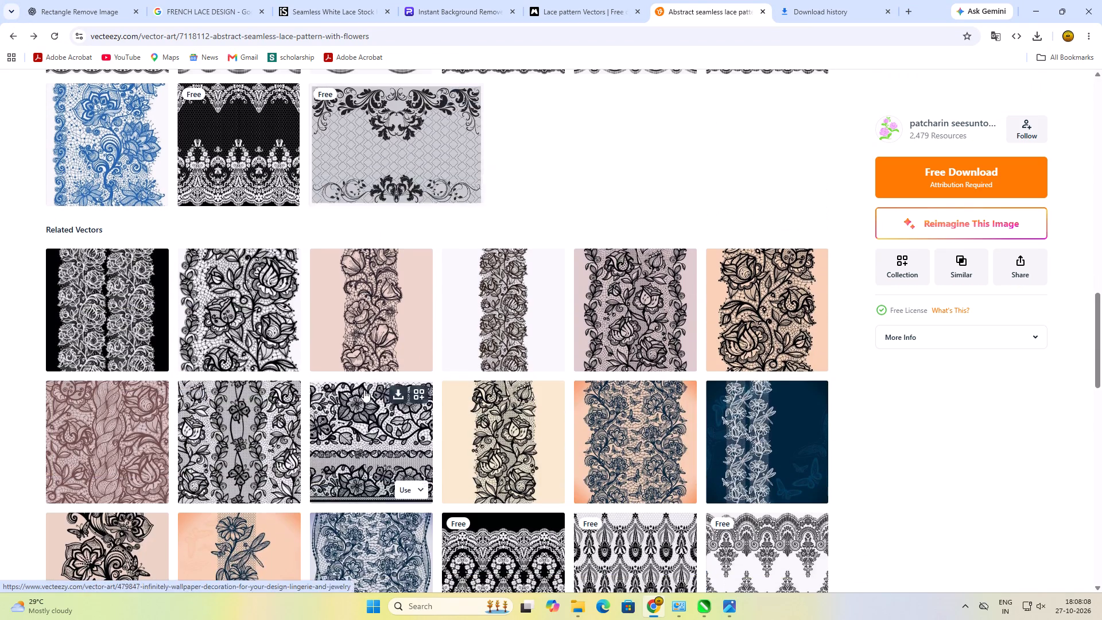
scroll(364, 390, up, 16)
click(80, 131)
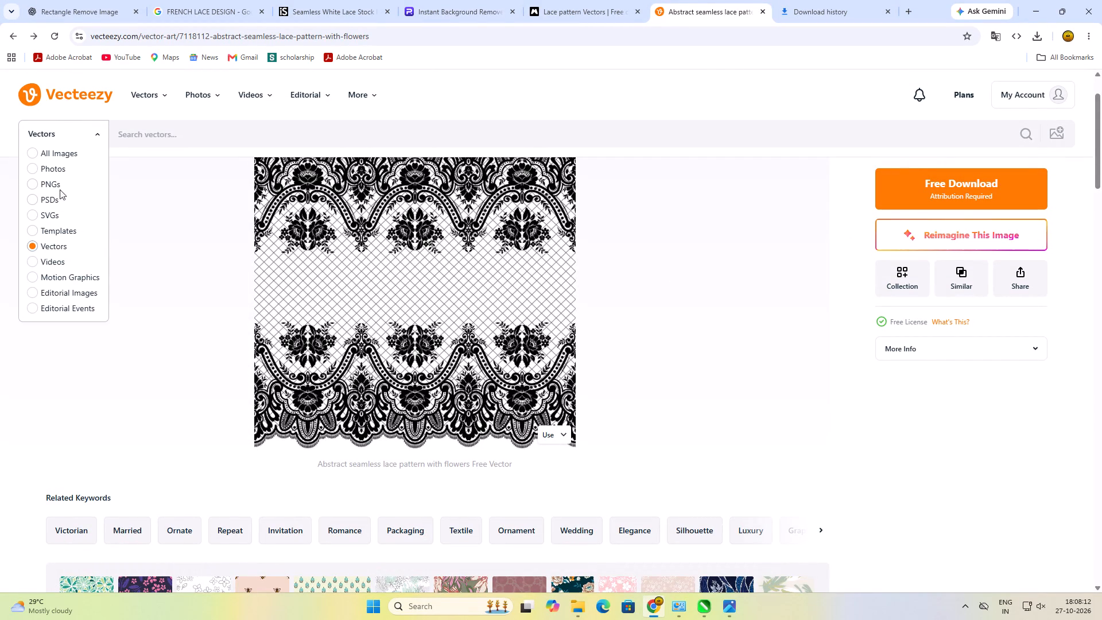
click(144, 227)
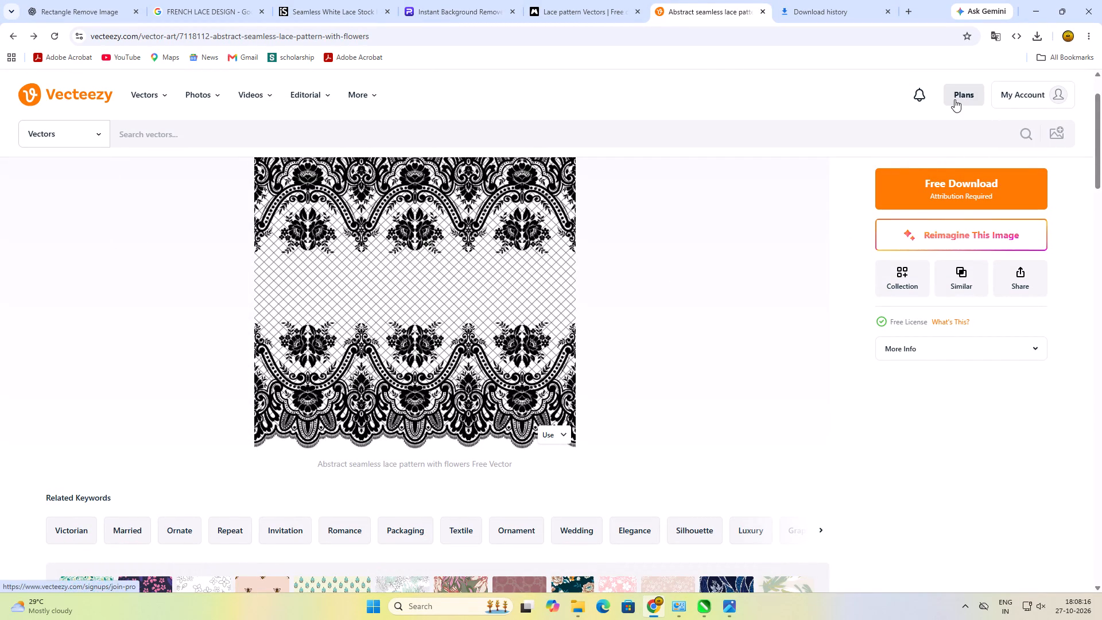
scroll(560, 308, down, 6)
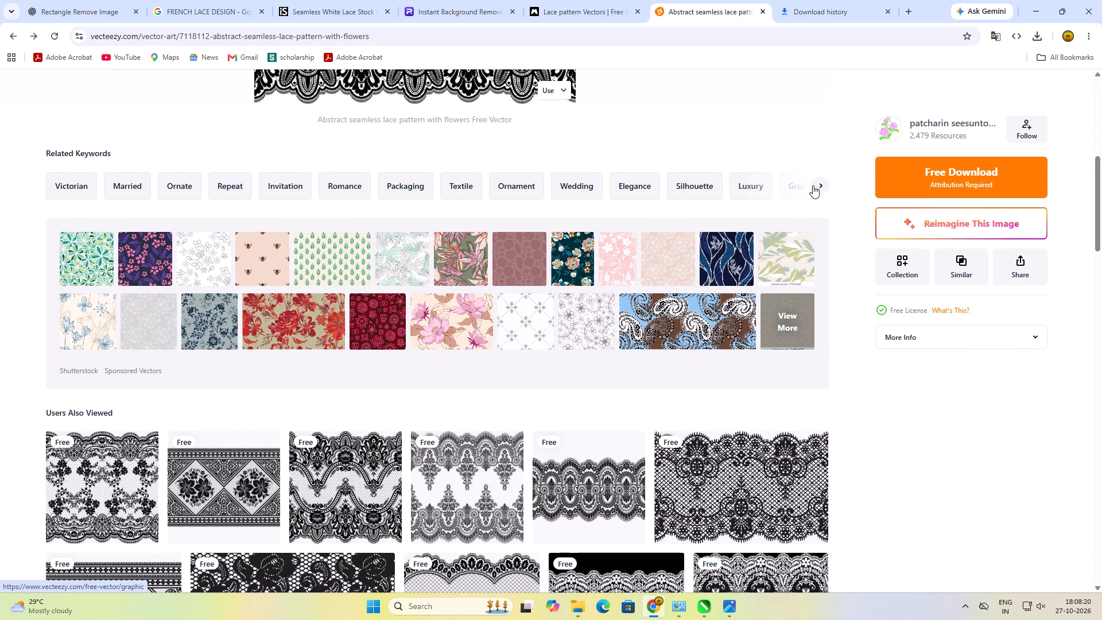
scroll(165, 358, down, 4)
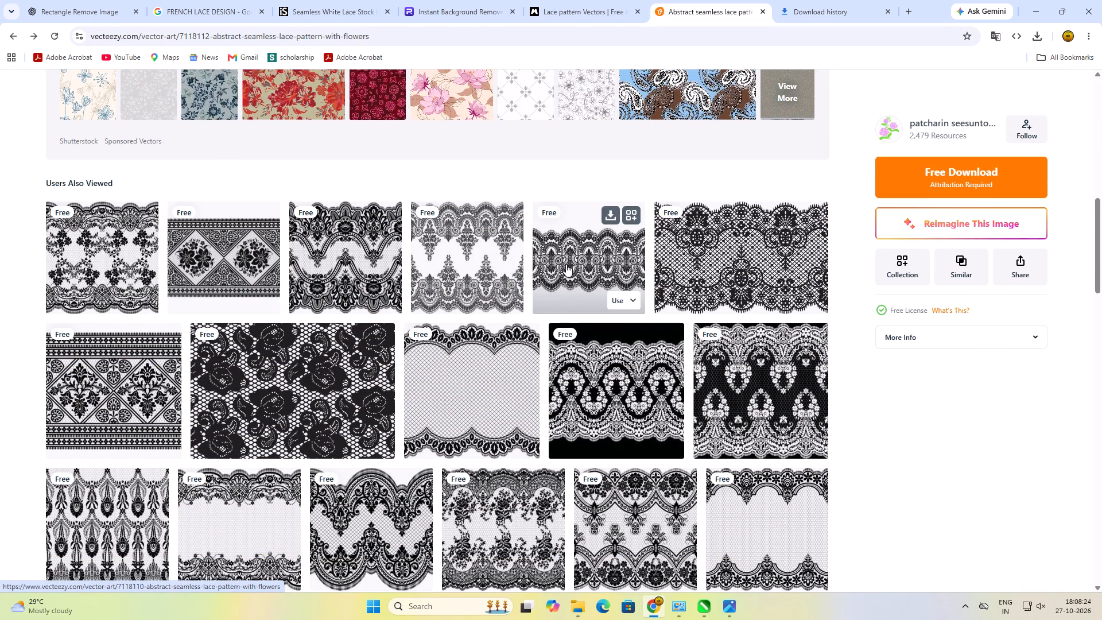
scroll(730, 253, down, 2)
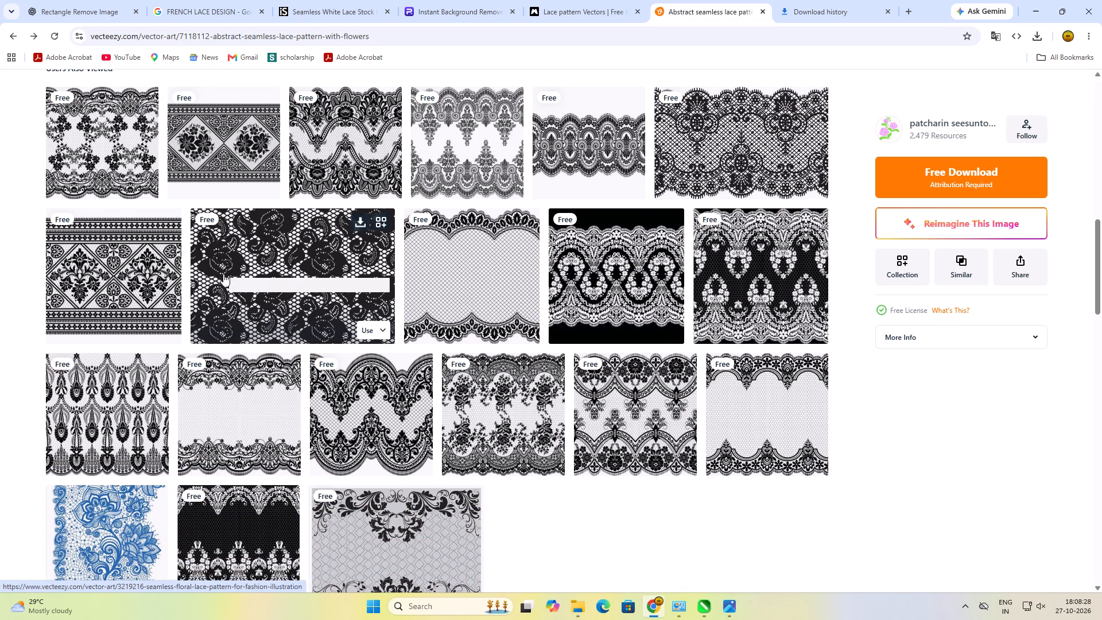
scroll(82, 299, down, 2)
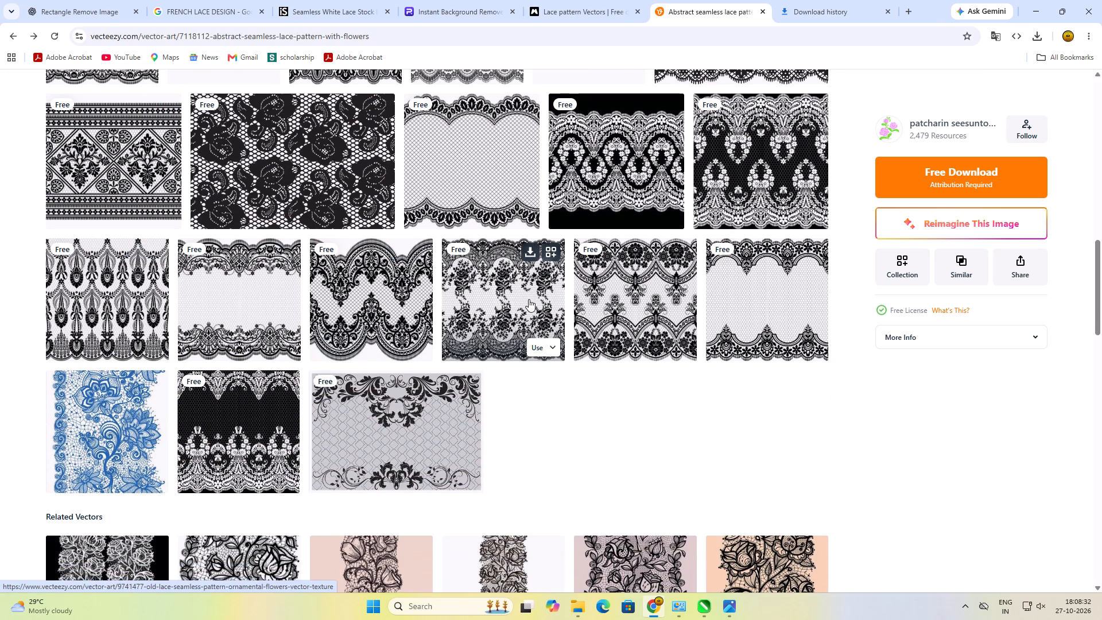
Examine the related vectors of the abstract seamless lace pattern down to the end of the page.
scroll(618, 290, down, 4)
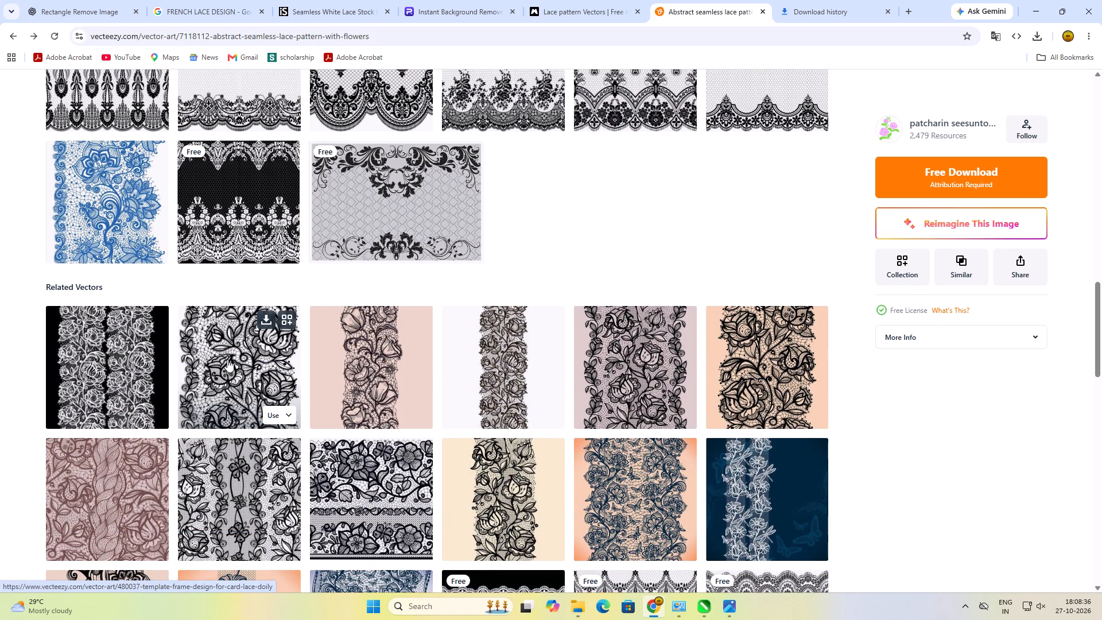
scroll(227, 359, down, 1)
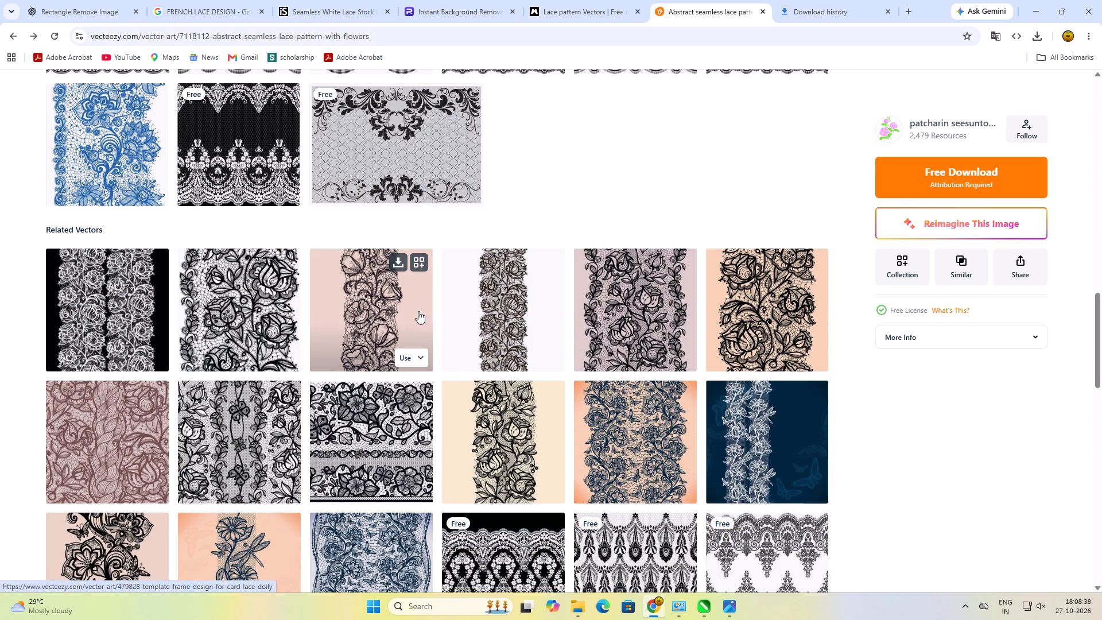
scroll(522, 309, down, 1)
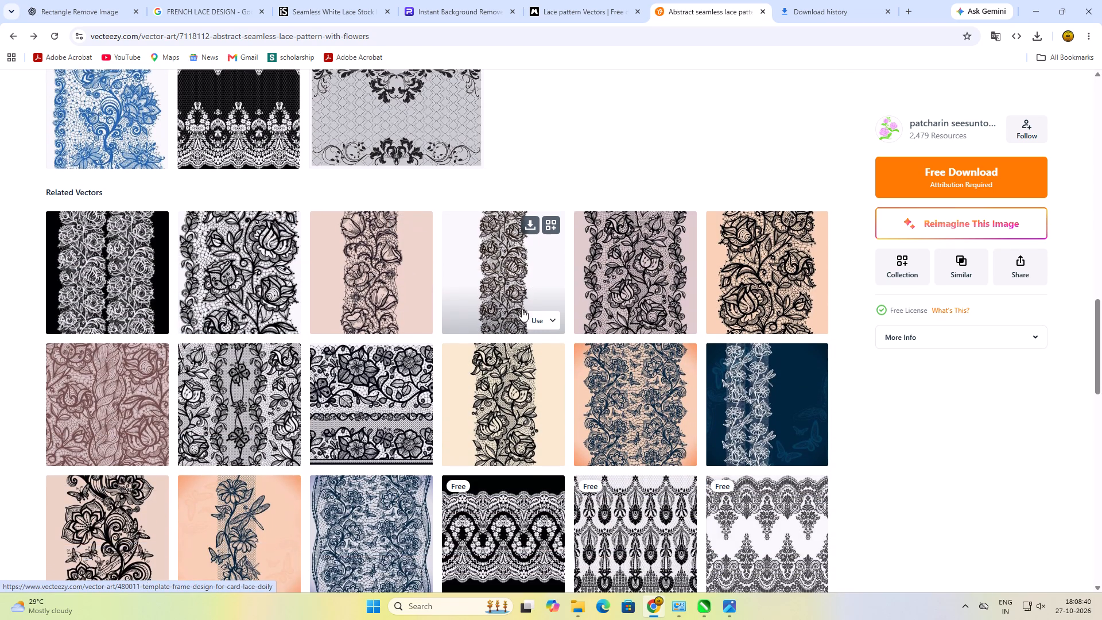
scroll(522, 309, down, 1)
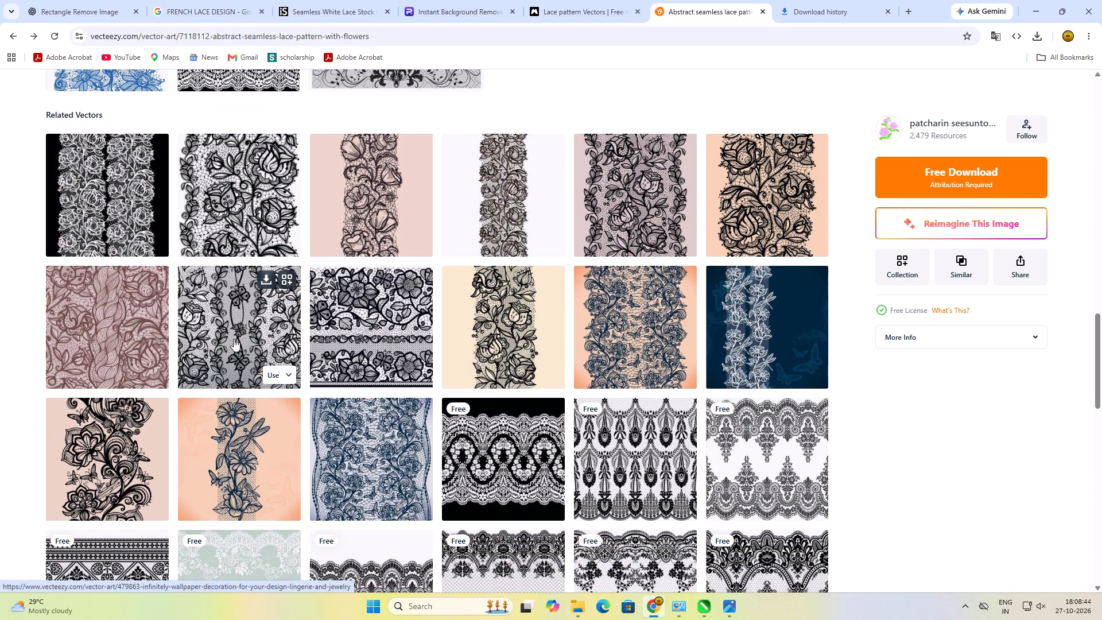
scroll(96, 331, down, 3)
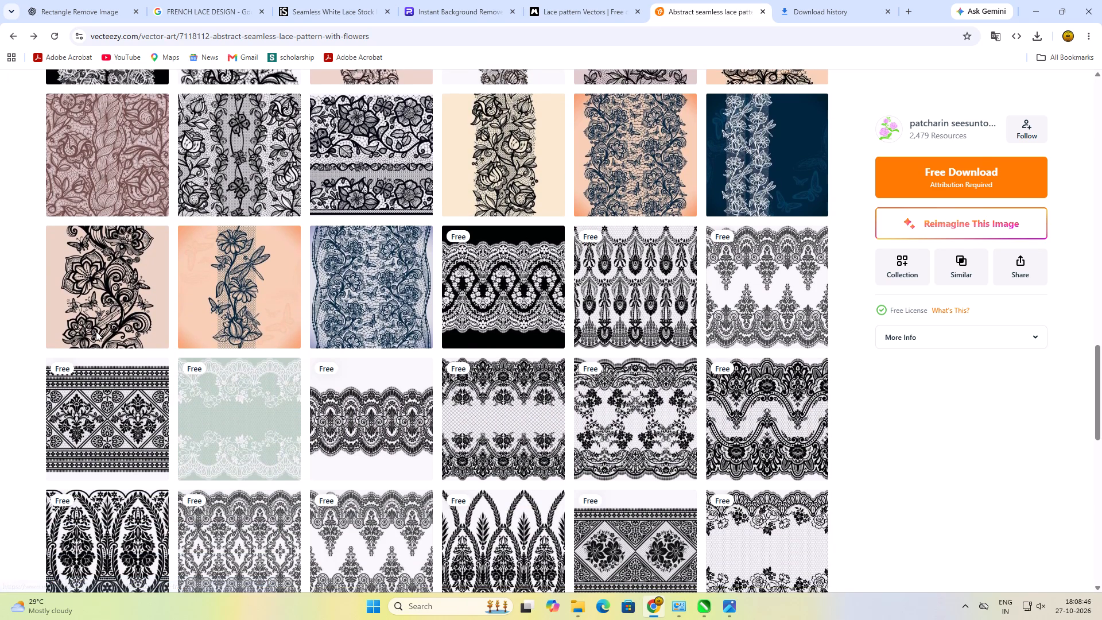
scroll(96, 331, down, 5)
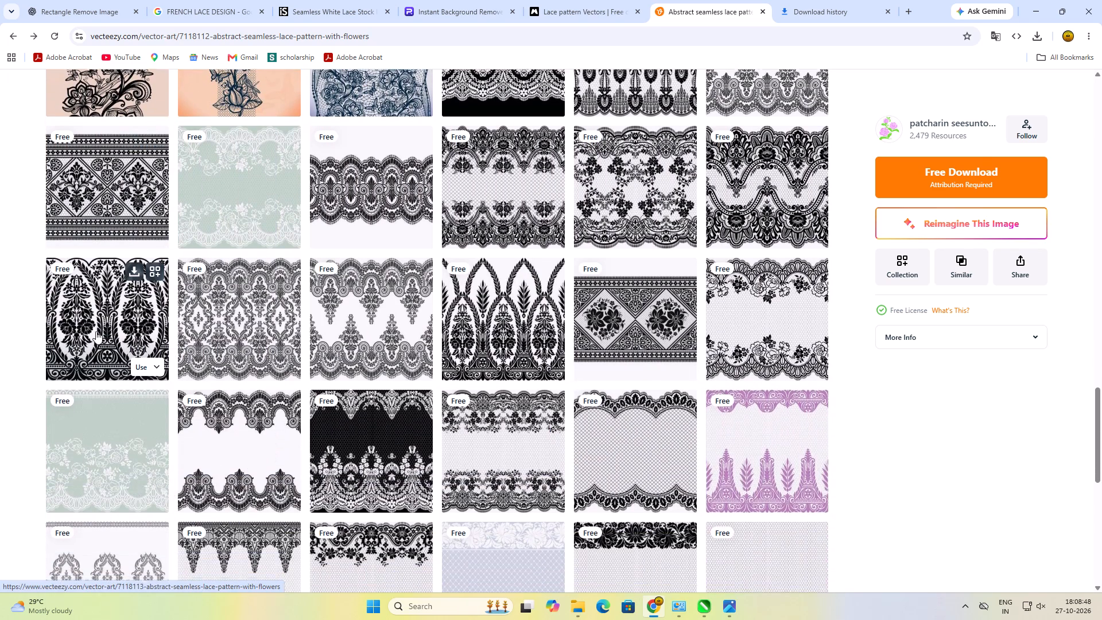
scroll(96, 331, down, 2)
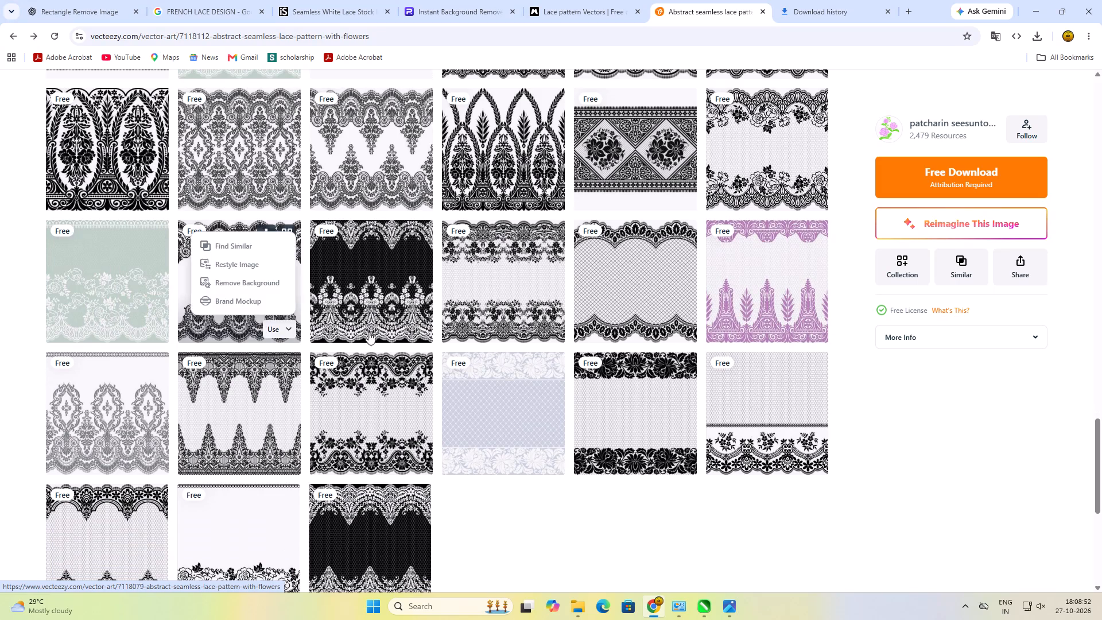
scroll(420, 332, down, 6)
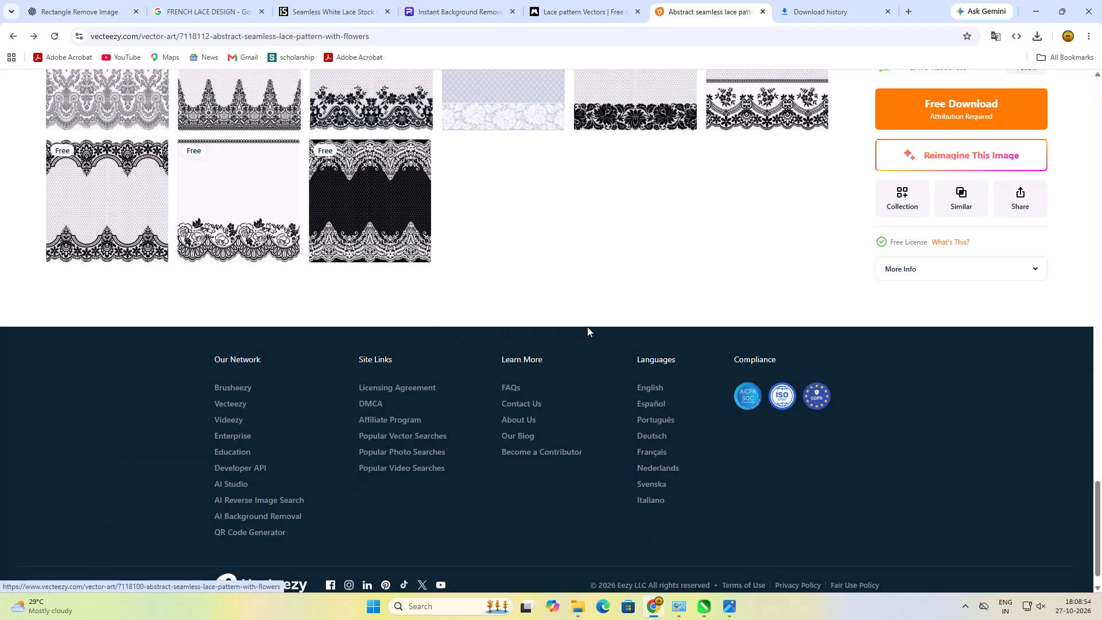
scroll(587, 327, up, 4)
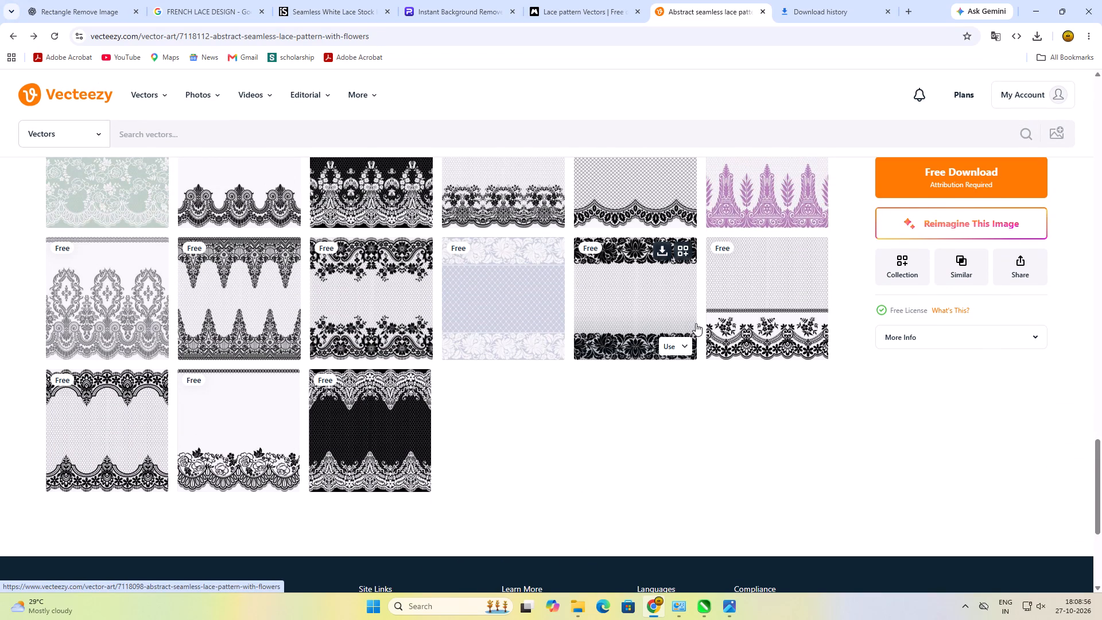
scroll(696, 323, up, 4)
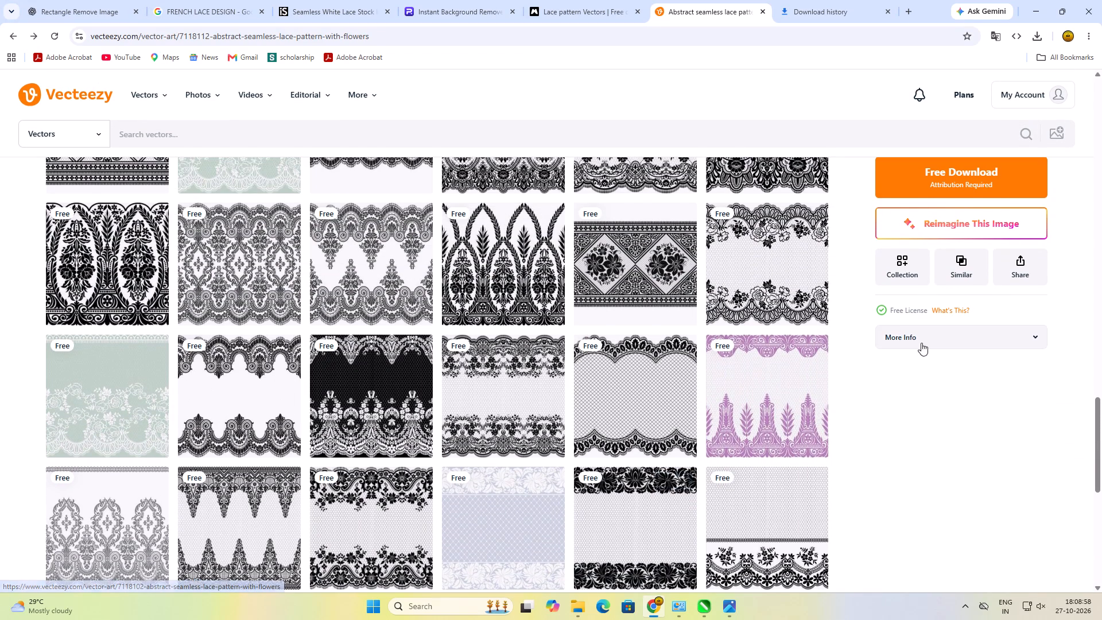
Switch the Vecteezy search asset type to PNGs.
click(73, 115)
click(76, 134)
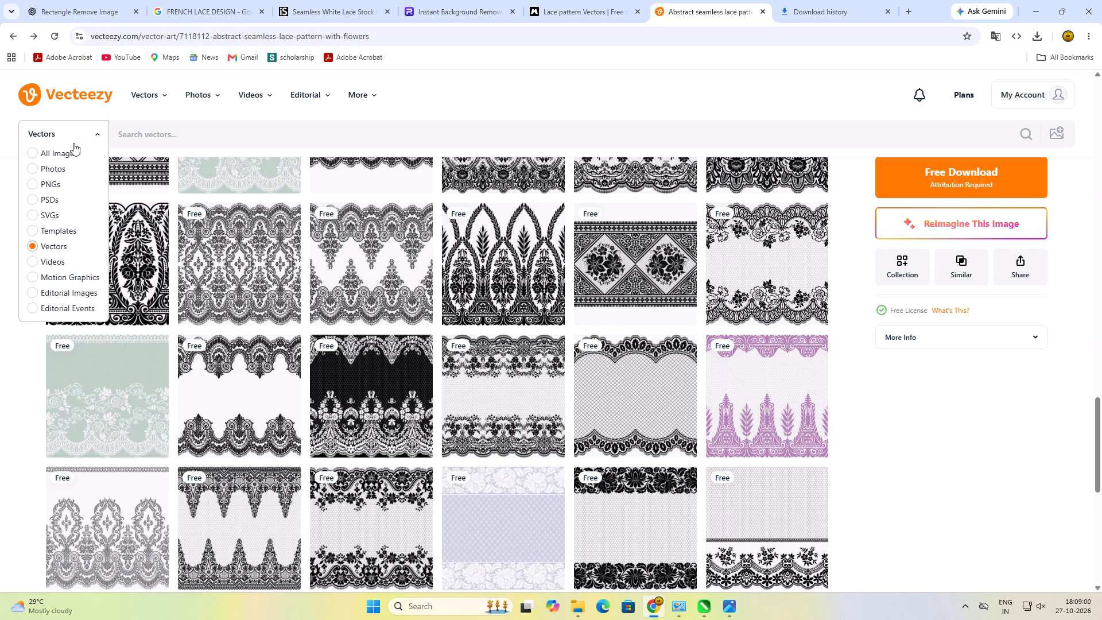
click(36, 184)
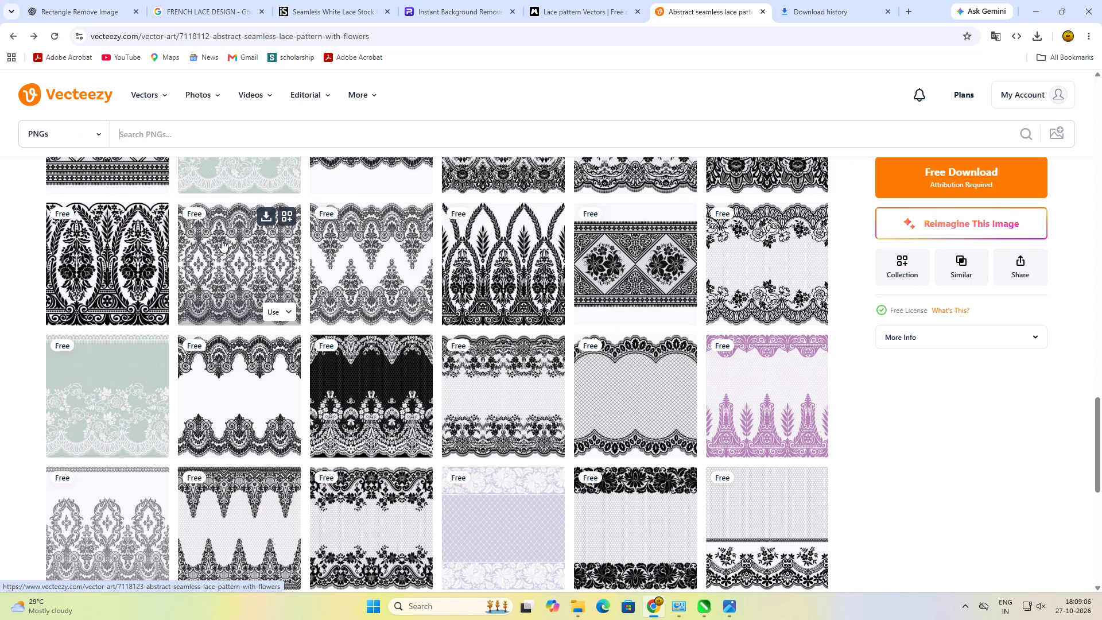
scroll(222, 240, up, 2)
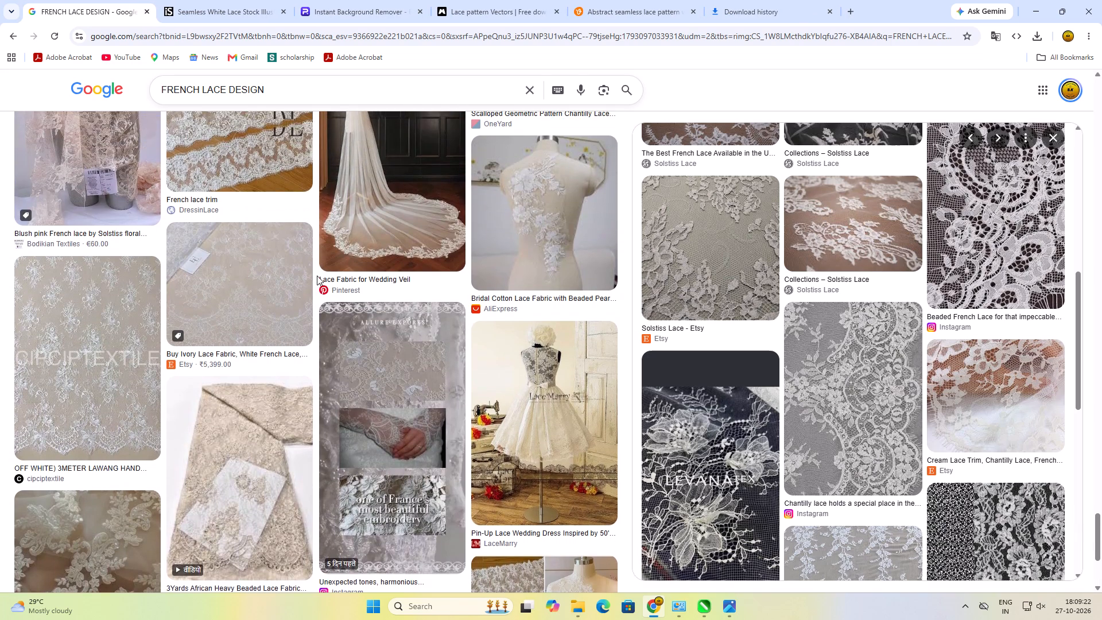
scroll(317, 276, up, 1)
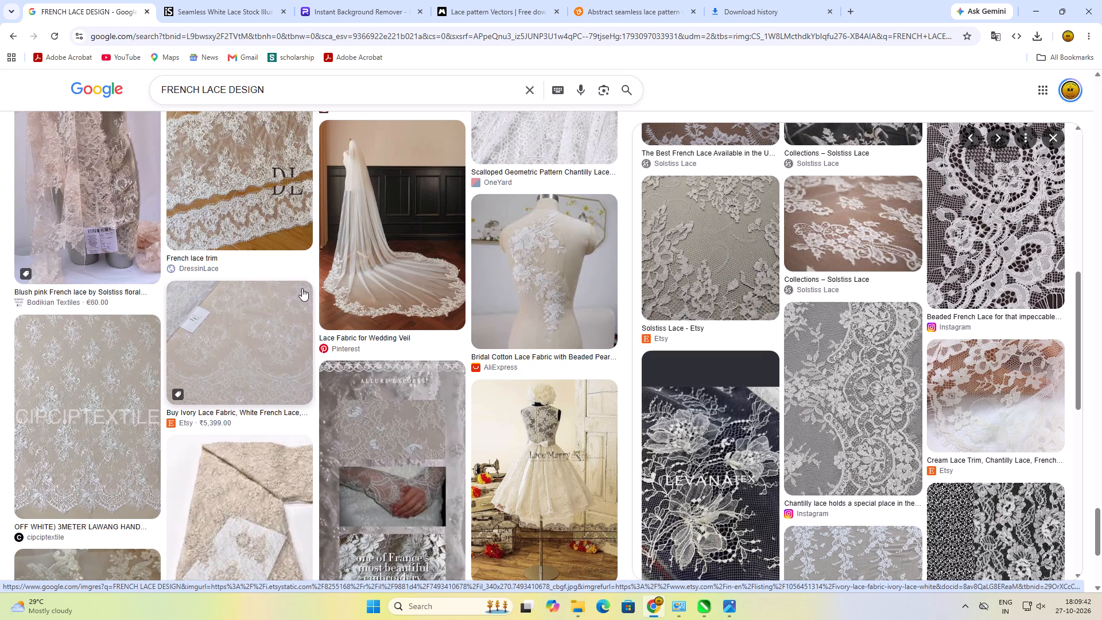
scroll(461, 348, down, 1)
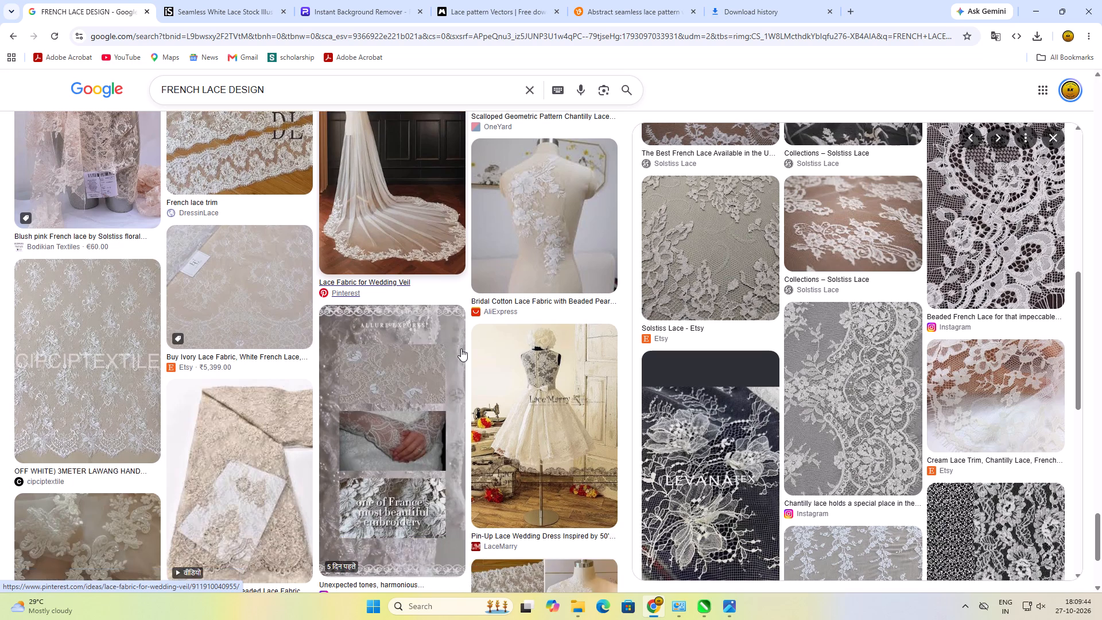
scroll(461, 348, up, 10)
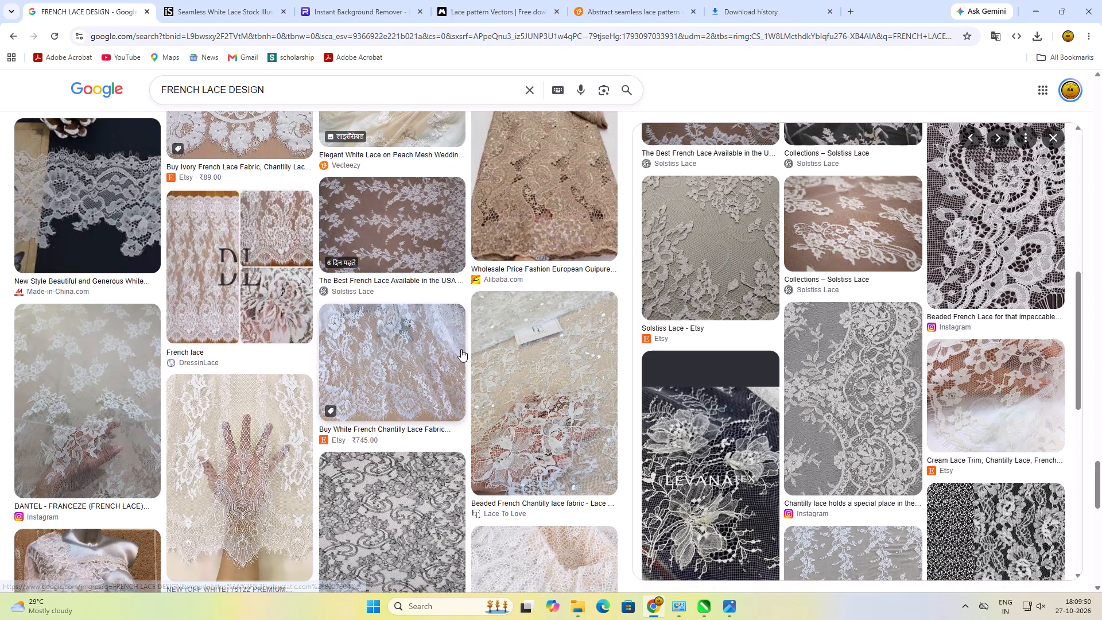
scroll(461, 352, down, 3)
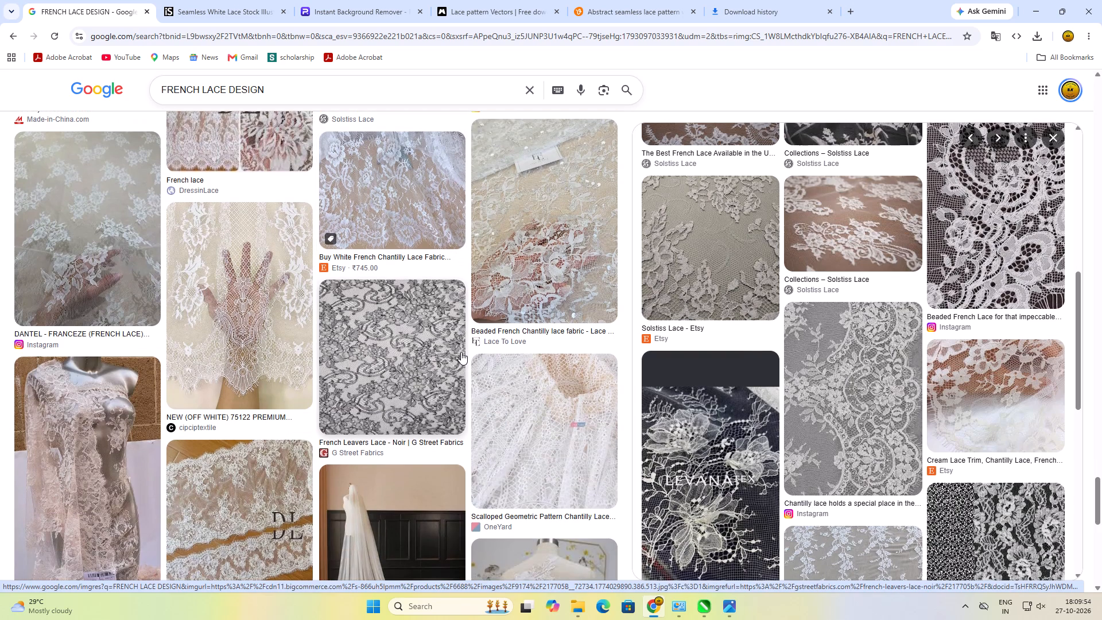
scroll(461, 352, down, 4)
scroll(461, 352, up, 7)
scroll(643, 571, up, 3)
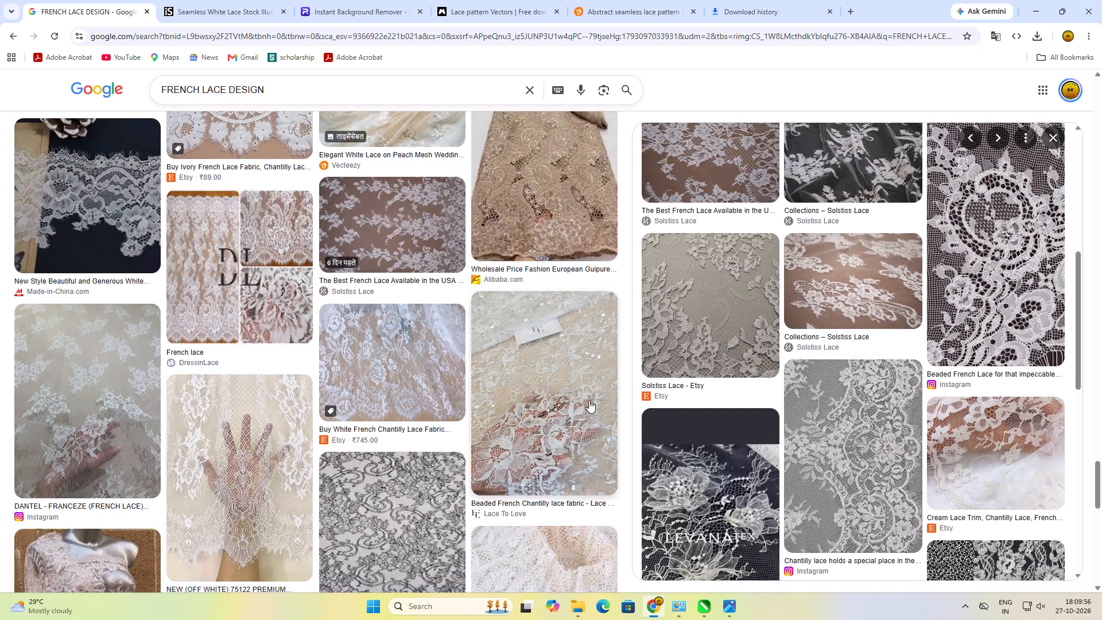
scroll(589, 400, up, 1)
scroll(571, 265, up, 11)
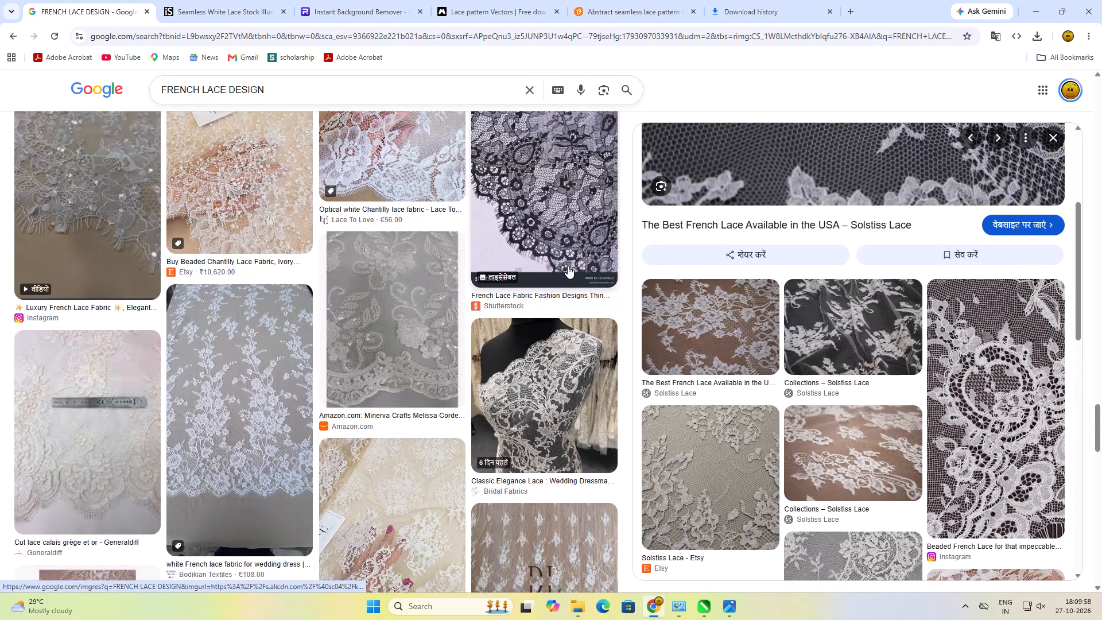
scroll(488, 308, up, 2)
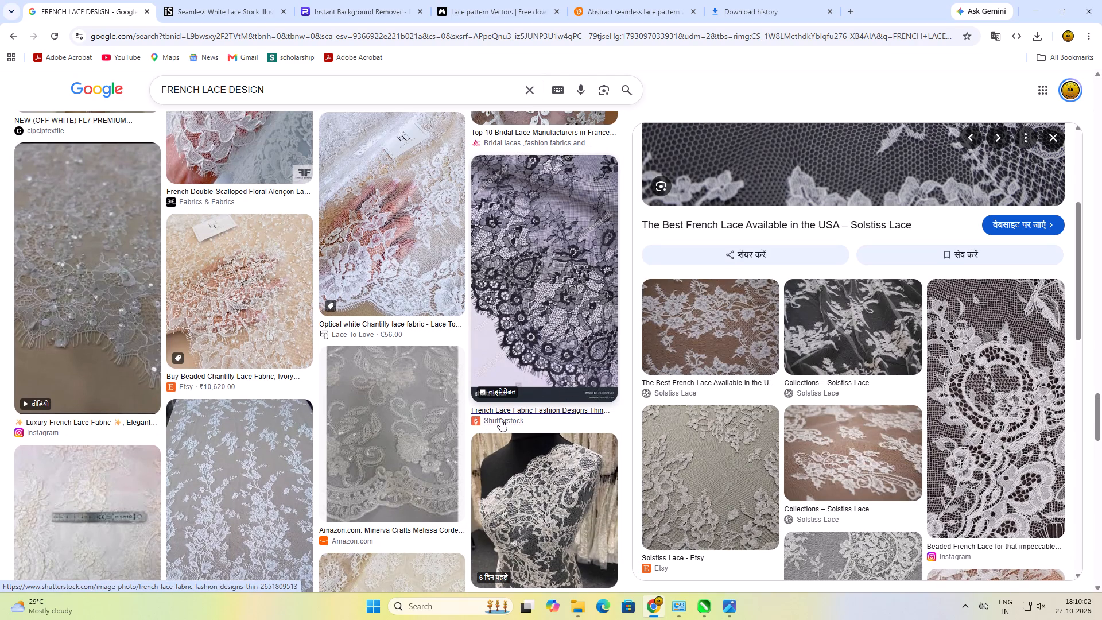
click(500, 418)
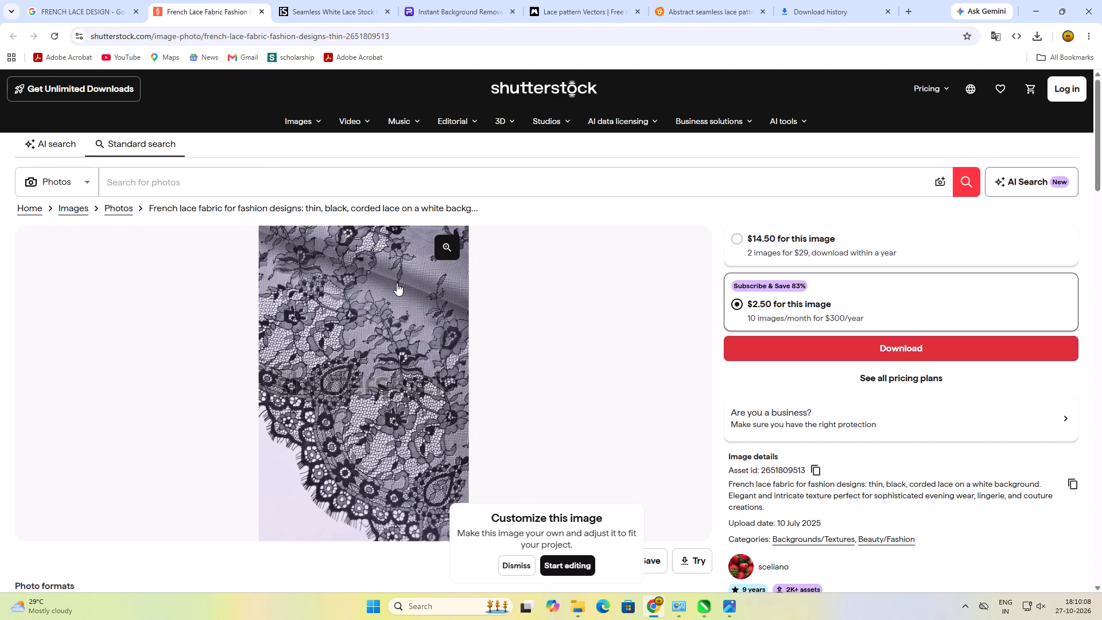
scroll(397, 283, down, 4)
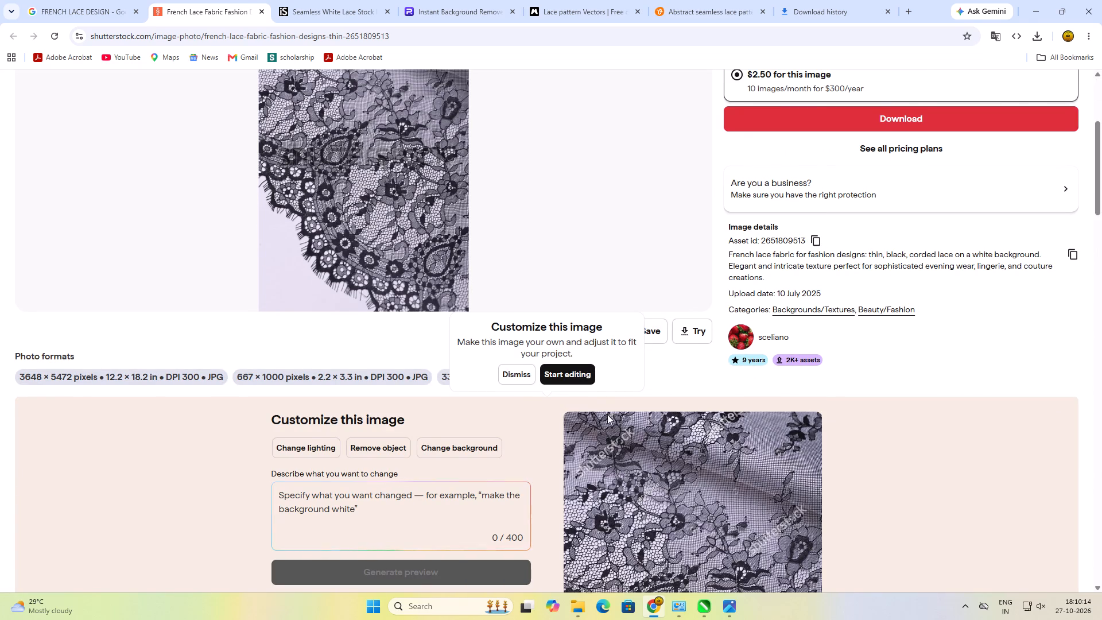
scroll(633, 444, down, 6)
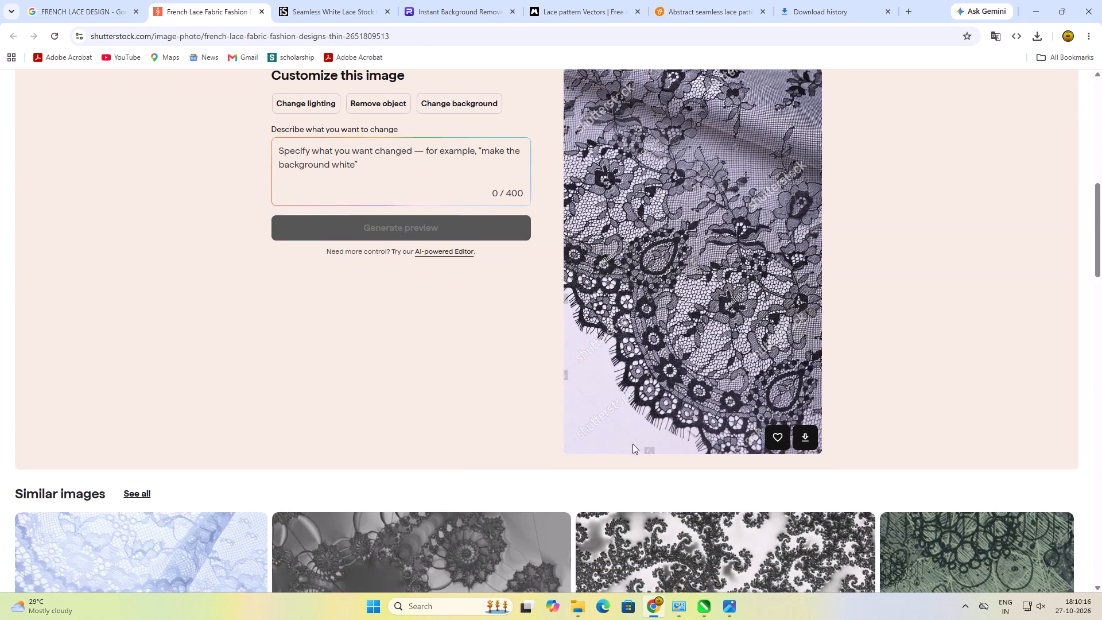
scroll(663, 281, down, 5)
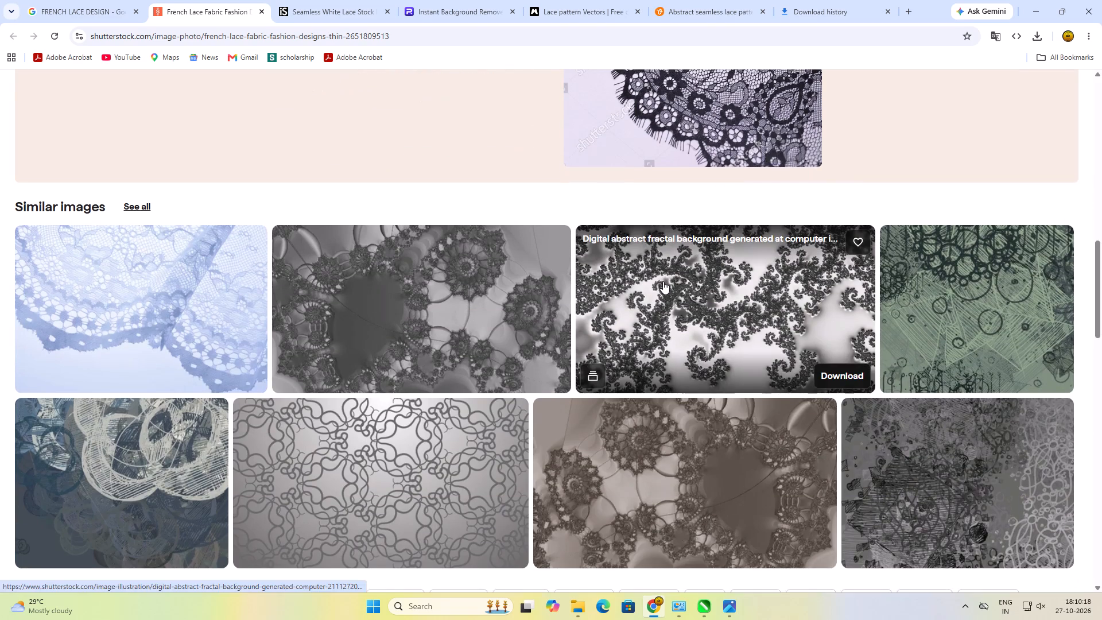
scroll(663, 281, up, 5)
click(663, 281)
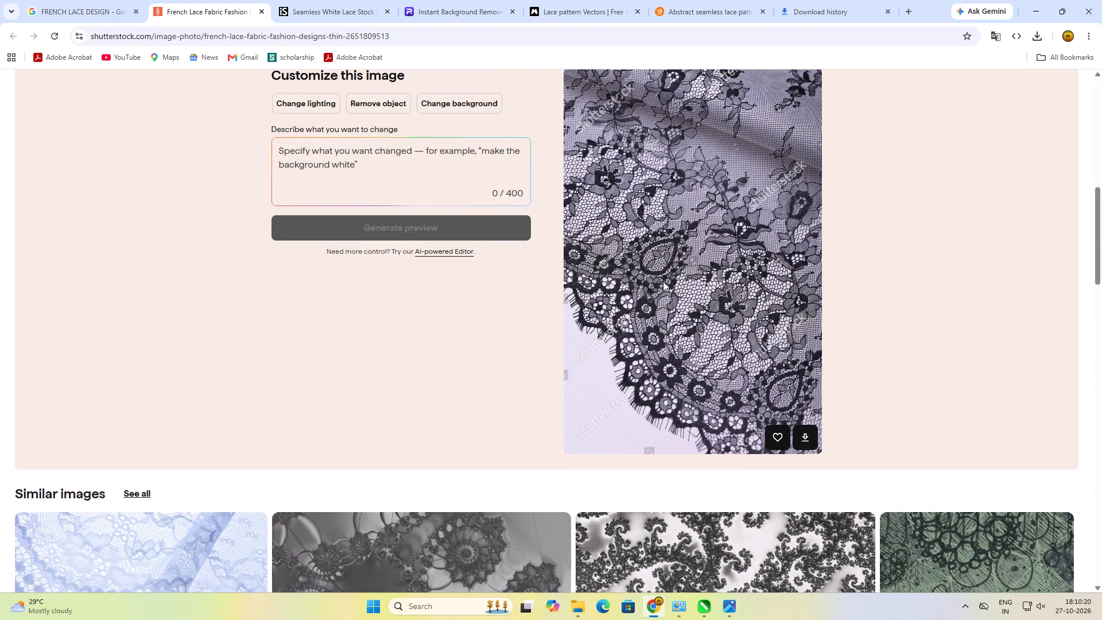
scroll(663, 281, up, 5)
scroll(348, 238, up, 5)
scroll(165, 191, up, 3)
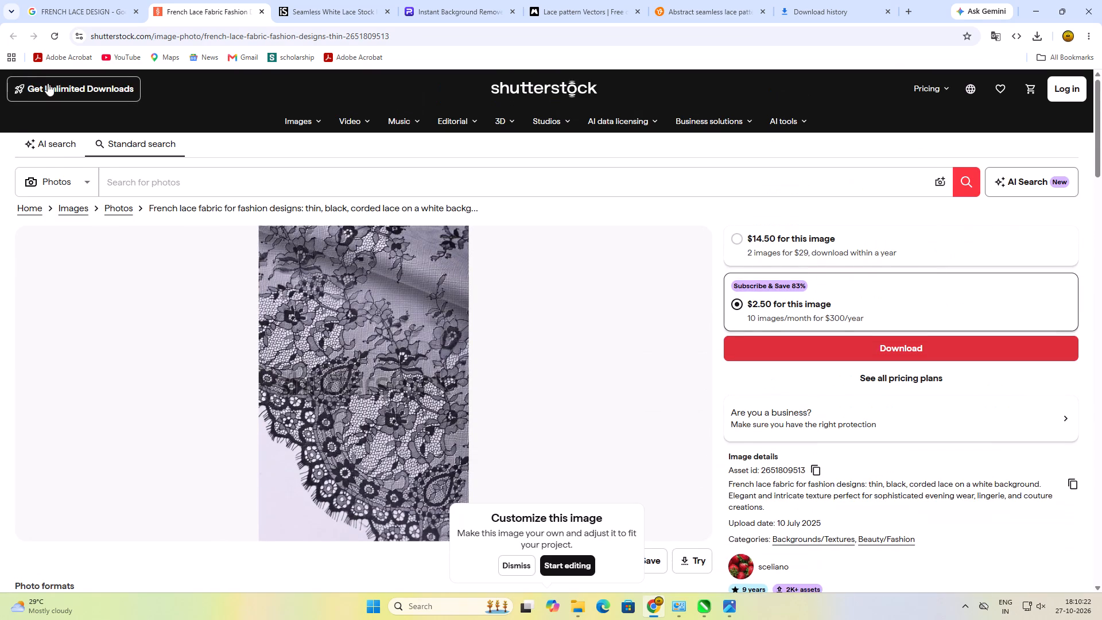
click(15, 36)
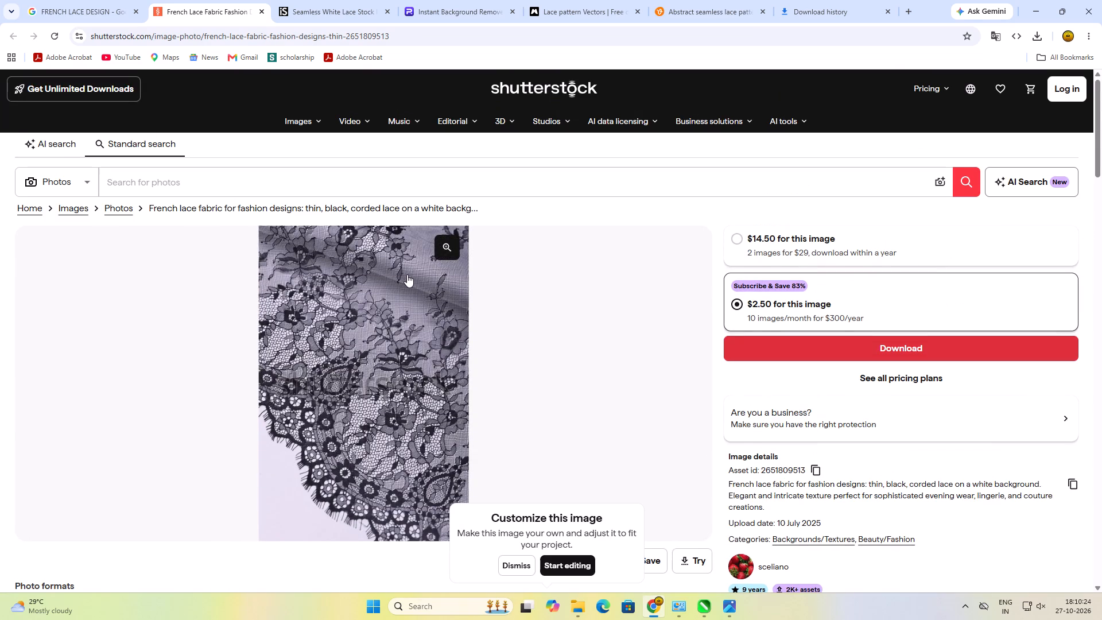
scroll(615, 274, up, 6)
click(564, 10)
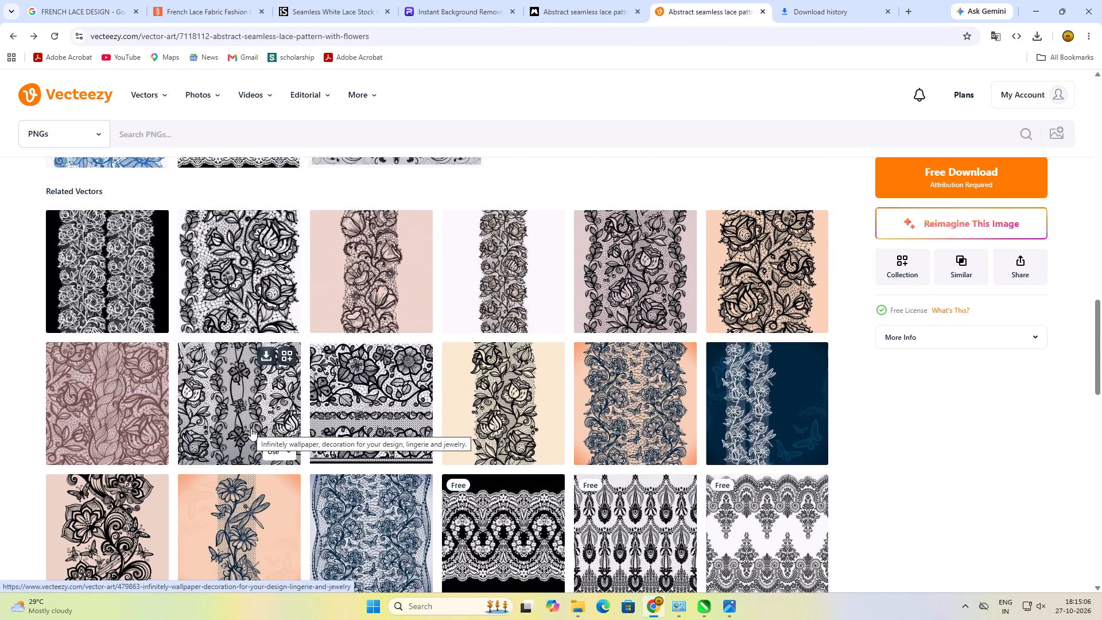
scroll(251, 428, up, 2)
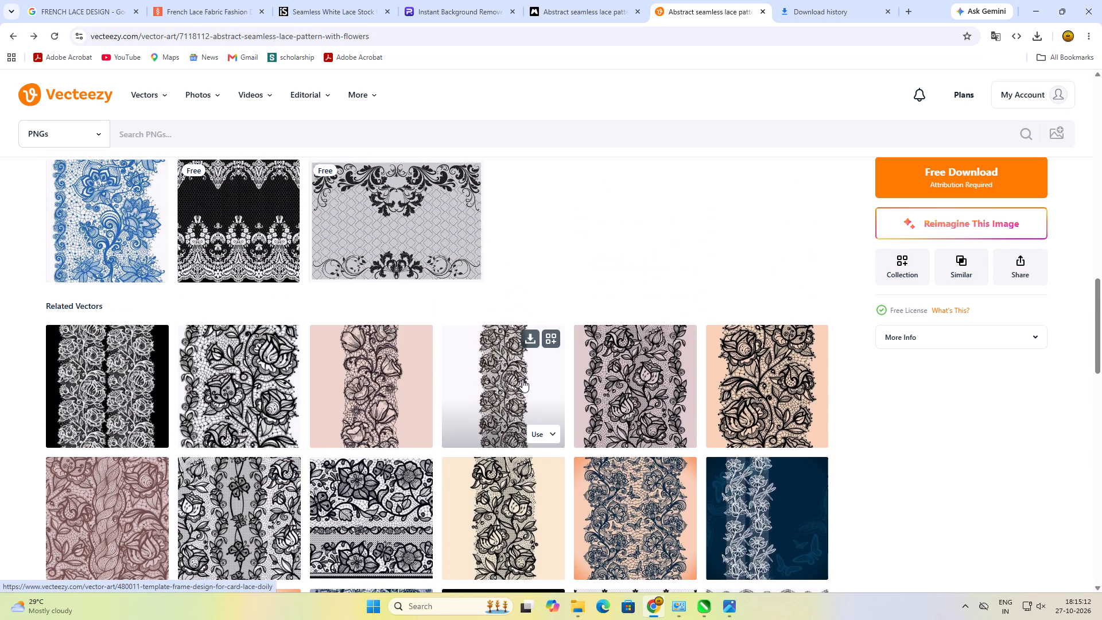
scroll(686, 383, up, 1)
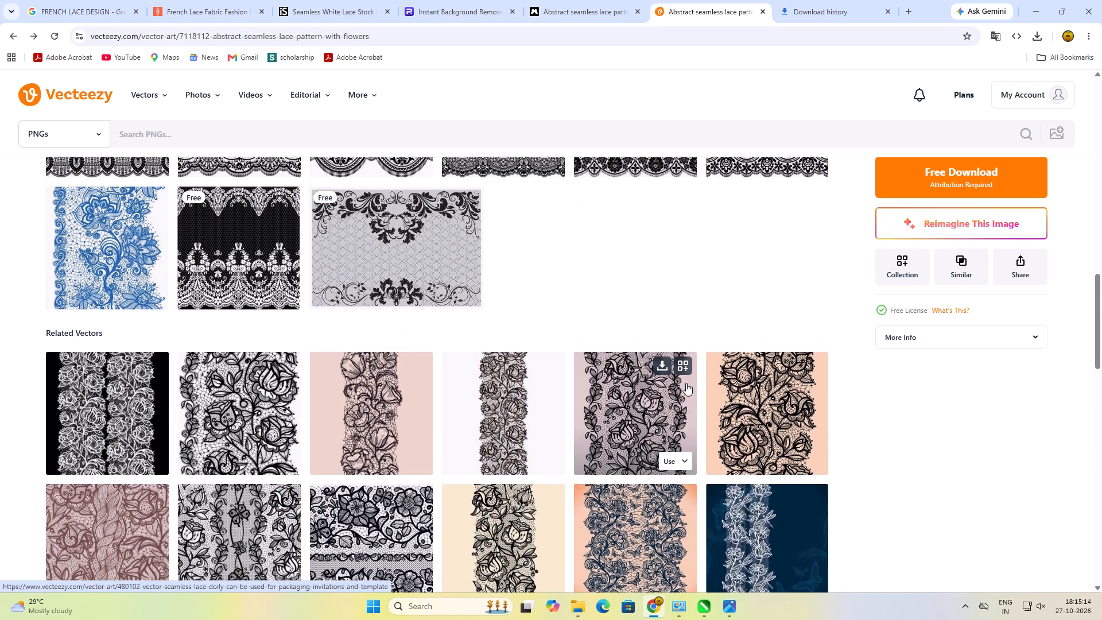
Open the related lace vector with large roses between leafy side borders on a mauve background.
scroll(686, 383, up, 2)
scroll(685, 384, down, 3)
click(655, 385)
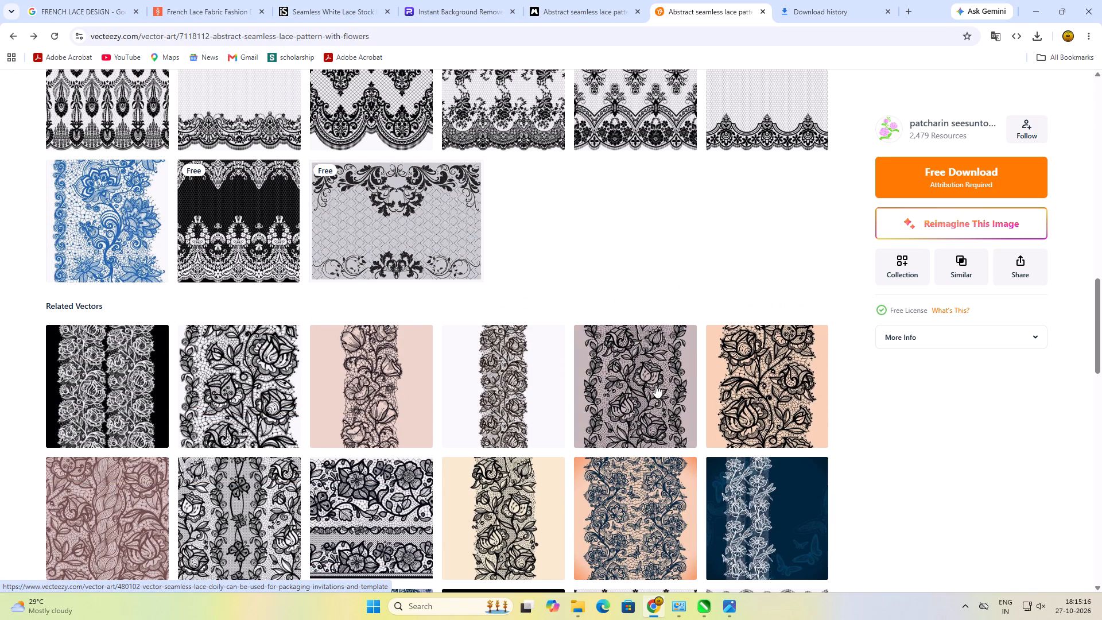
Inspect the page code at the title beneath the rose lace preview.
right_click(441, 373)
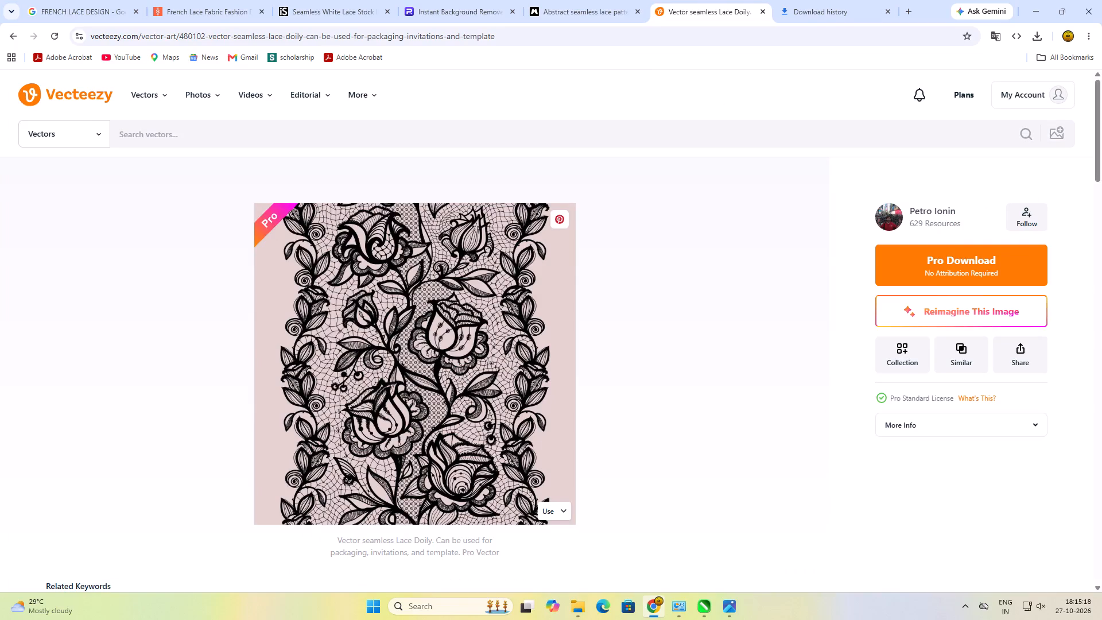
right_click(497, 416)
right_click(497, 416)
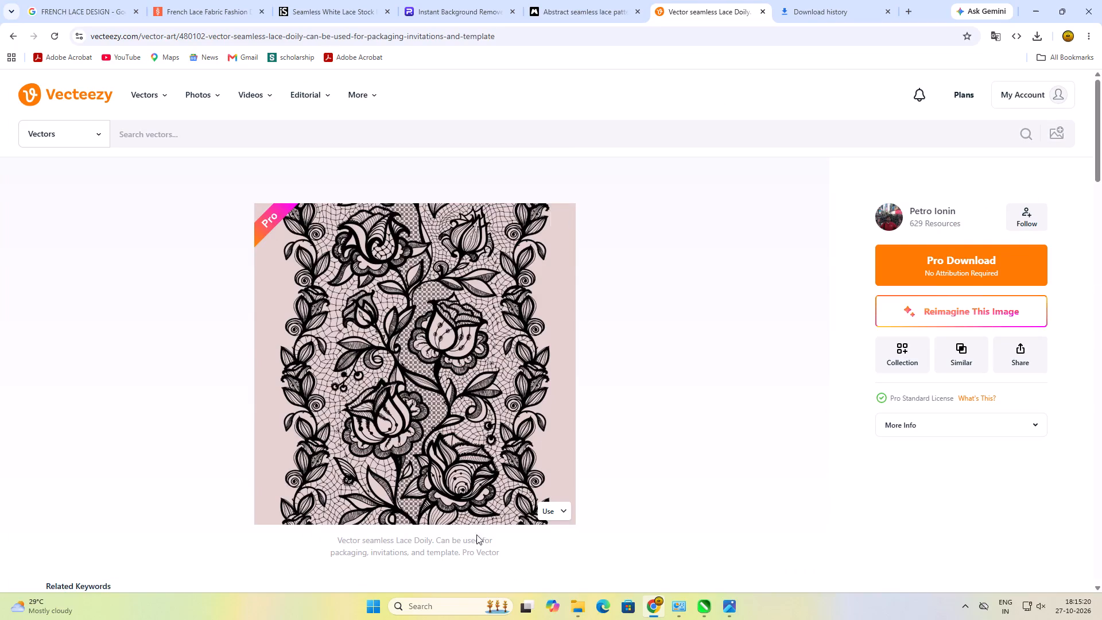
right_click(476, 536)
click(505, 520)
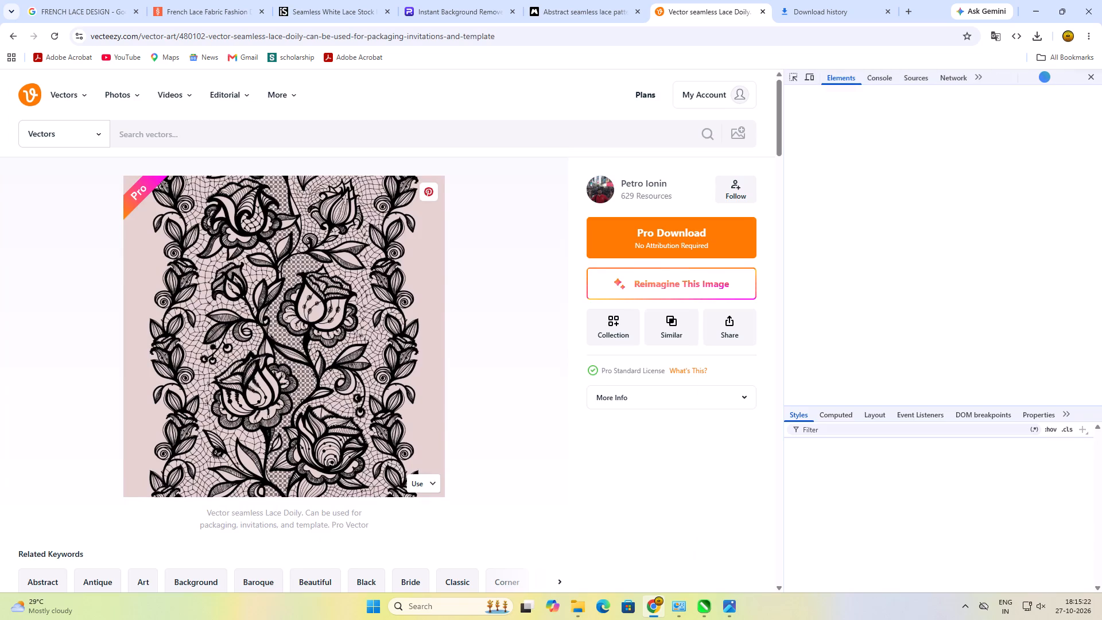
Examine the inspected page code around the title element and the stylesheet links for the lace preview's image source.
click(325, 327)
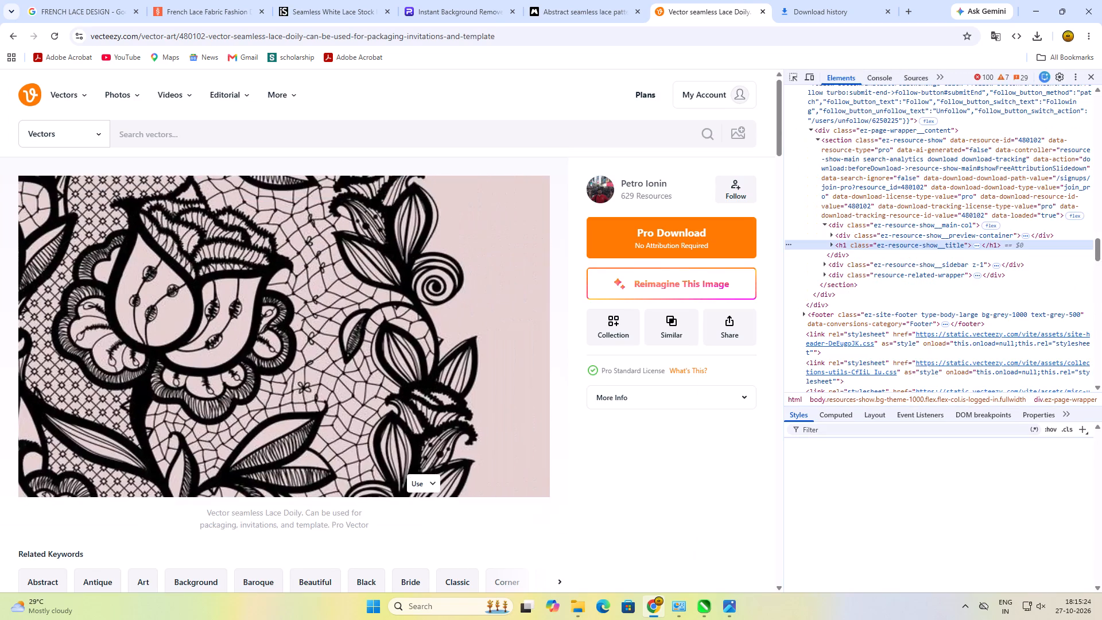
click(357, 317)
click(918, 243)
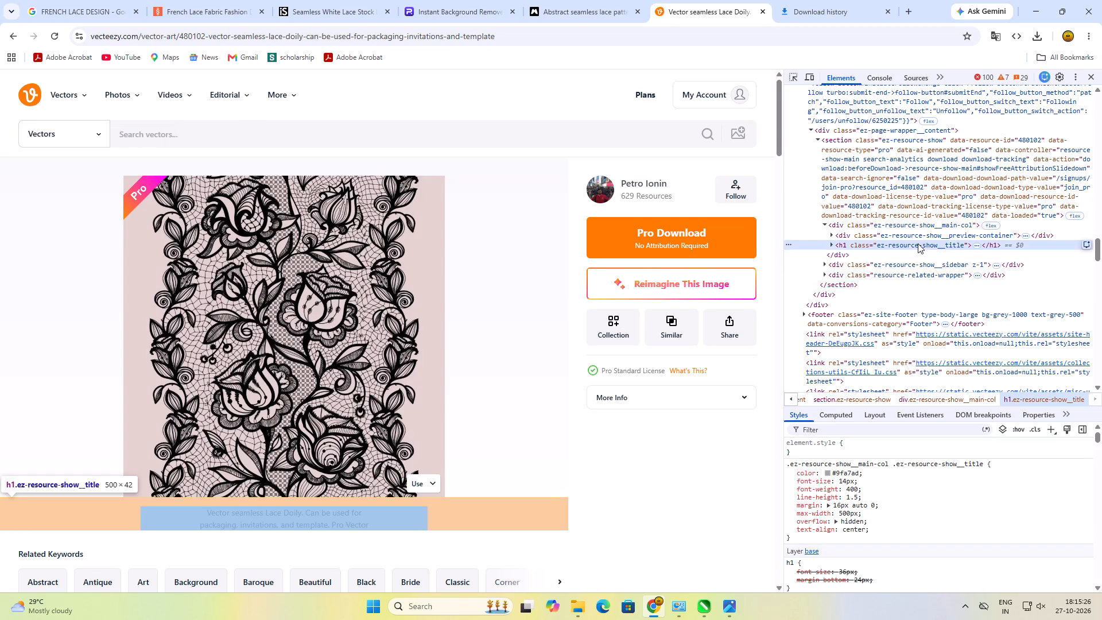
double_click(918, 243)
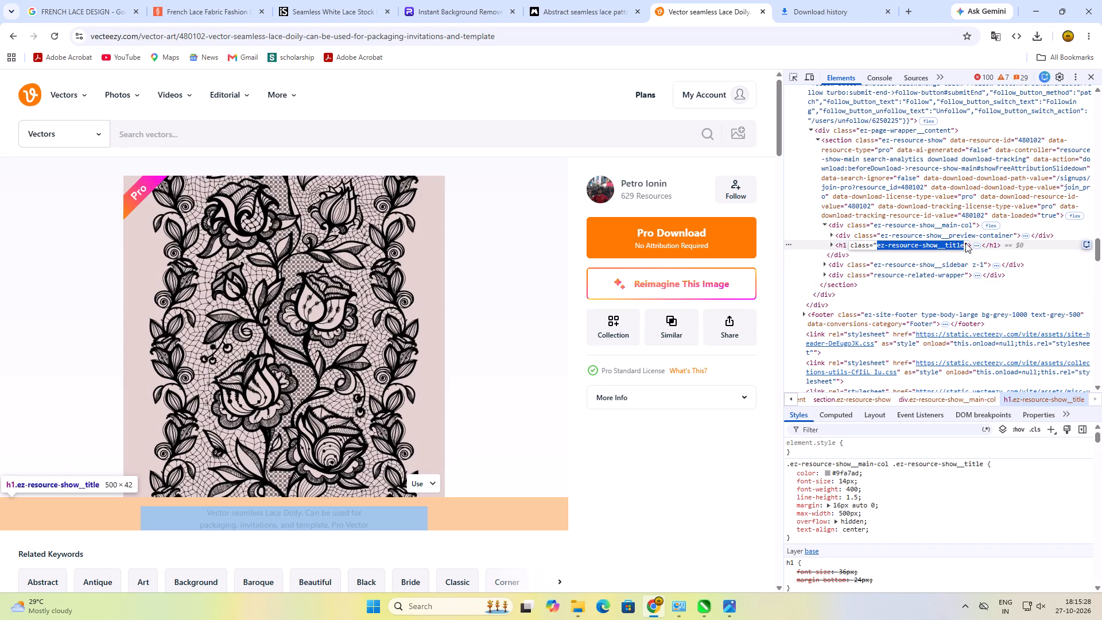
click(965, 243)
click(1035, 245)
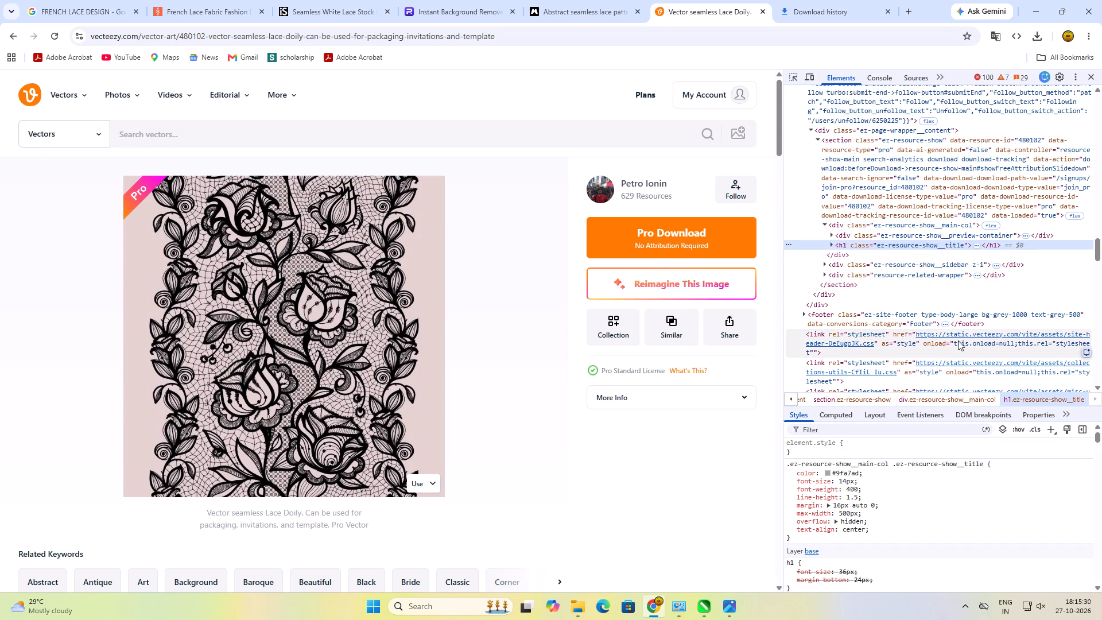
double_click(973, 334)
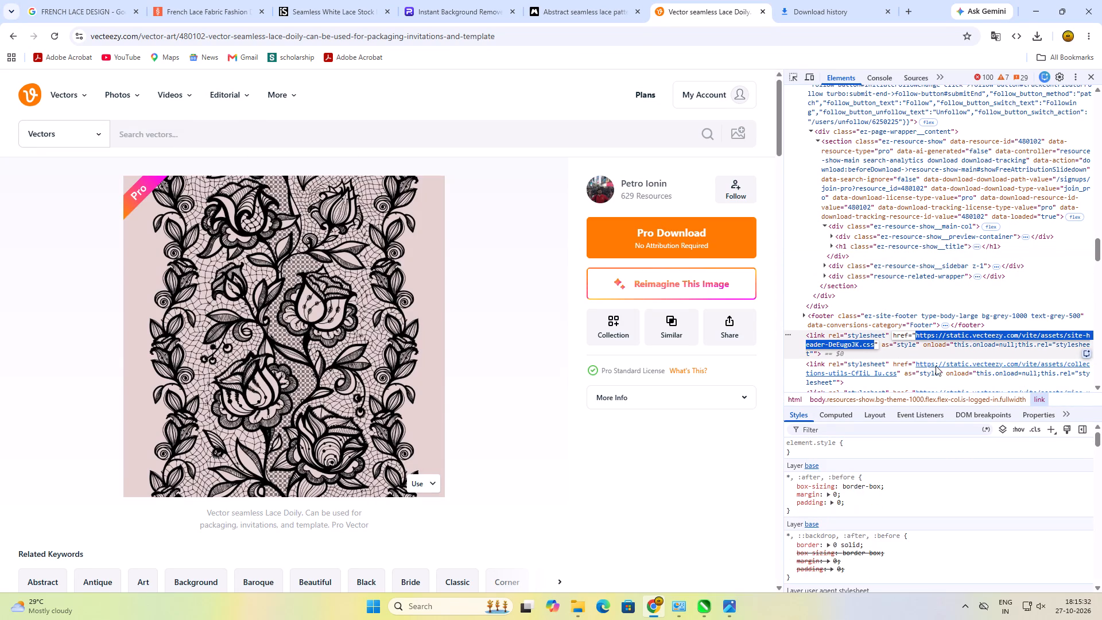
triple_click(936, 366)
triple_click(936, 366)
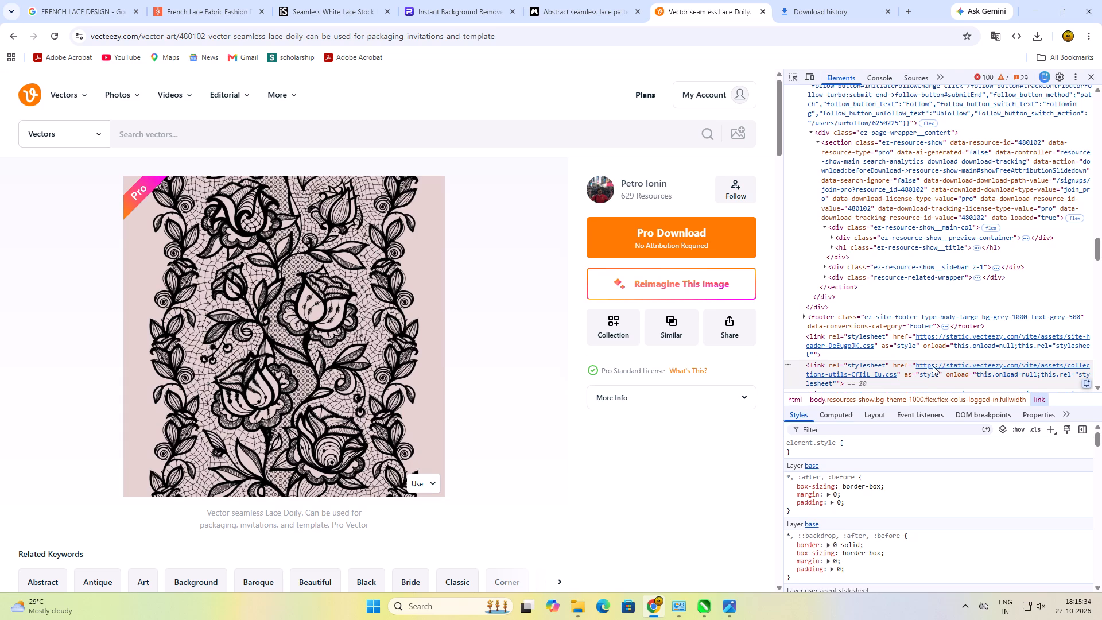
scroll(854, 363, down, 7)
scroll(855, 340, up, 6)
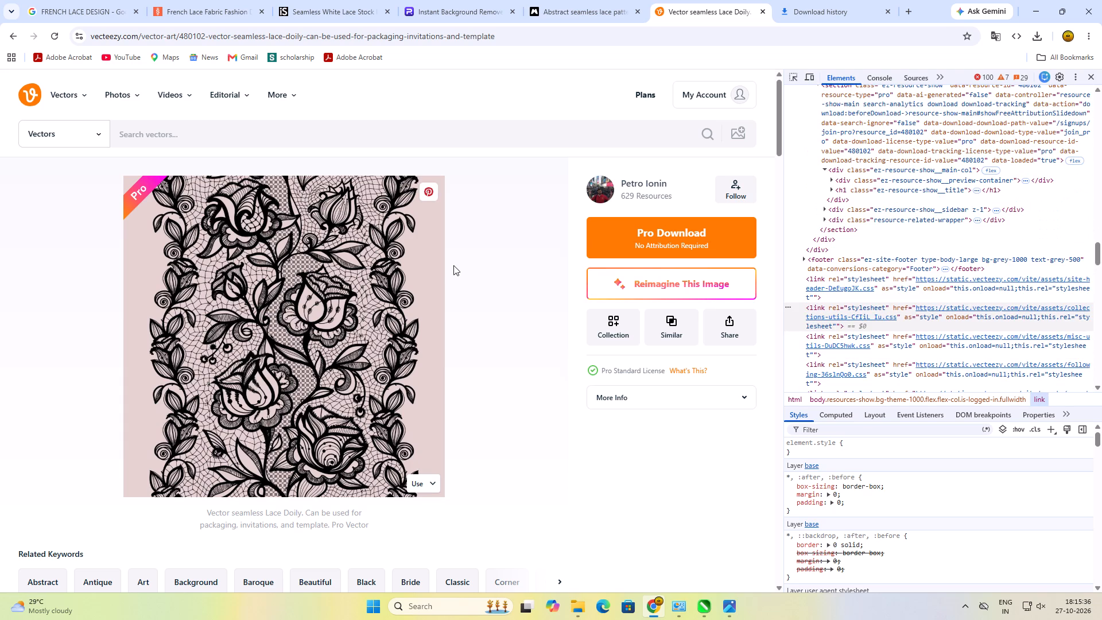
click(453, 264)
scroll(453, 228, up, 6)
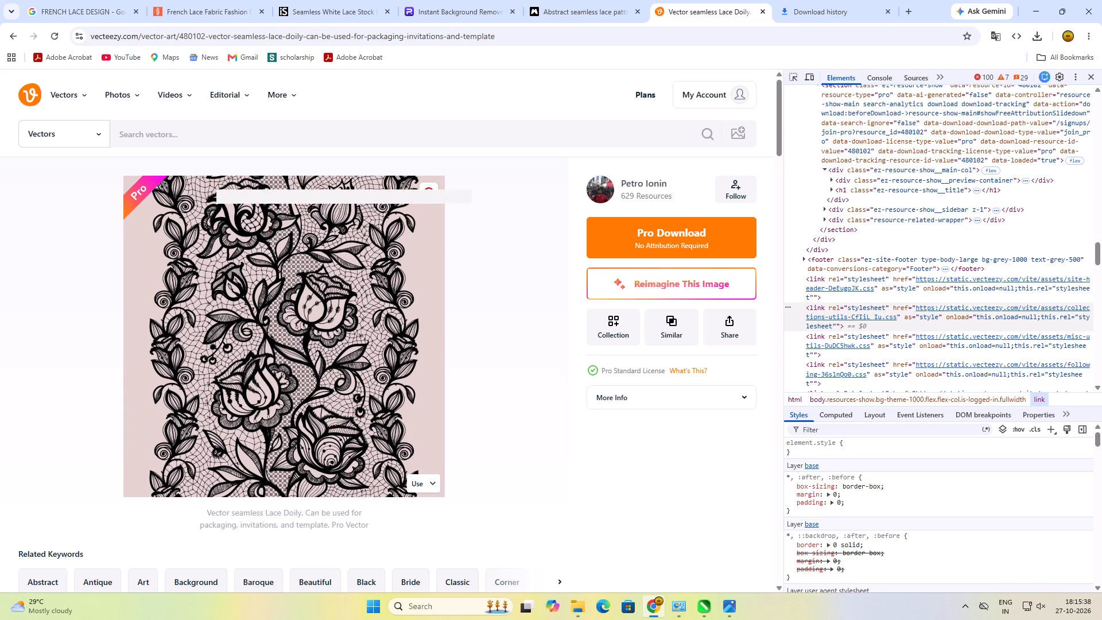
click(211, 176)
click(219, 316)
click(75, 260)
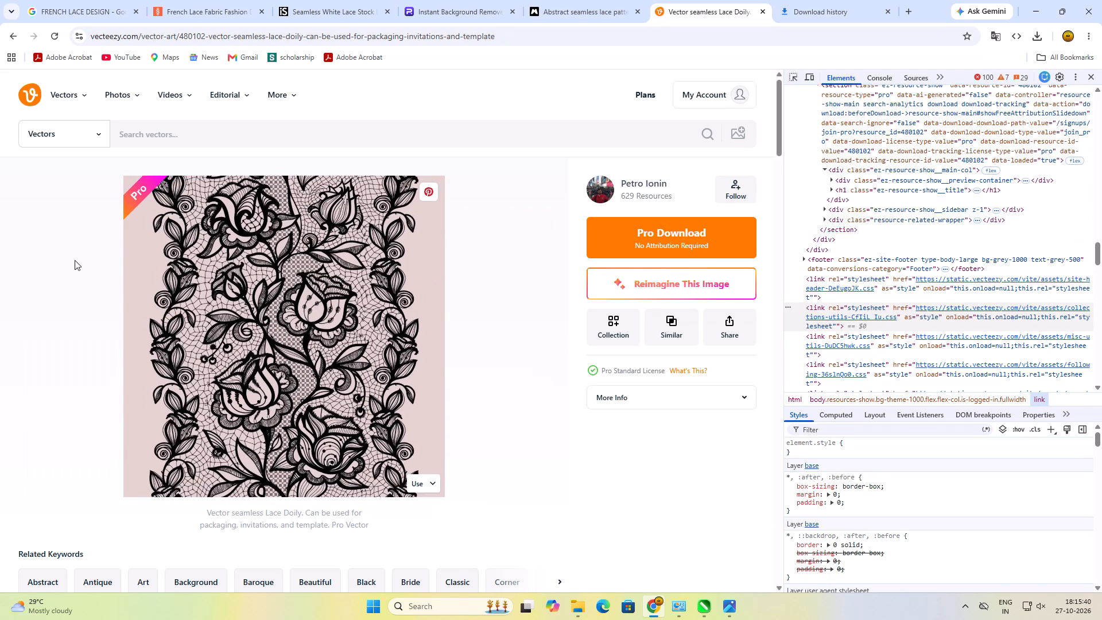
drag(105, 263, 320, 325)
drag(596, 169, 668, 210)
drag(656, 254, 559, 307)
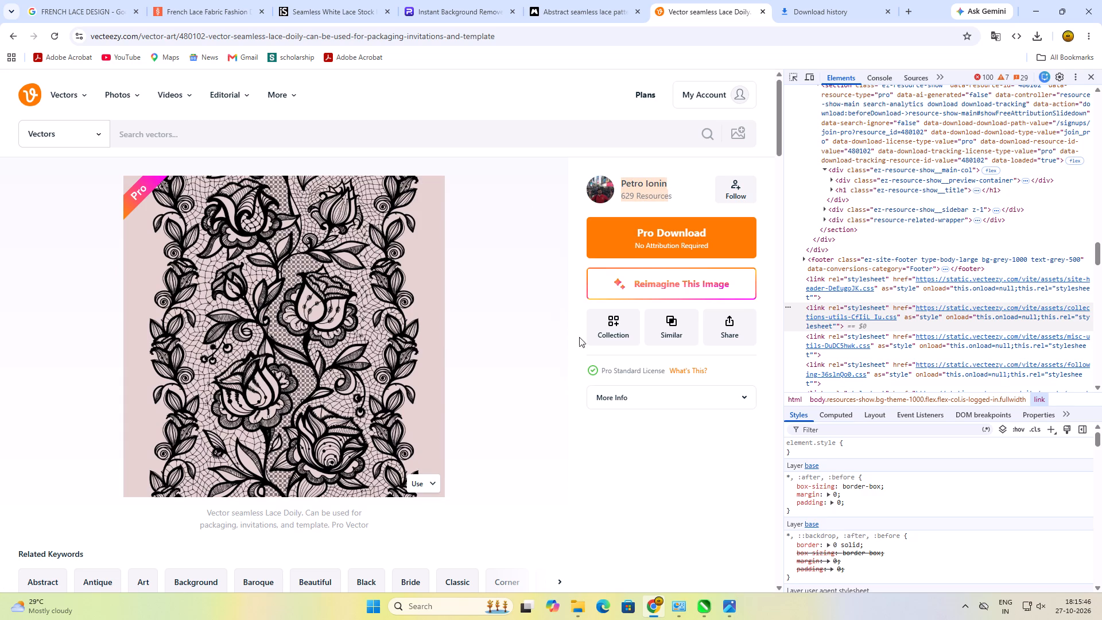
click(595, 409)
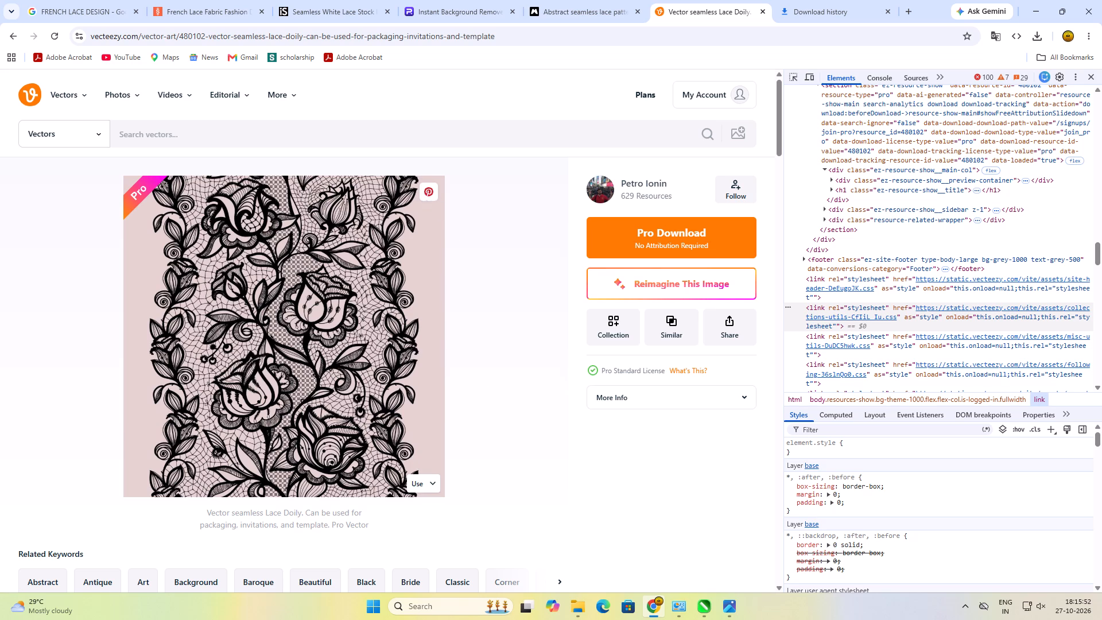
Examine the page code above the ez-resource-show section for the rose lace preview's image source.
scroll(906, 296, up, 5)
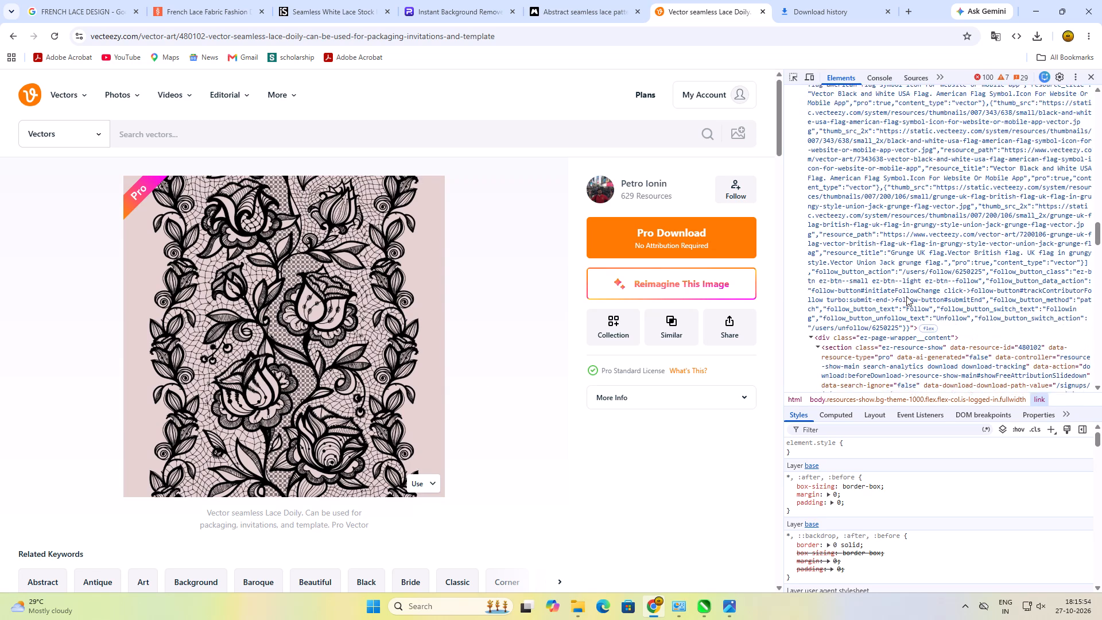
scroll(906, 296, up, 10)
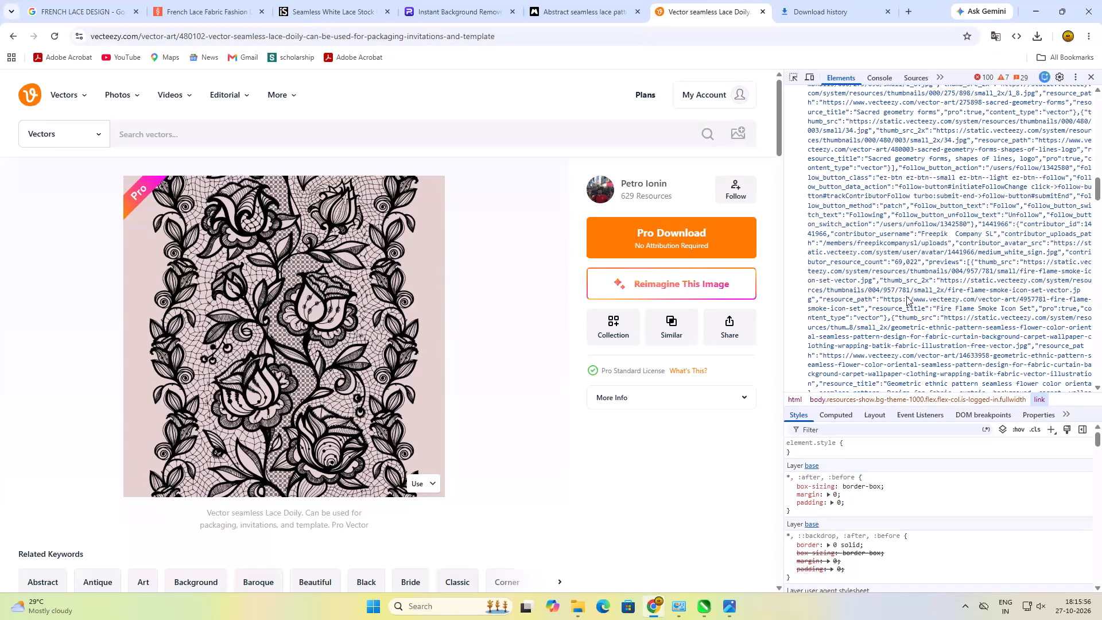
scroll(906, 296, up, 2)
scroll(906, 296, down, 6)
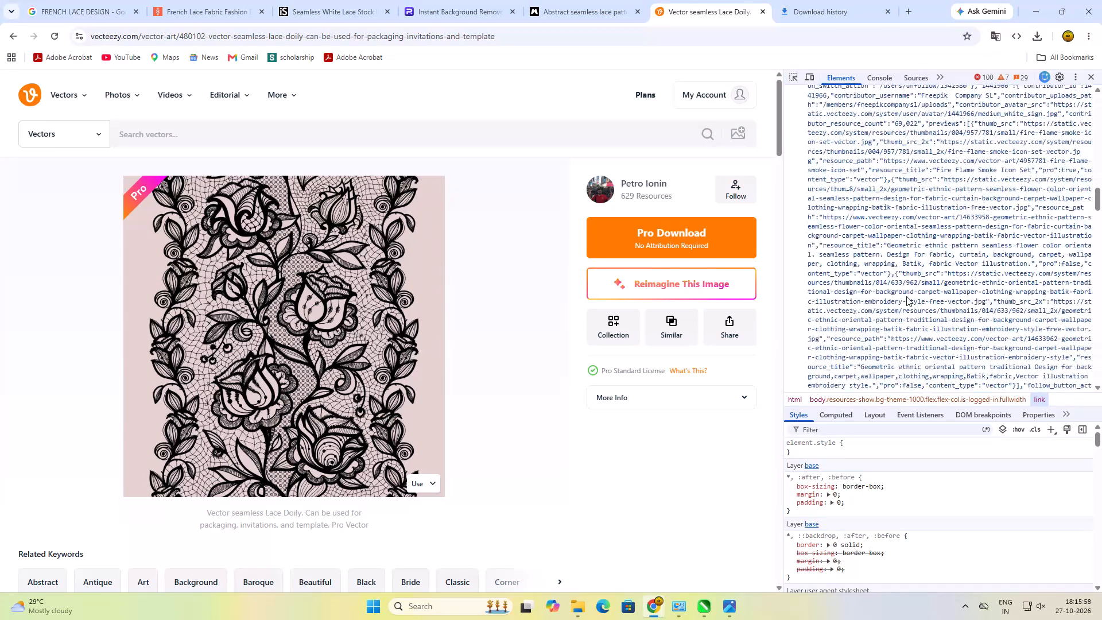
scroll(906, 296, down, 6)
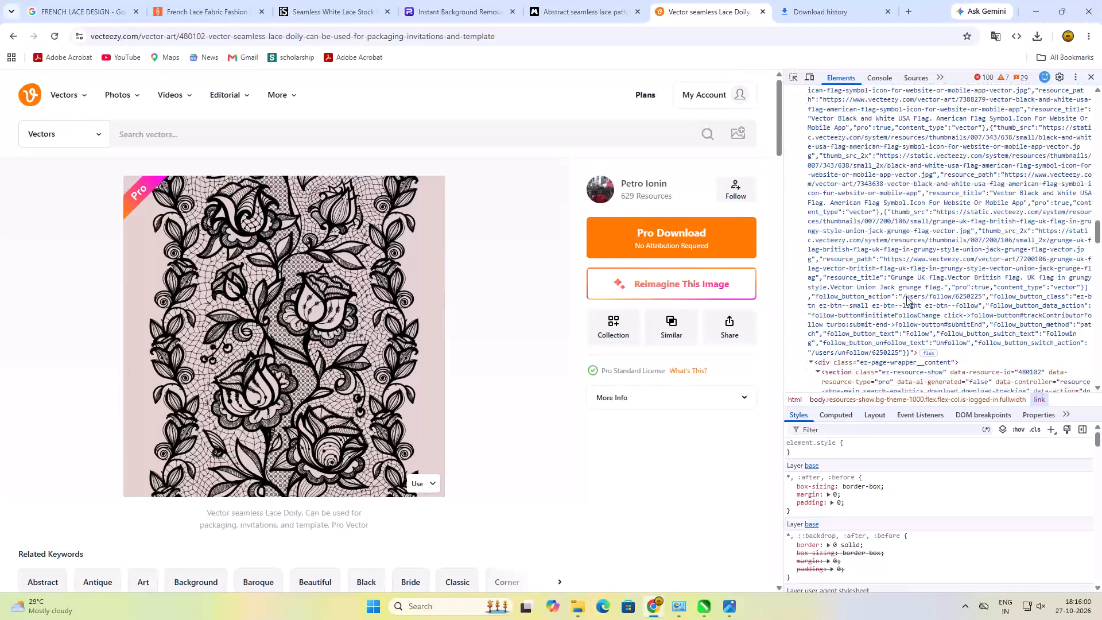
scroll(906, 296, down, 4)
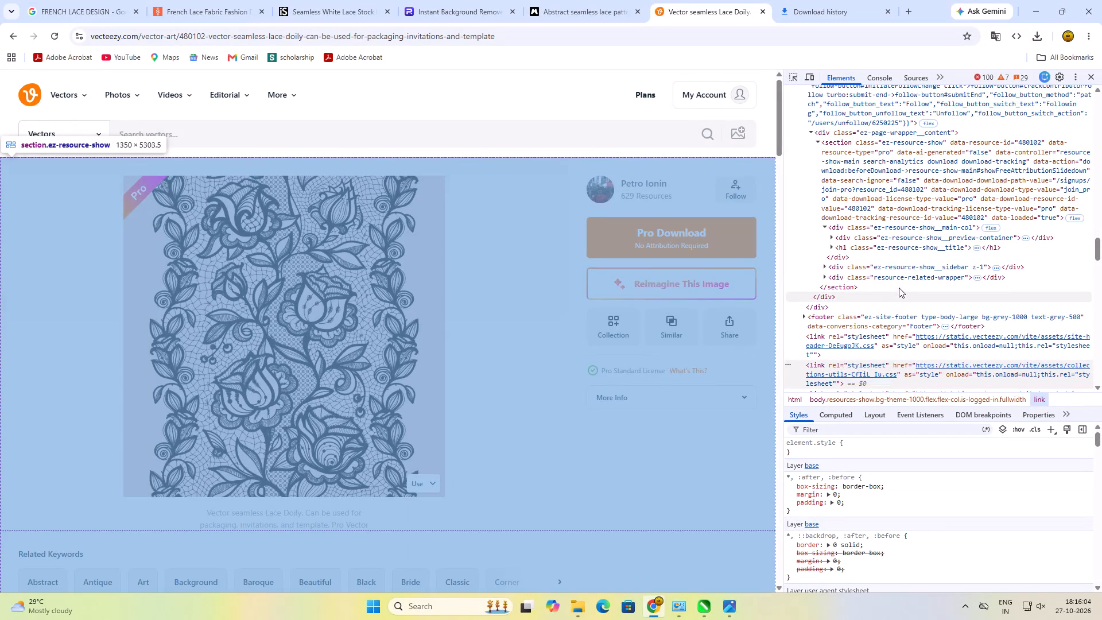
Check the elements closing the ez-resource-show section, its page wrappers and the footer for the lace image.
triple_click(901, 285)
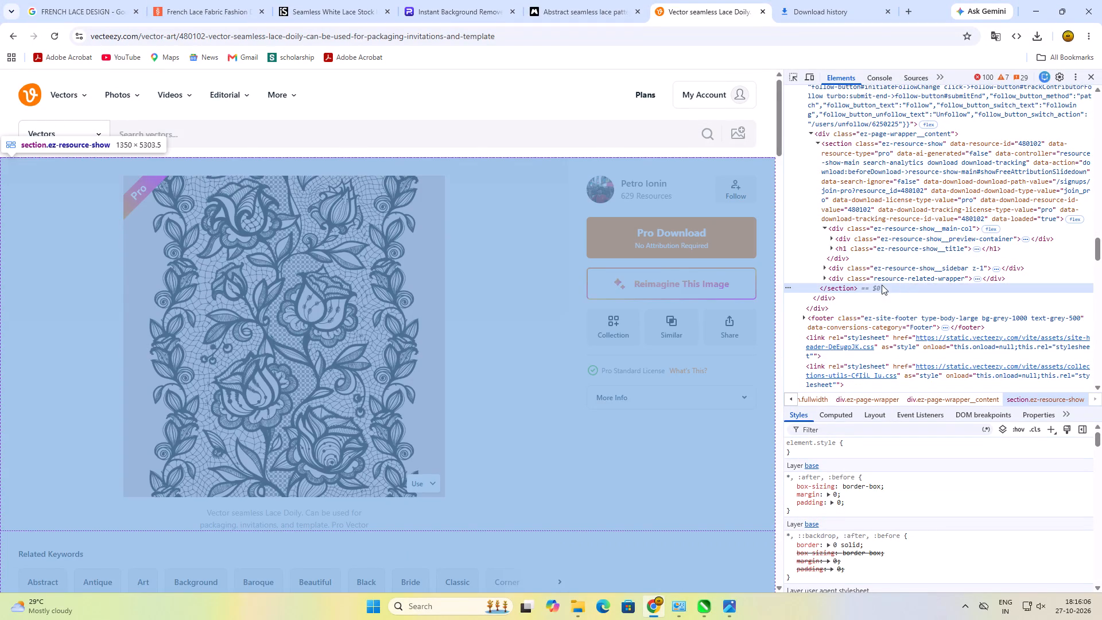
double_click(839, 286)
click(840, 294)
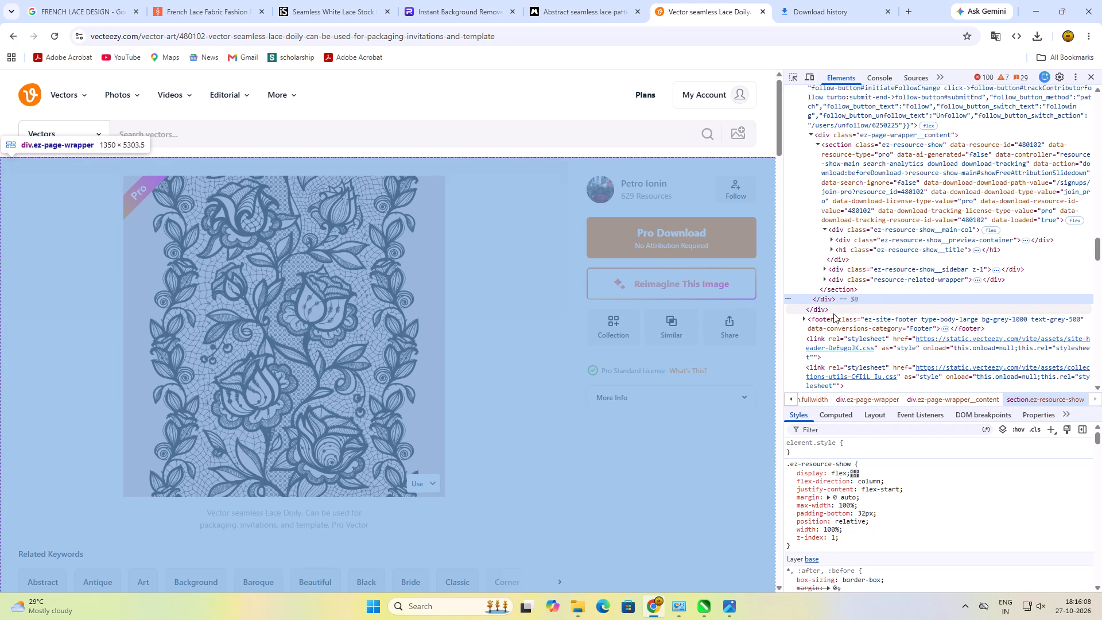
click(833, 313)
click(851, 315)
click(837, 313)
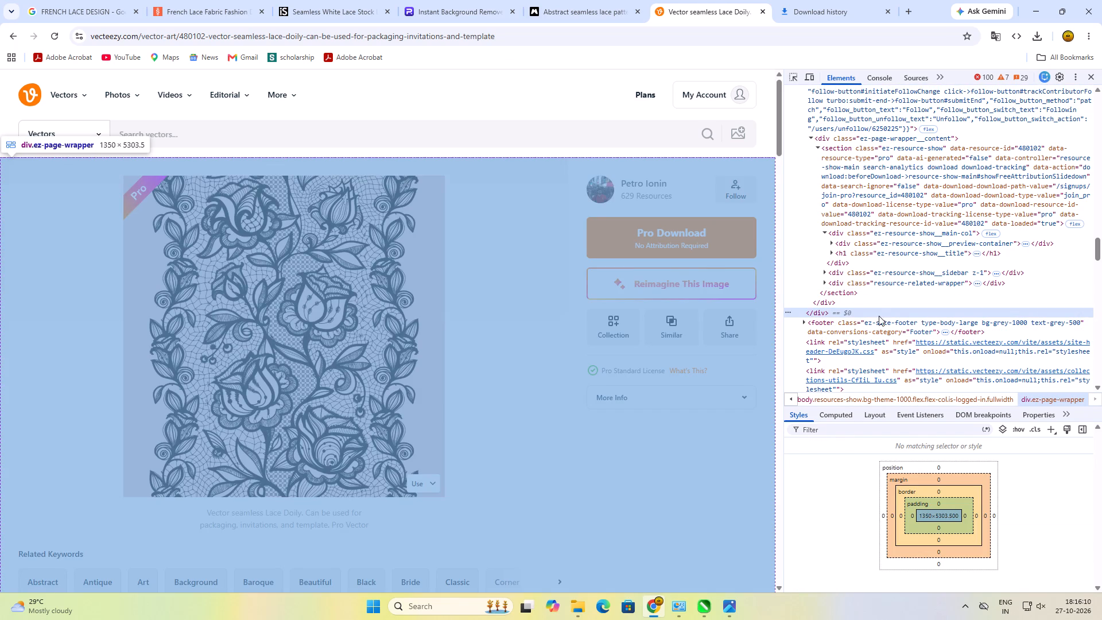
click(879, 321)
double_click(895, 321)
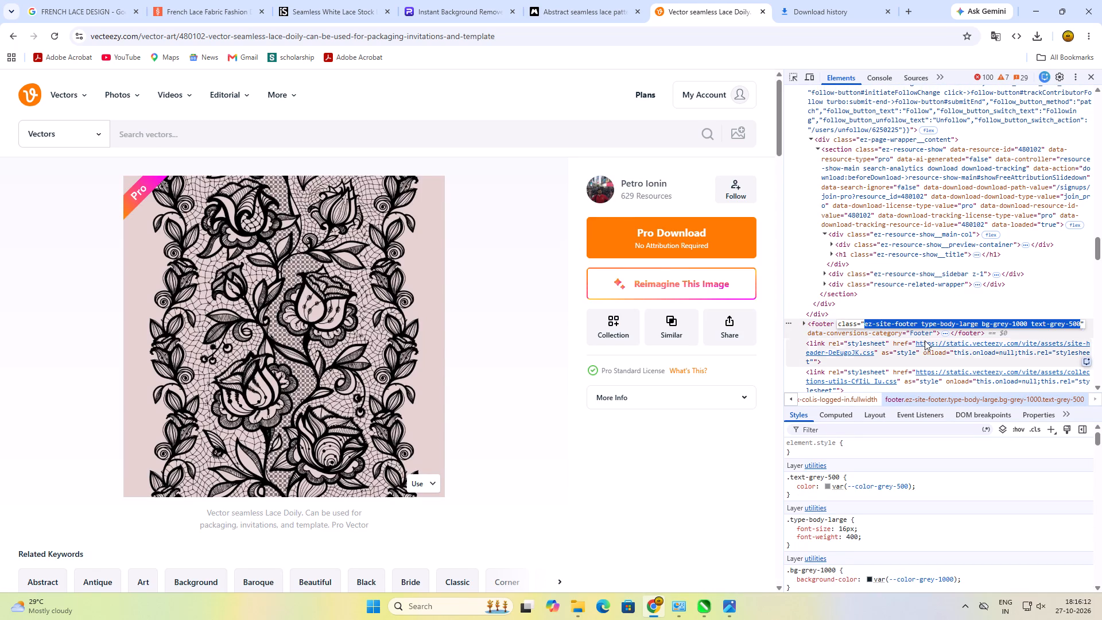
Copy the site-header stylesheet's address from the page code, view it in a new browser tab, and close that tab.
click(928, 346)
double_click(928, 346)
click(918, 346)
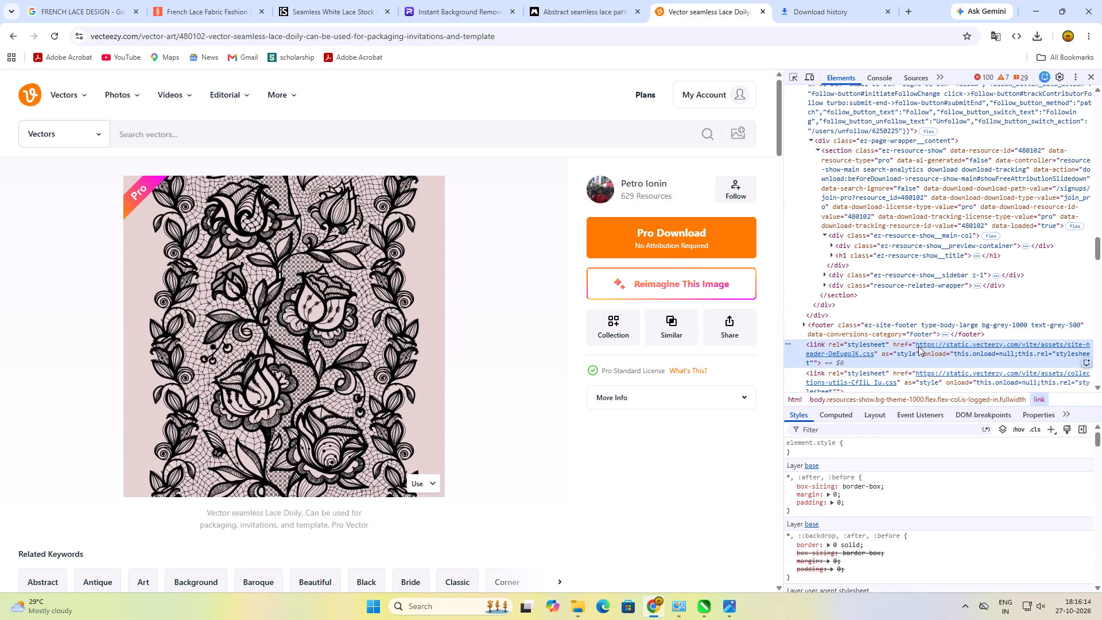
drag(916, 346, 951, 347)
double_click(930, 347)
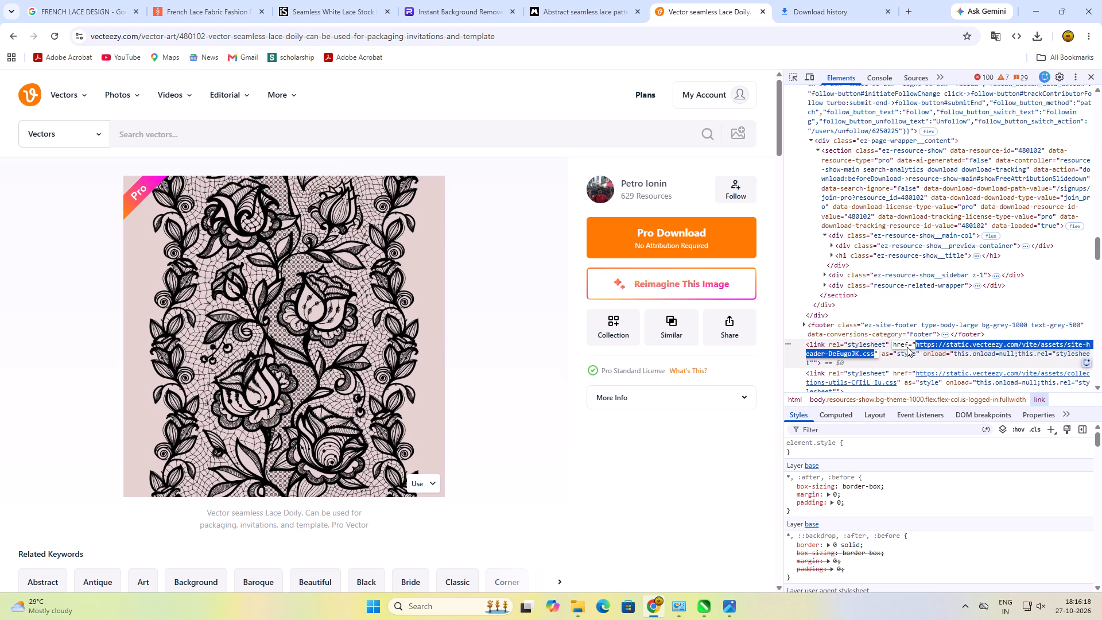
key(ctrl+c)
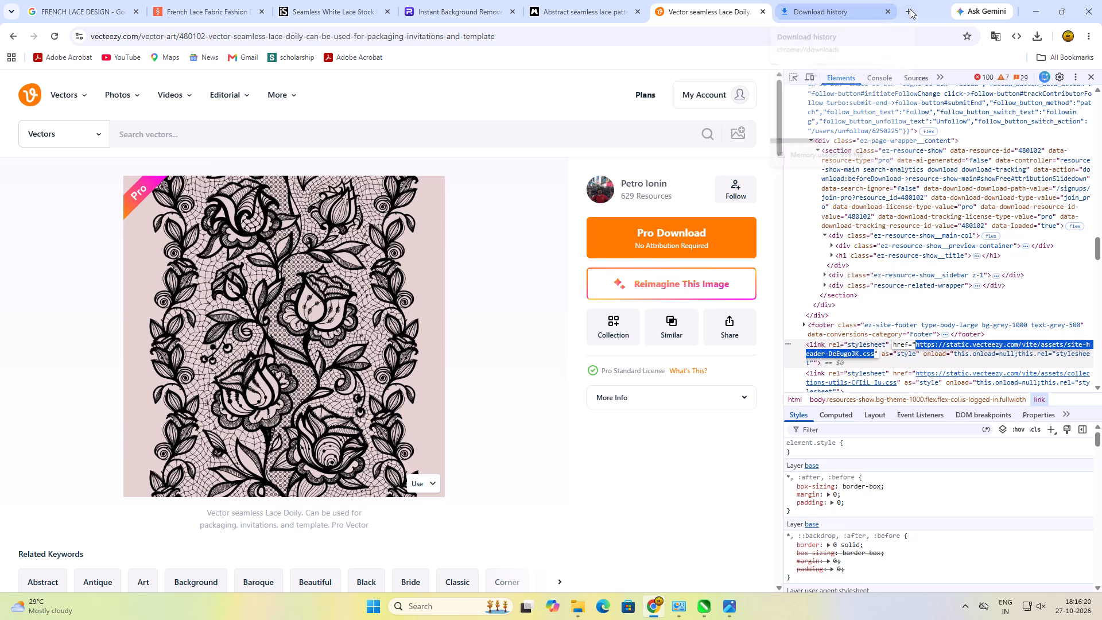
click(910, 9)
key(ctrl+v)
key(Return)
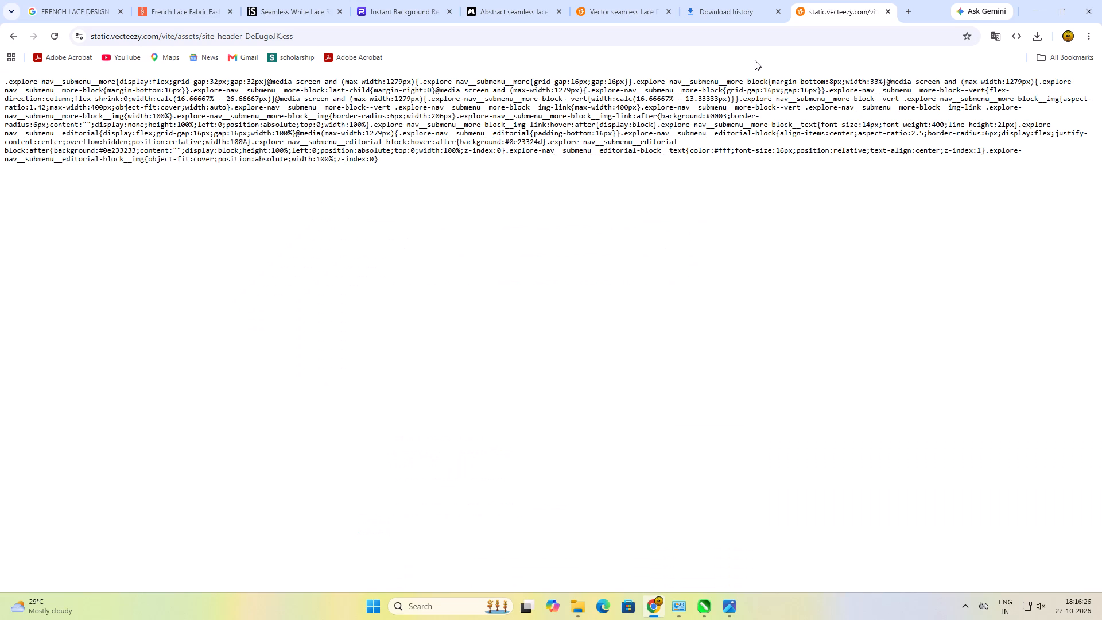
click(91, 36)
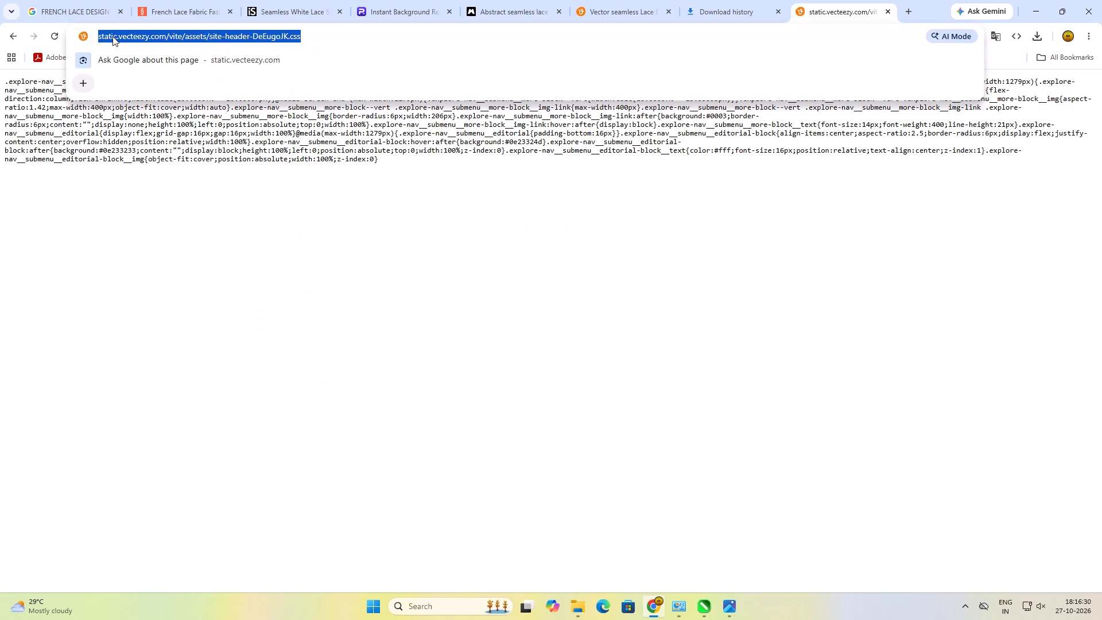
click(99, 36)
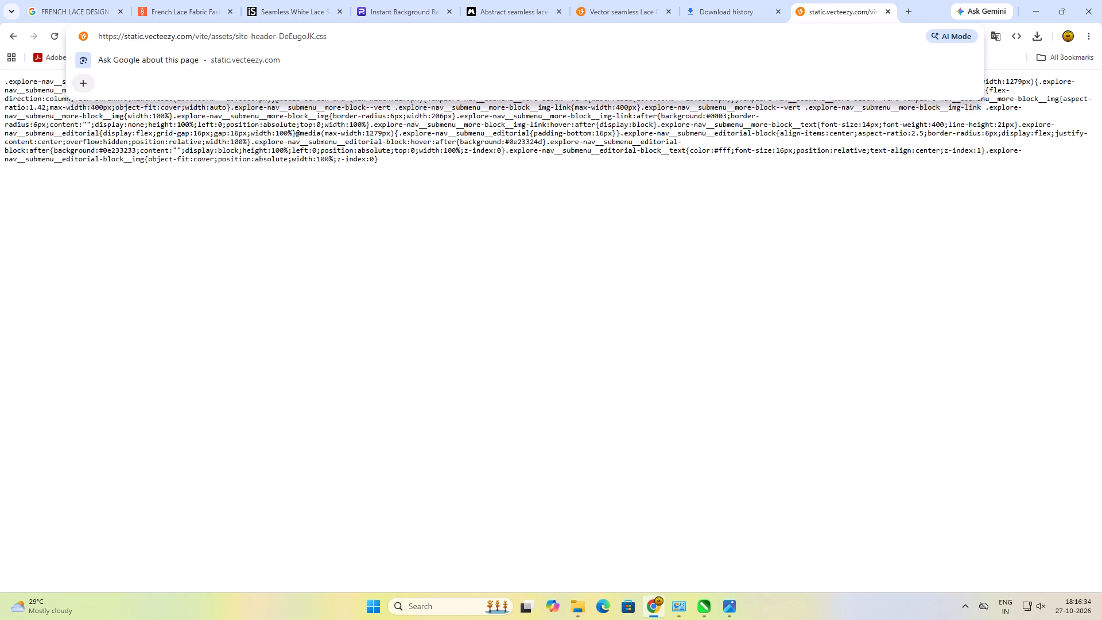
key(Return)
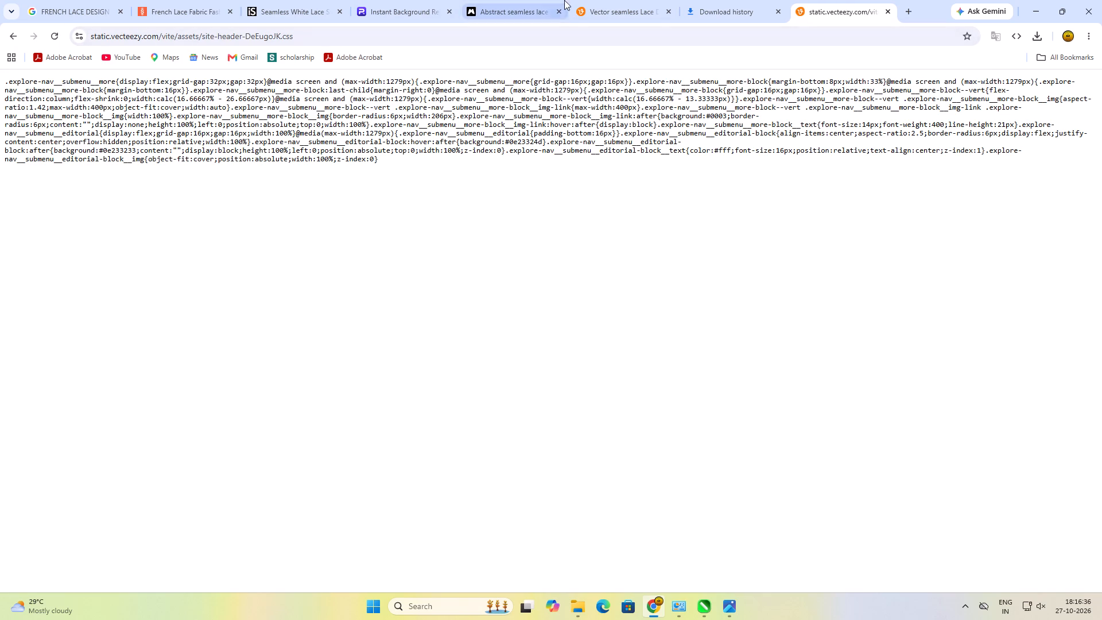
click(888, 12)
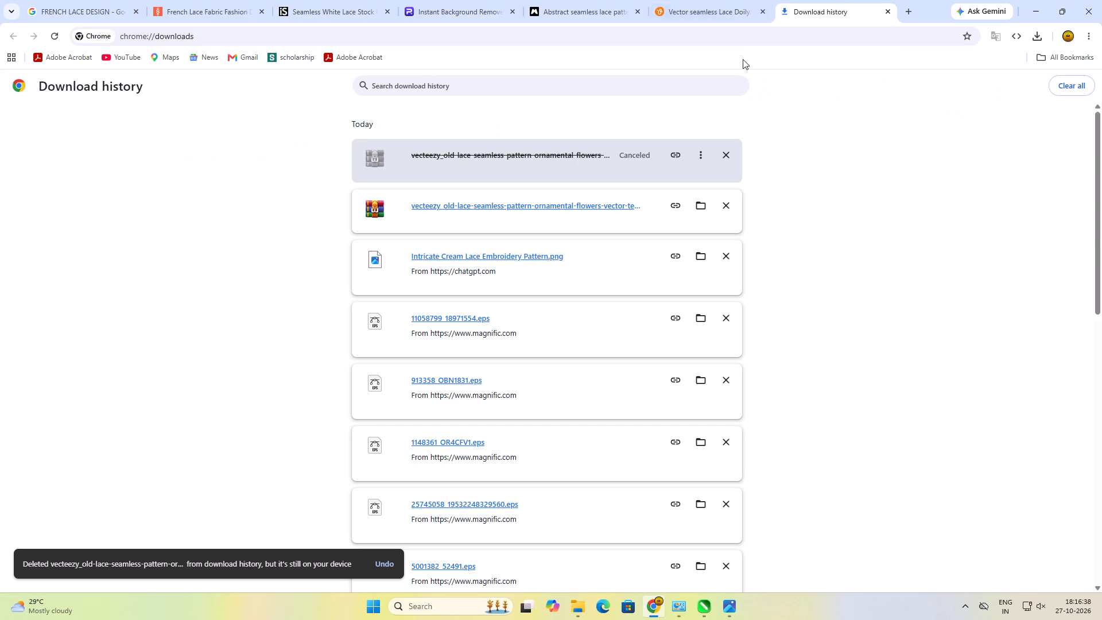
Return to the rose lace doily page and examine the stylesheet and script links below the footer in its code.
click(724, 13)
scroll(945, 358, down, 1)
click(946, 315)
scroll(946, 321, down, 2)
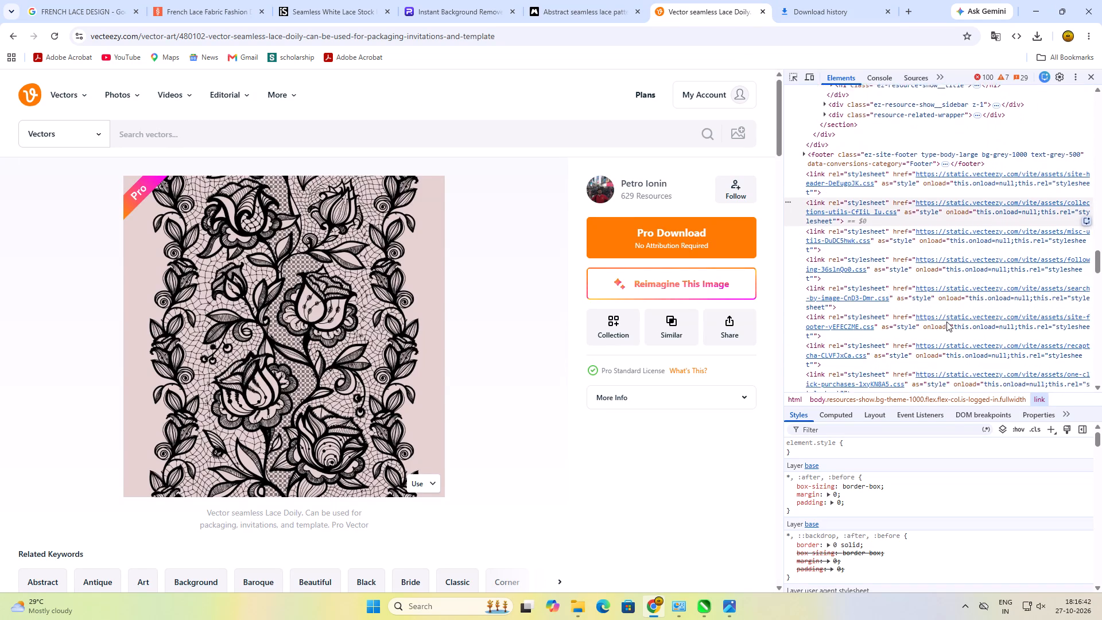
scroll(946, 321, down, 13)
scroll(946, 321, up, 2)
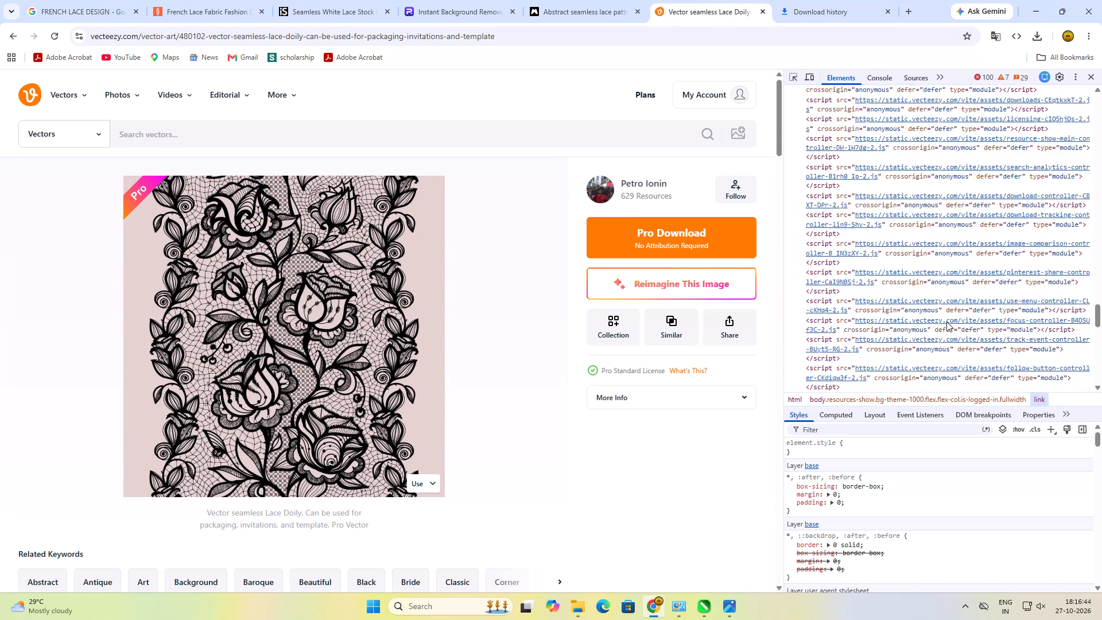
scroll(946, 321, up, 5)
Look through the console messages for the rose lace page and view the lace preview enlarged.
click(878, 82)
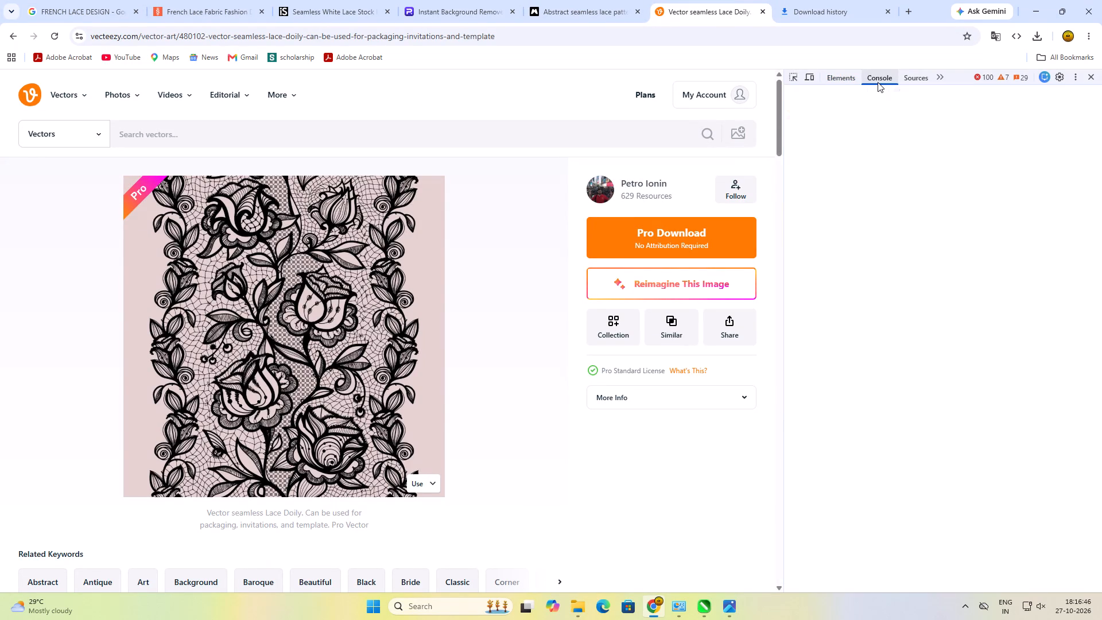
scroll(892, 294, down, 6)
scroll(892, 294, up, 9)
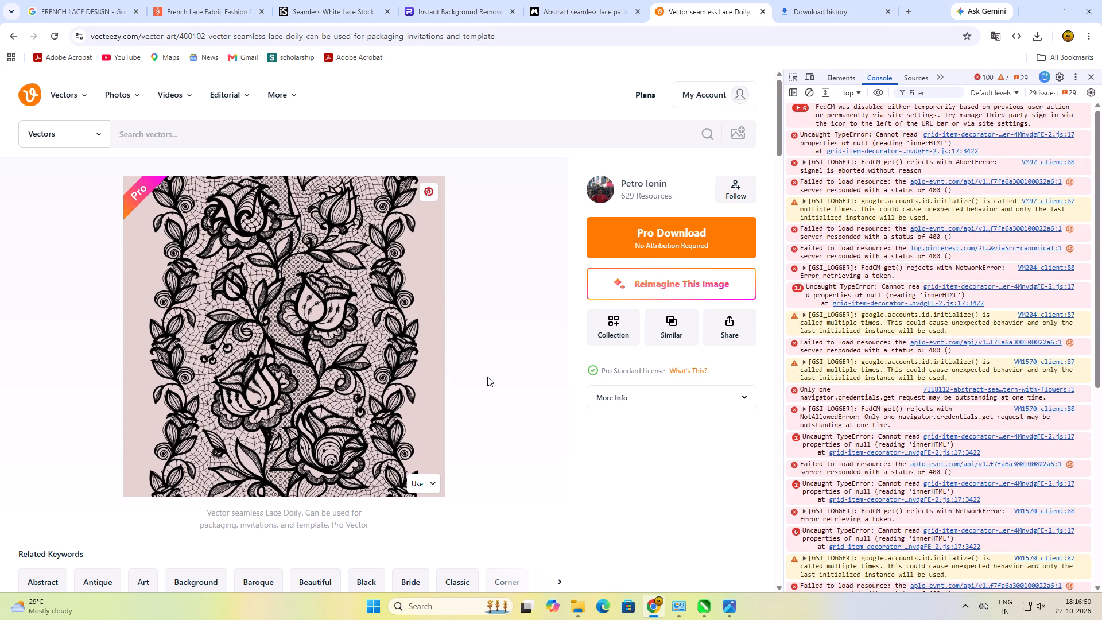
click(487, 377)
scroll(487, 377, down, 19)
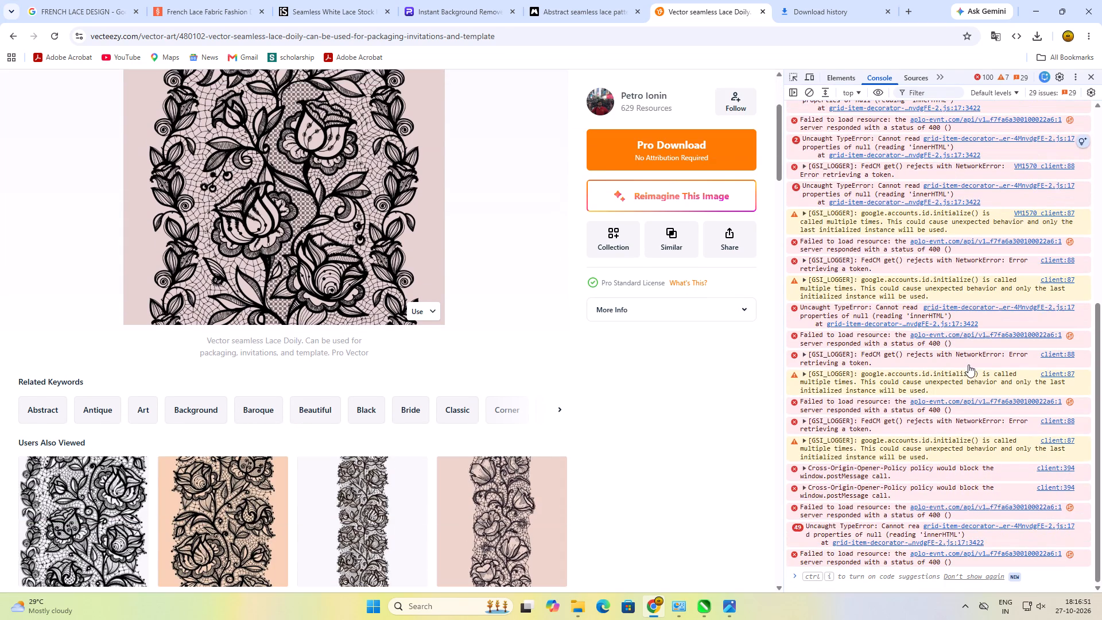
click(342, 224)
click(342, 224)
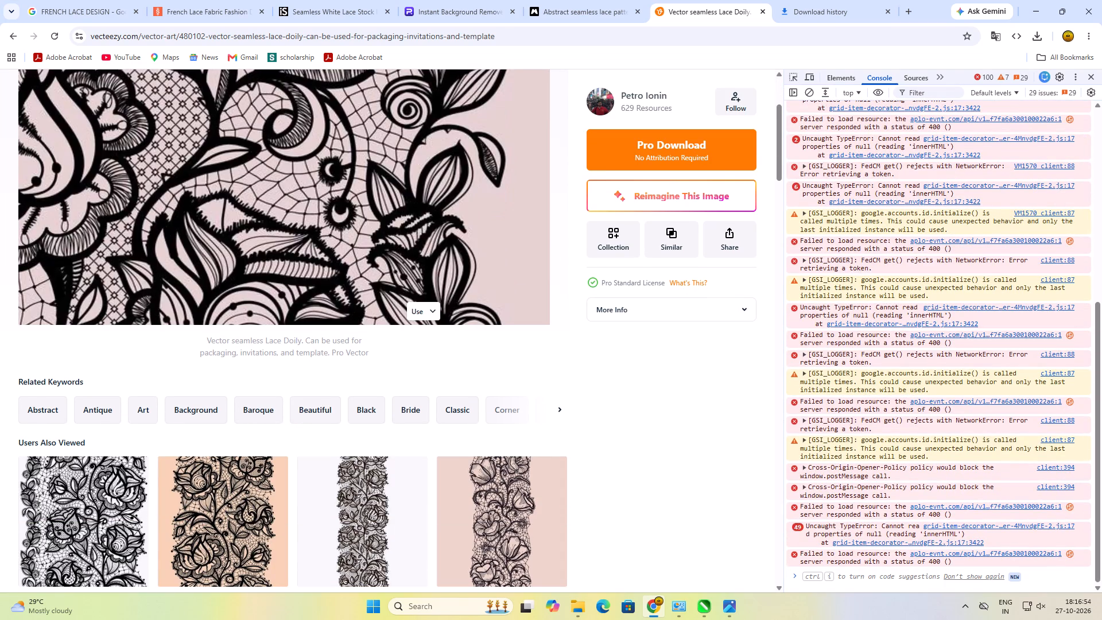
scroll(556, 296, down, 5)
scroll(566, 300, up, 11)
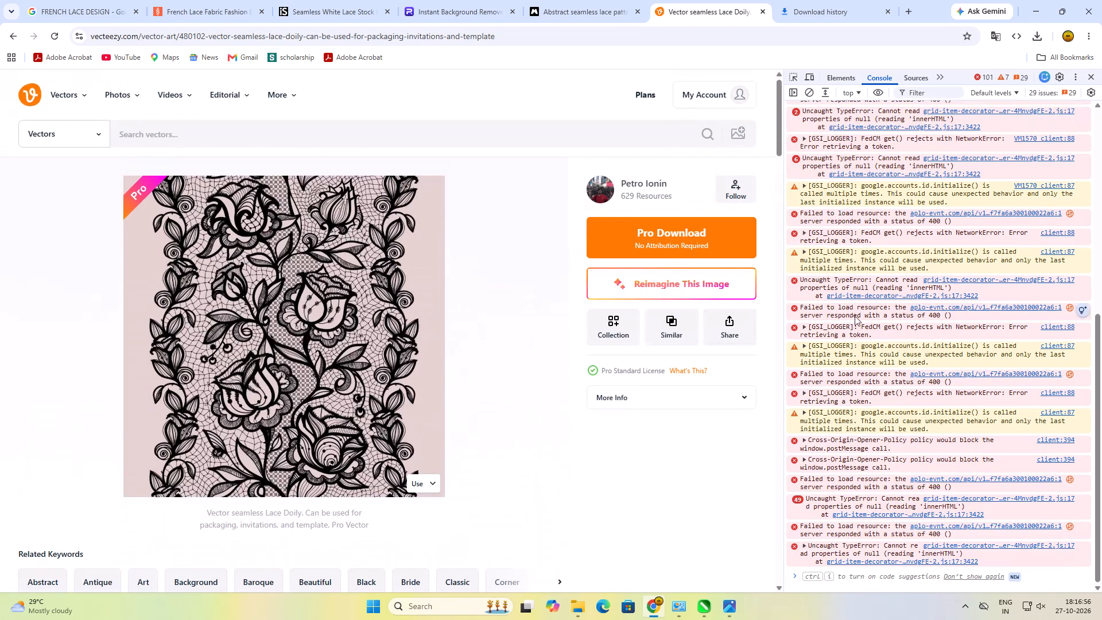
scroll(885, 317, up, 3)
scroll(885, 317, down, 1)
scroll(885, 317, up, 15)
Return to the page's element code and examine the ez-resource-show__main-col element and its available options.
click(843, 76)
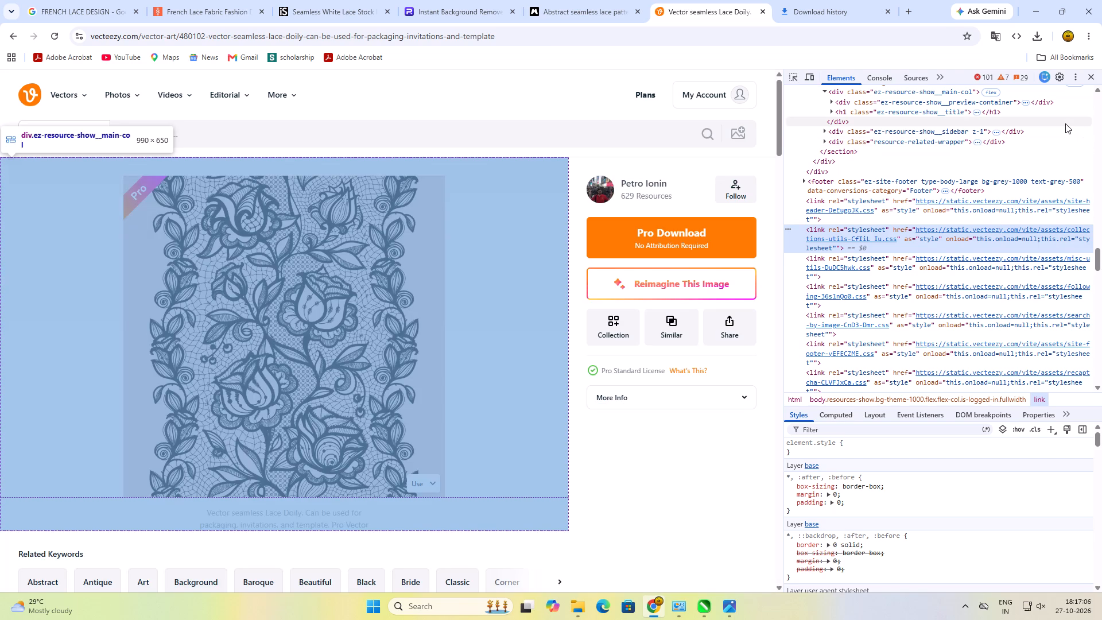
double_click(1065, 123)
double_click(827, 124)
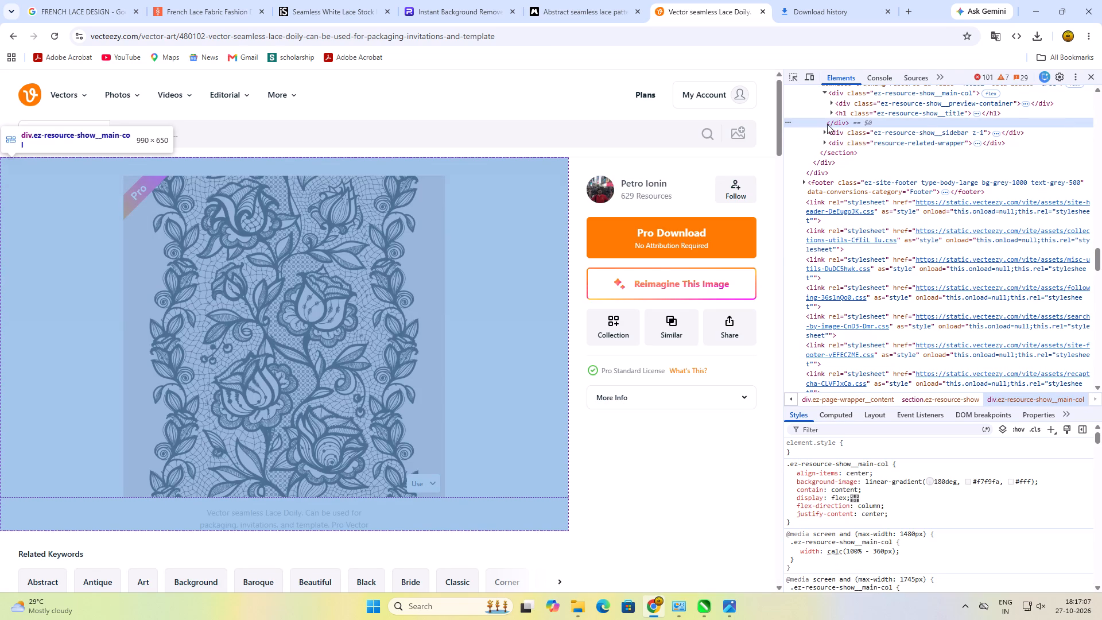
click(787, 121)
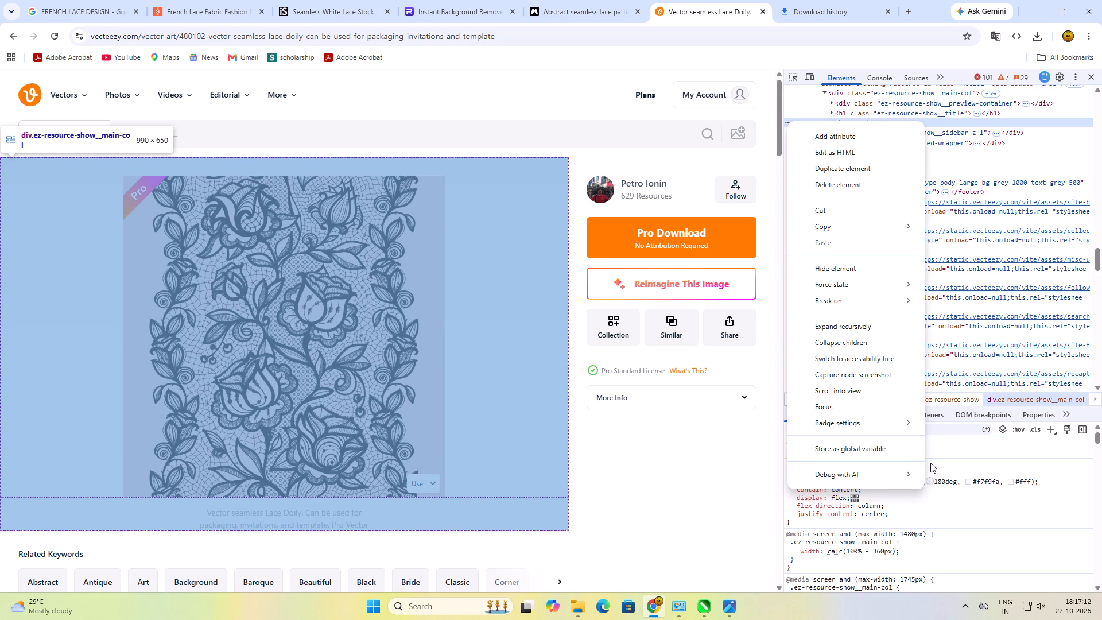
click(1030, 457)
scroll(956, 290, up, 2)
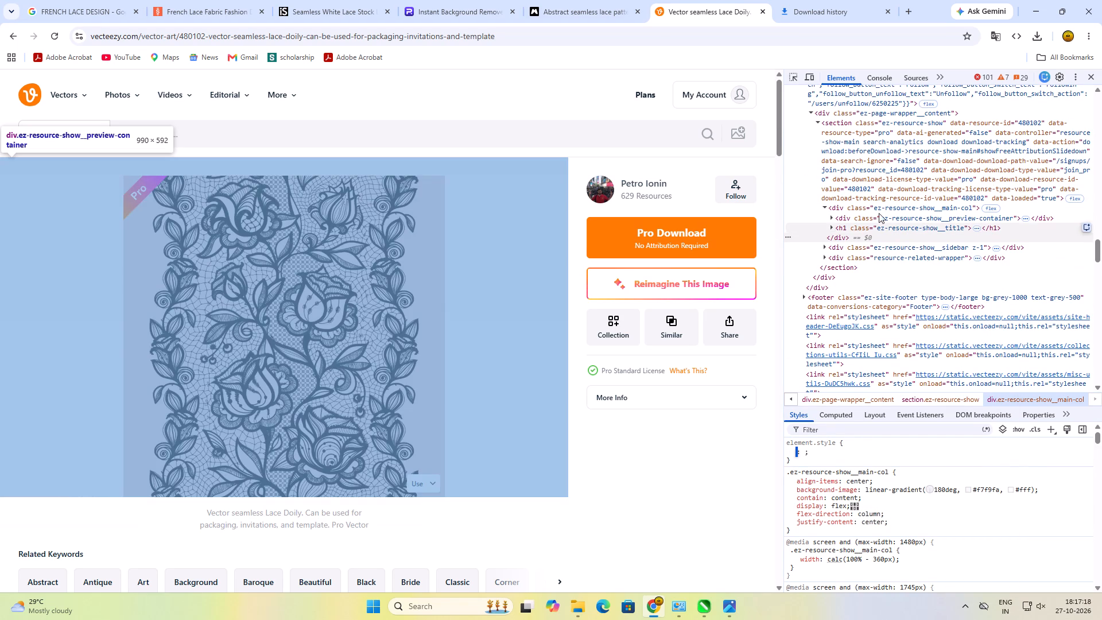
Examine the ez-resource-show__preview-container element's styles and its class value for the lace image, leaving the value as it is.
click(937, 218)
double_click(937, 218)
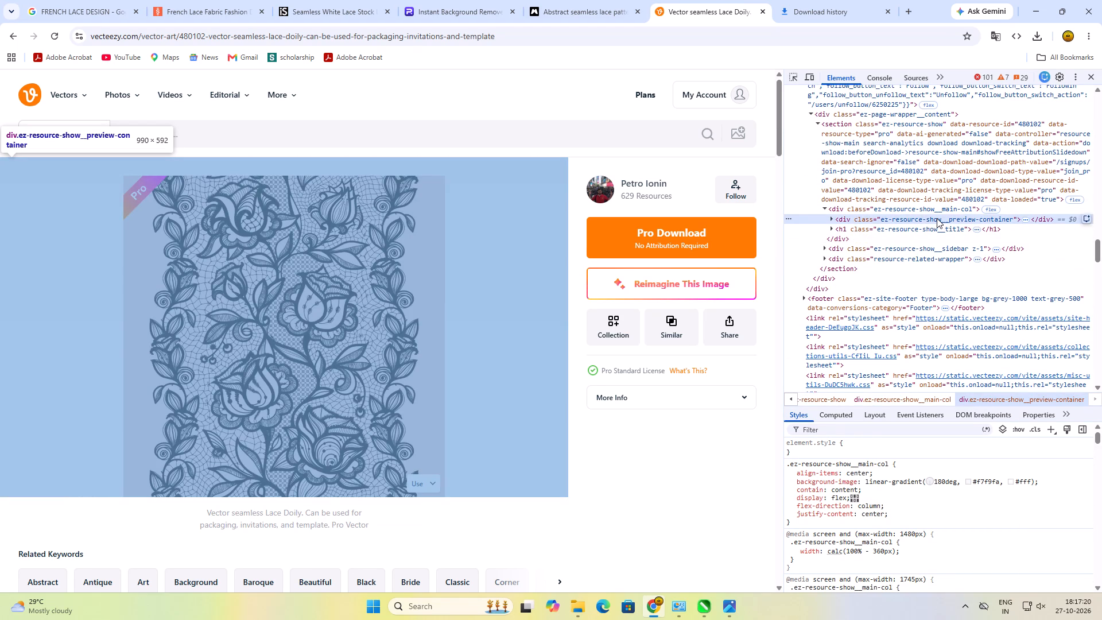
click(937, 218)
double_click(937, 218)
click(937, 218)
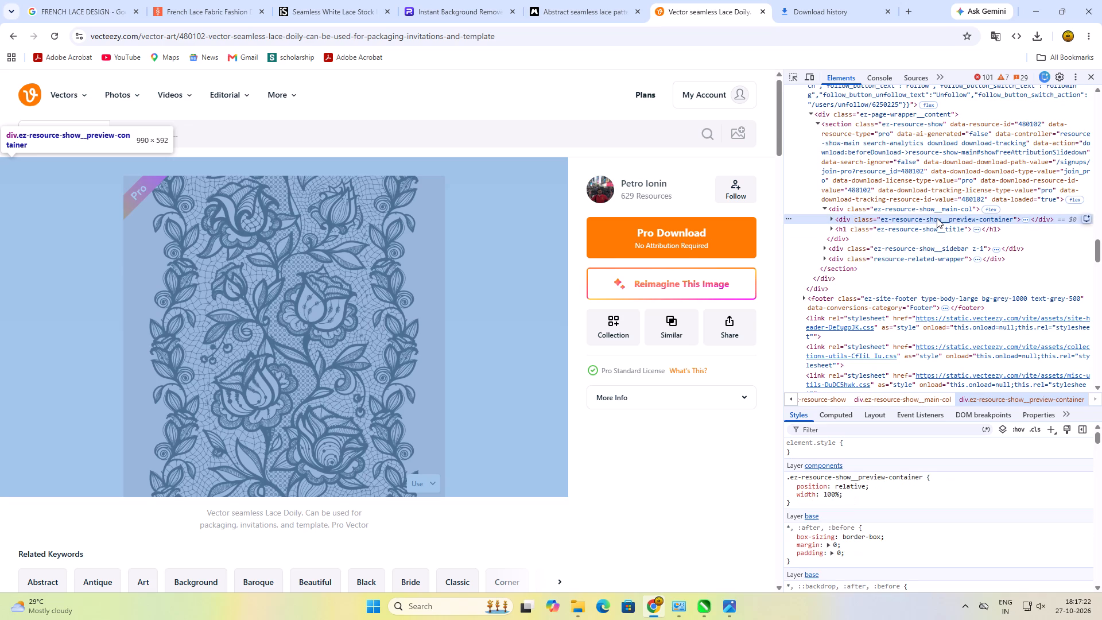
triple_click(937, 218)
click(937, 218)
double_click(937, 218)
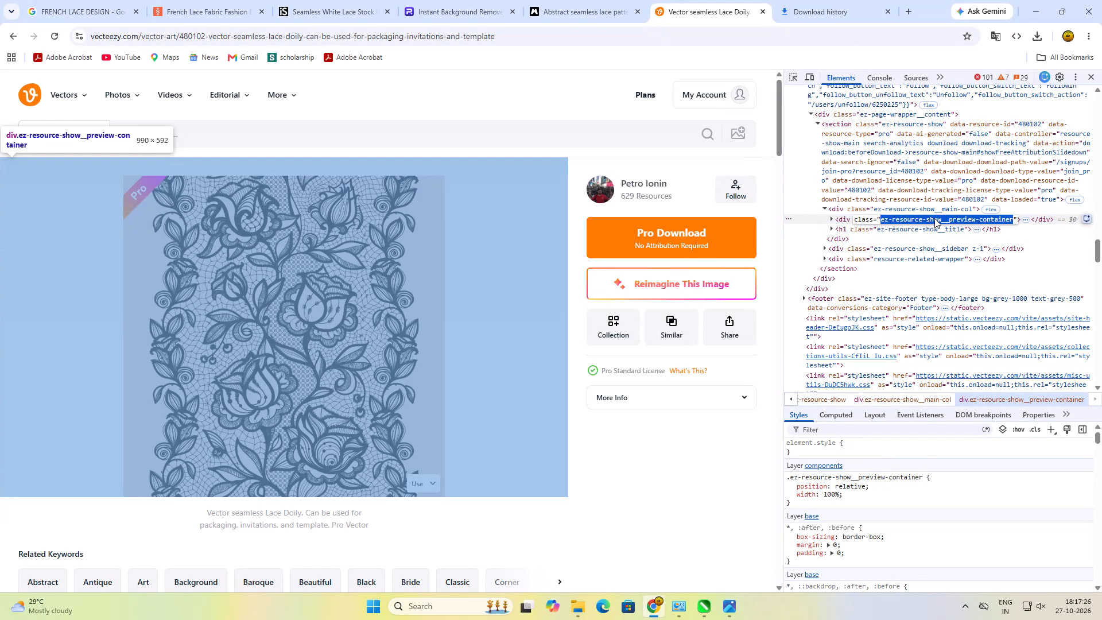
key(Return)
click(691, 507)
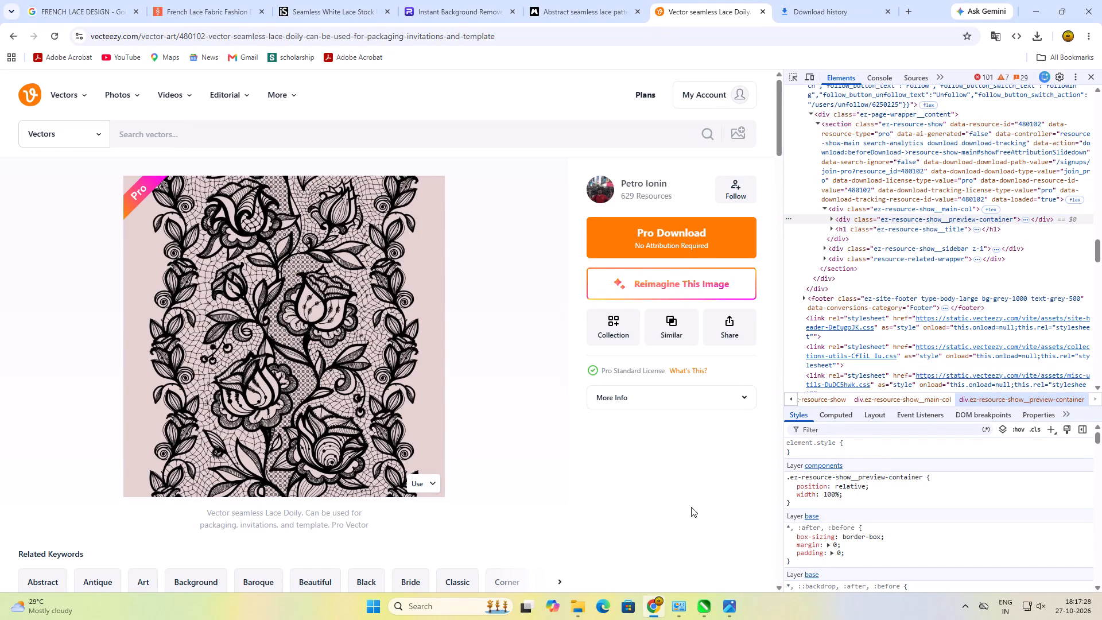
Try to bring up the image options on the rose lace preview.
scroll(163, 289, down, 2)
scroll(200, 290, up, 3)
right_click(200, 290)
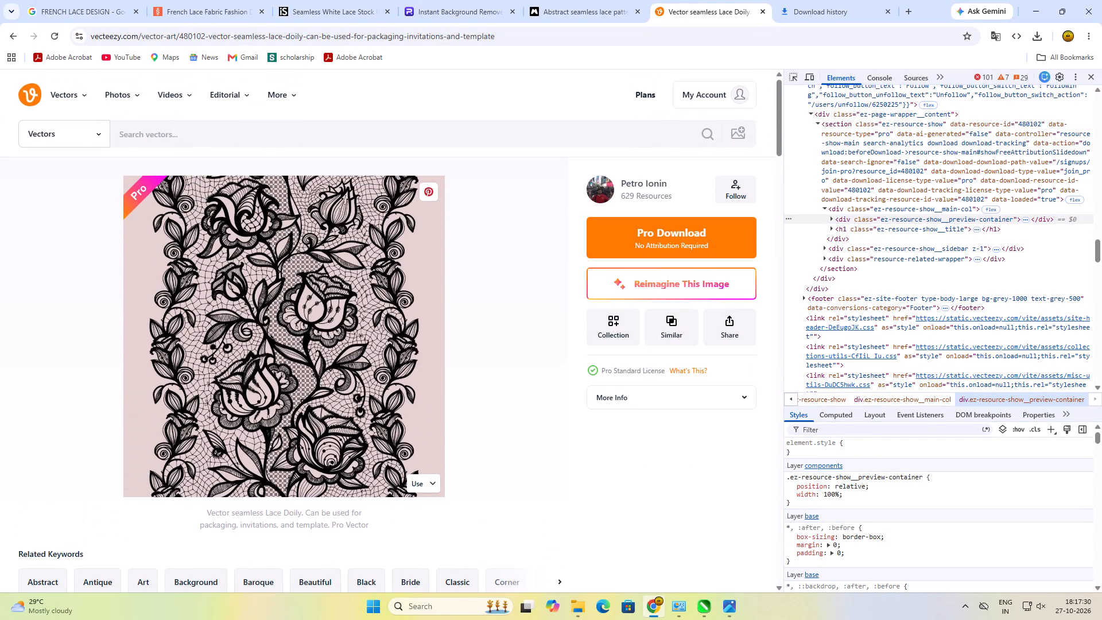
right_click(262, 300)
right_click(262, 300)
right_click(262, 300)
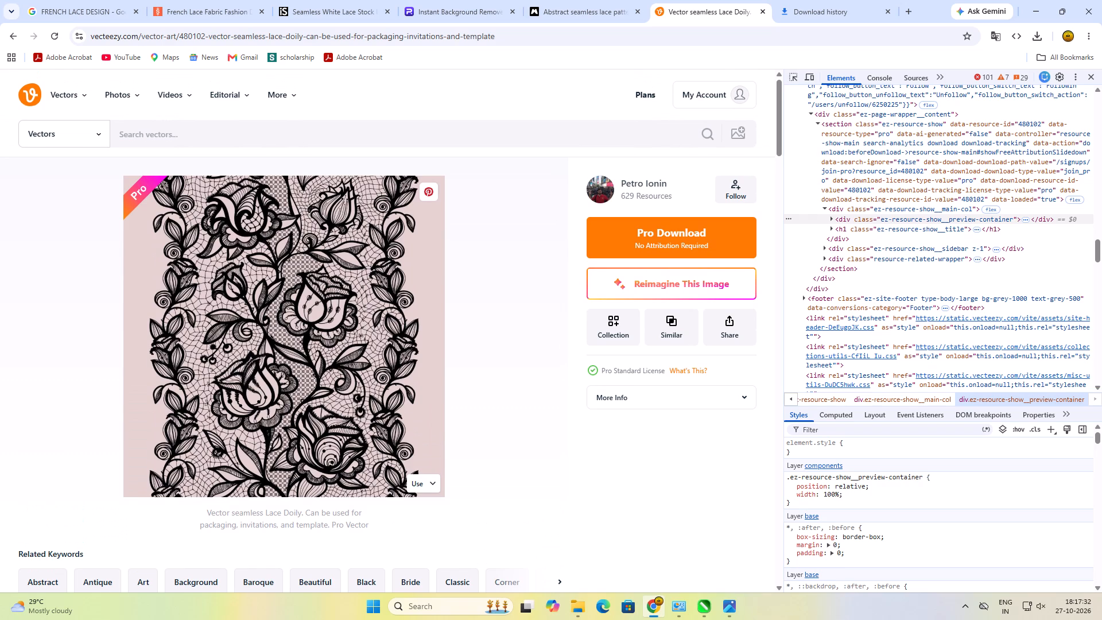
Search for vectors similar to the rose lace doily image.
scroll(324, 319, down, 1)
click(435, 426)
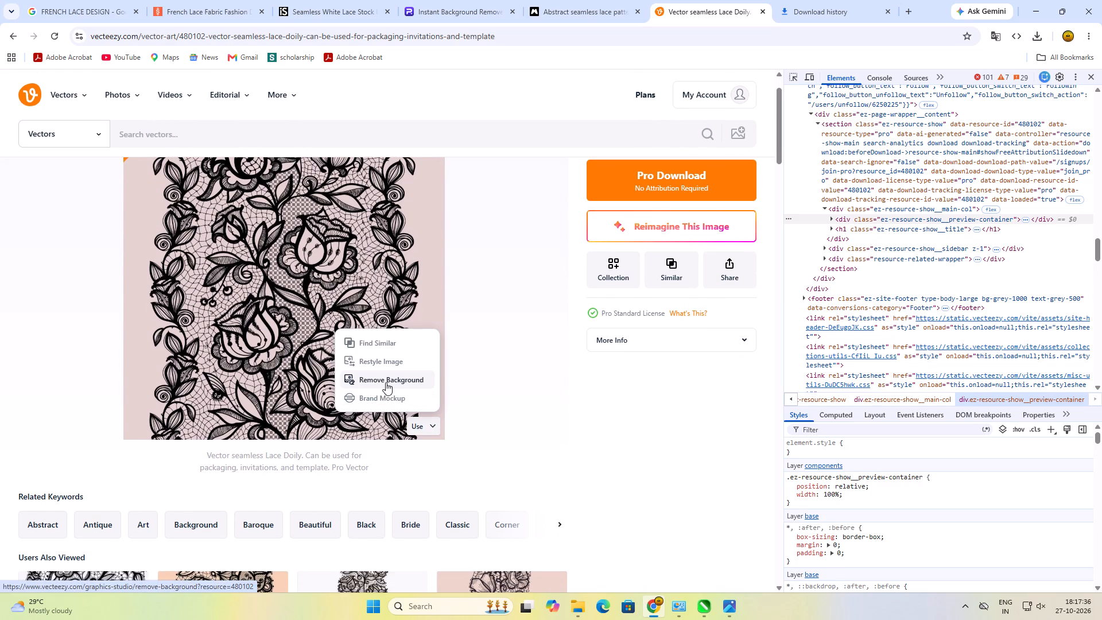
click(390, 340)
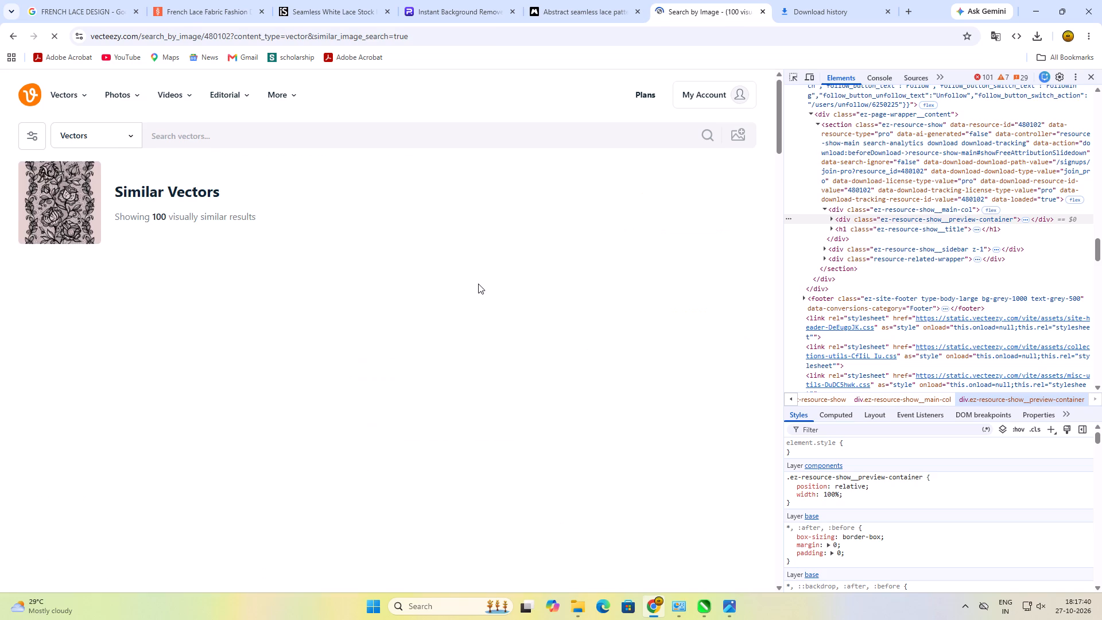
Browse the similar vector results for a free lace border pattern that suits the Saaya design.
scroll(300, 284, down, 1)
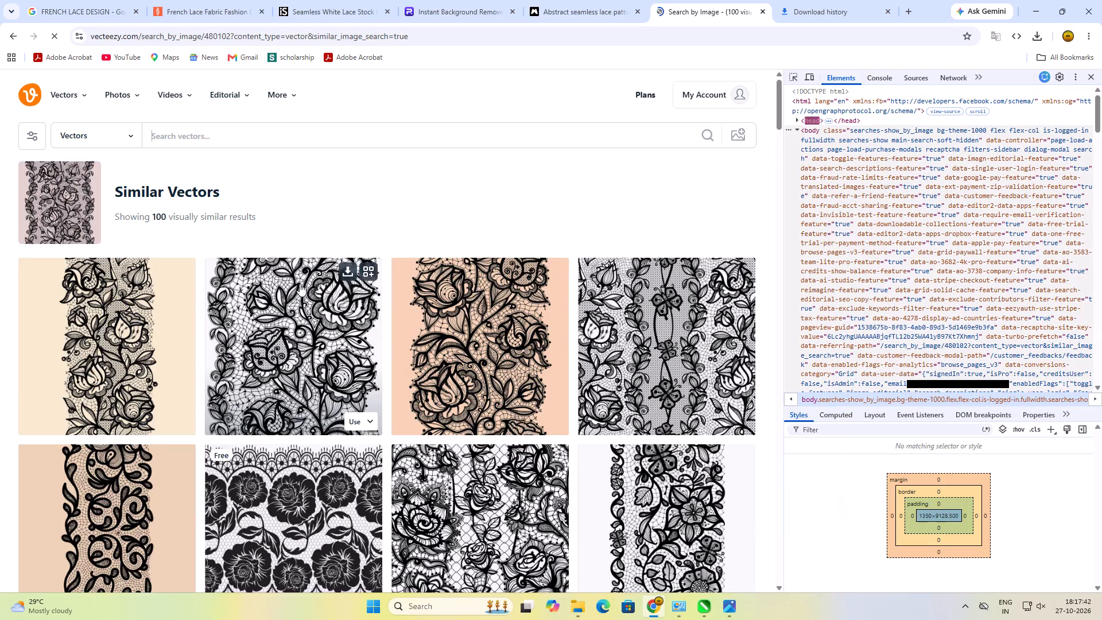
scroll(300, 284, down, 4)
scroll(308, 407, down, 6)
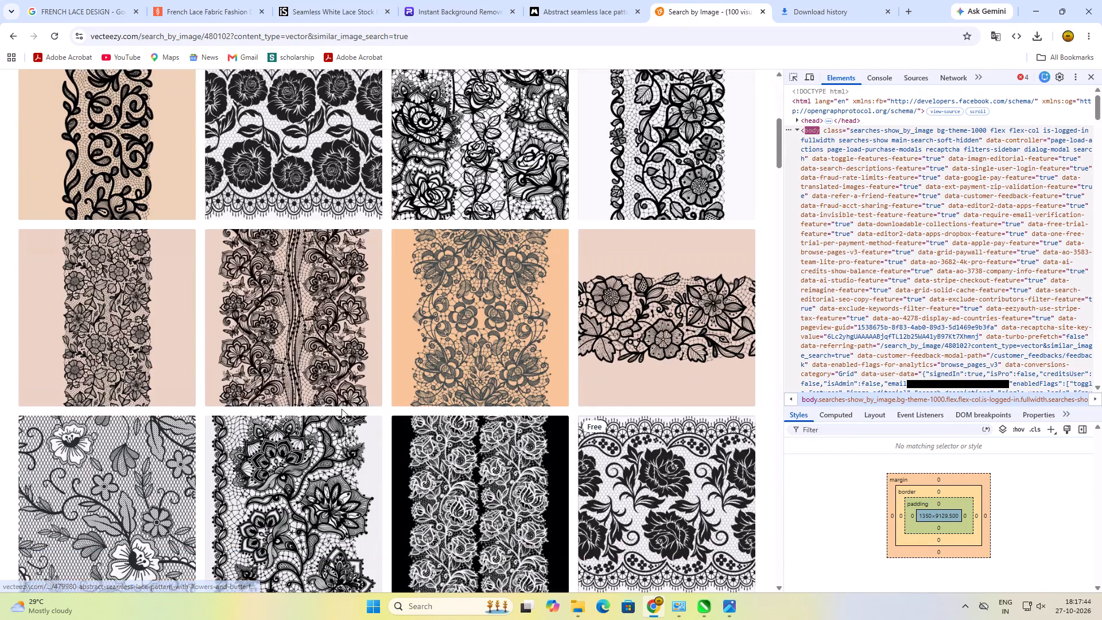
scroll(238, 385, down, 6)
scroll(142, 188, up, 2)
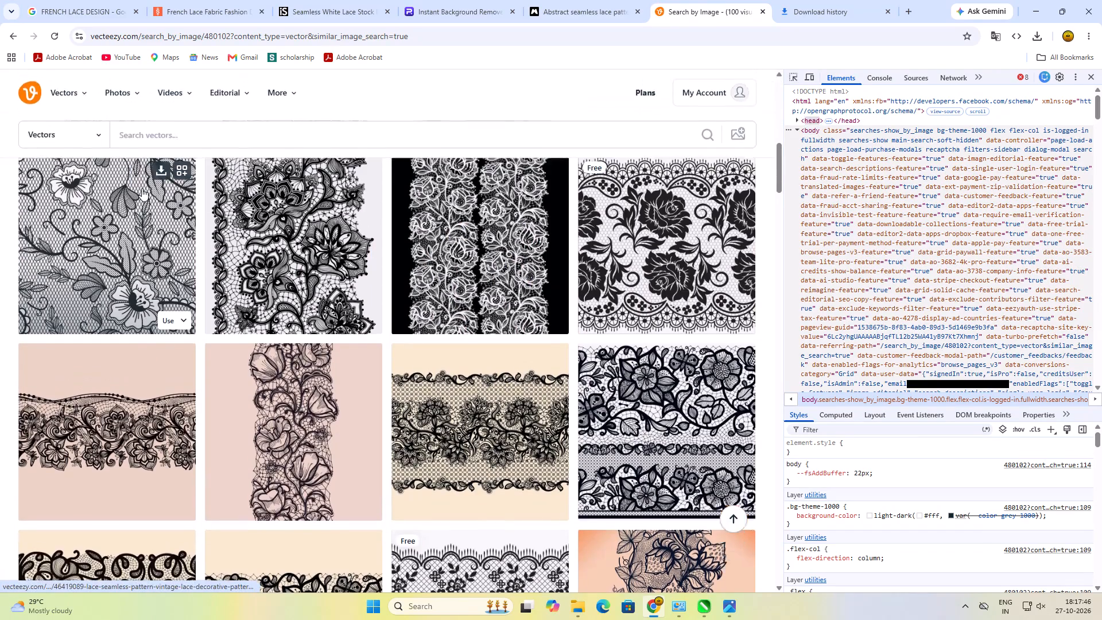
scroll(145, 198, down, 3)
scroll(312, 258, down, 4)
scroll(459, 286, down, 1)
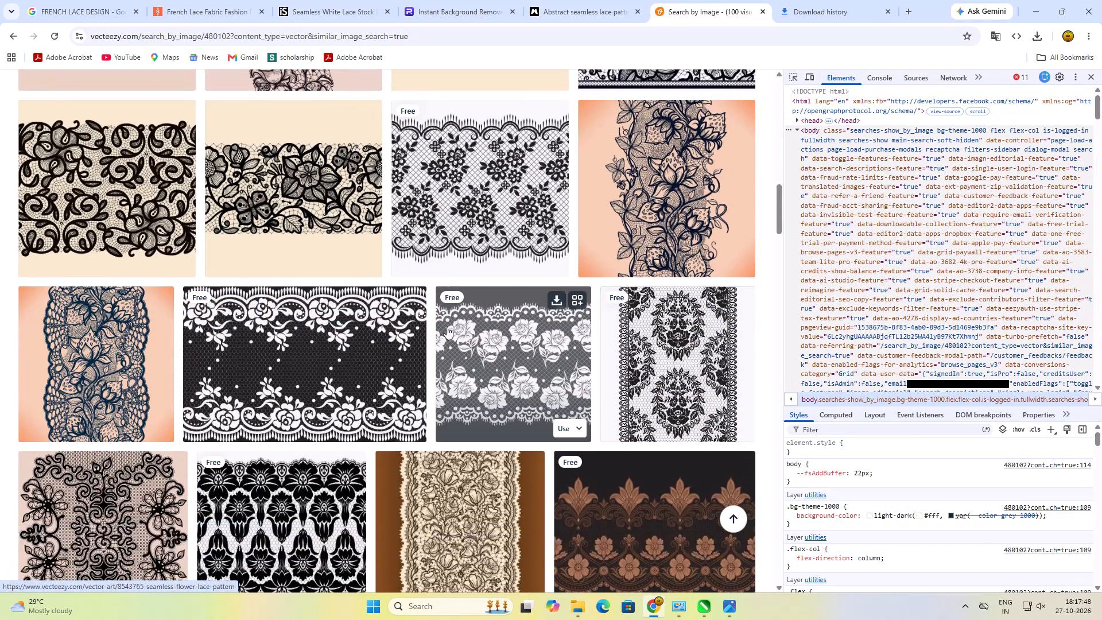
scroll(490, 352, up, 2)
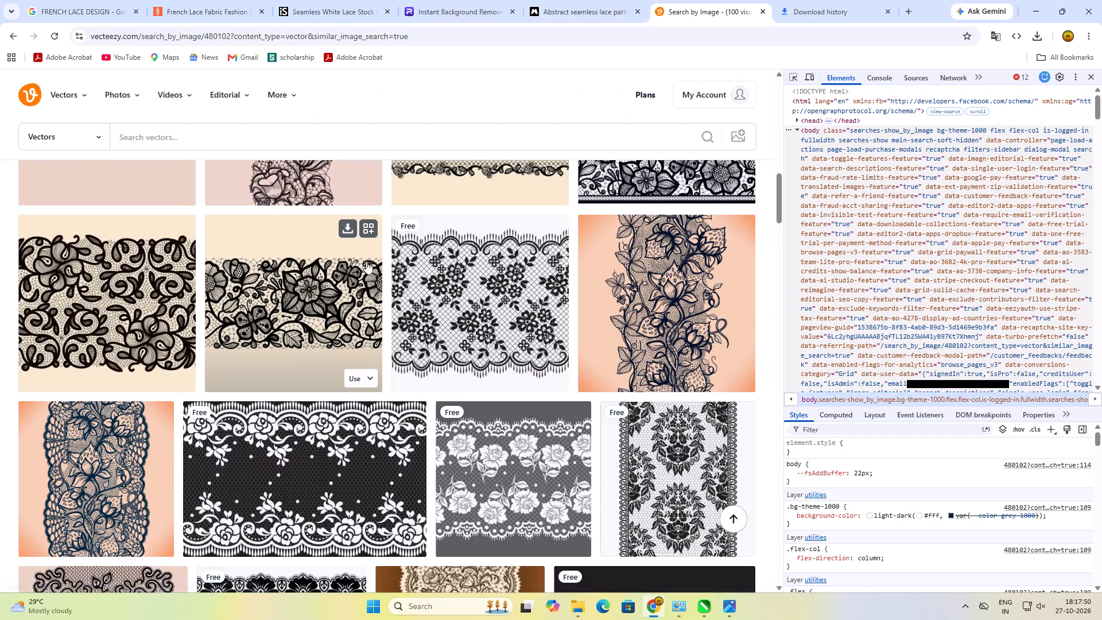
scroll(398, 301, down, 3)
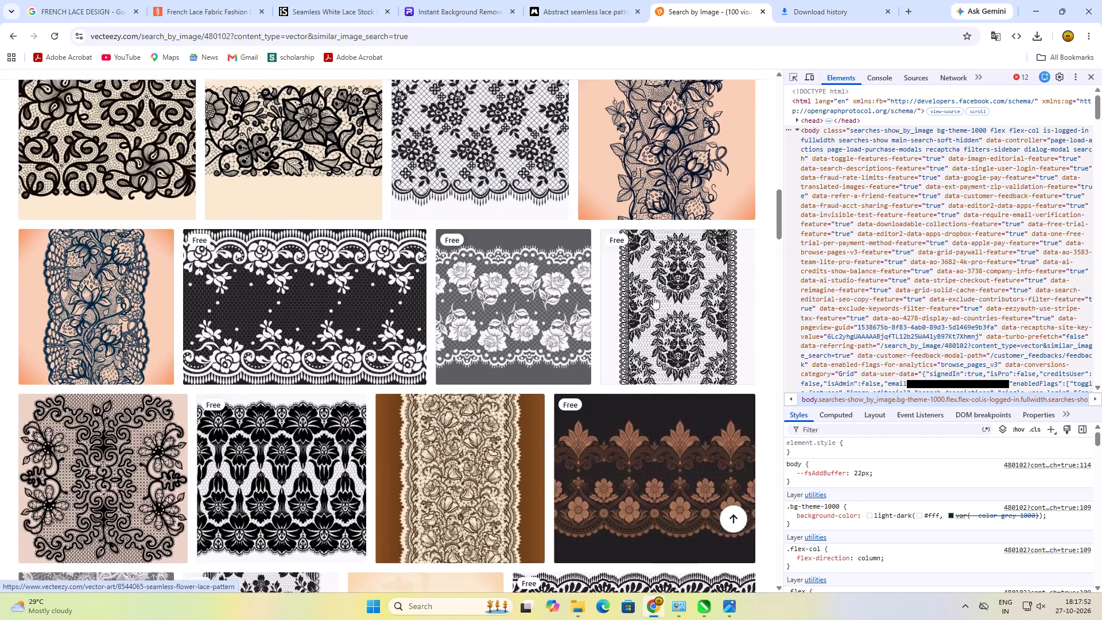
scroll(689, 304, down, 3)
scroll(107, 307, down, 3)
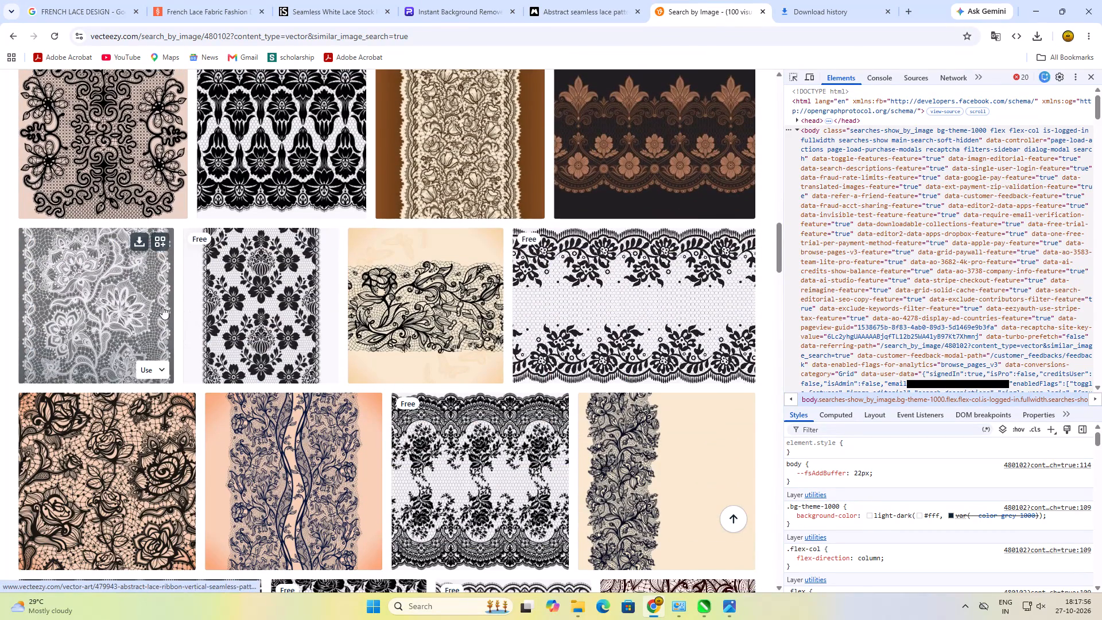
scroll(558, 411, down, 2)
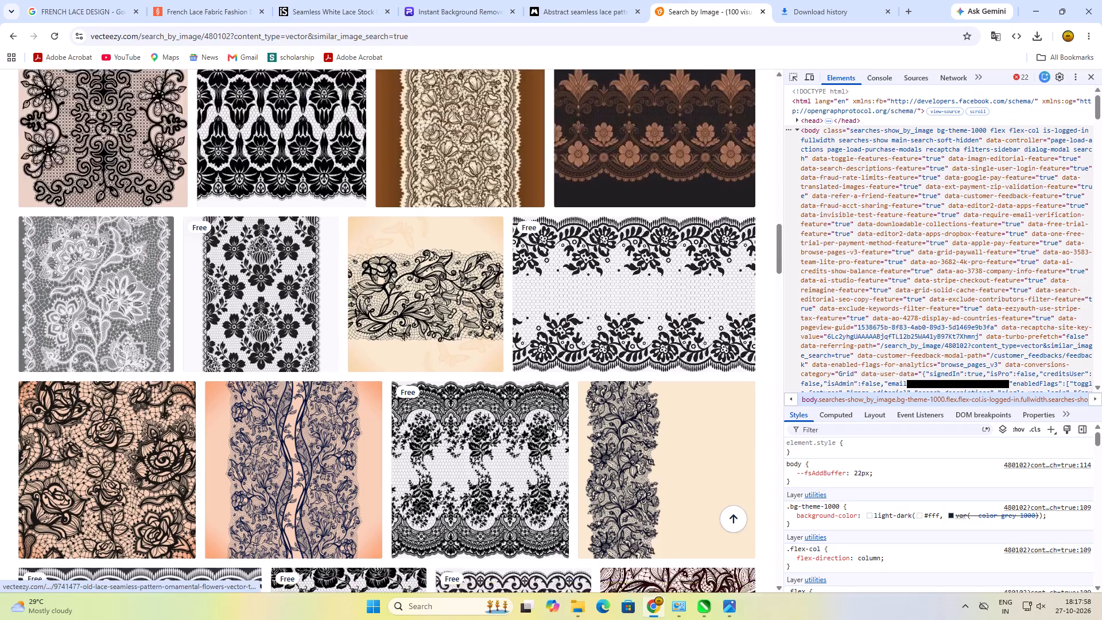
scroll(142, 358, down, 4)
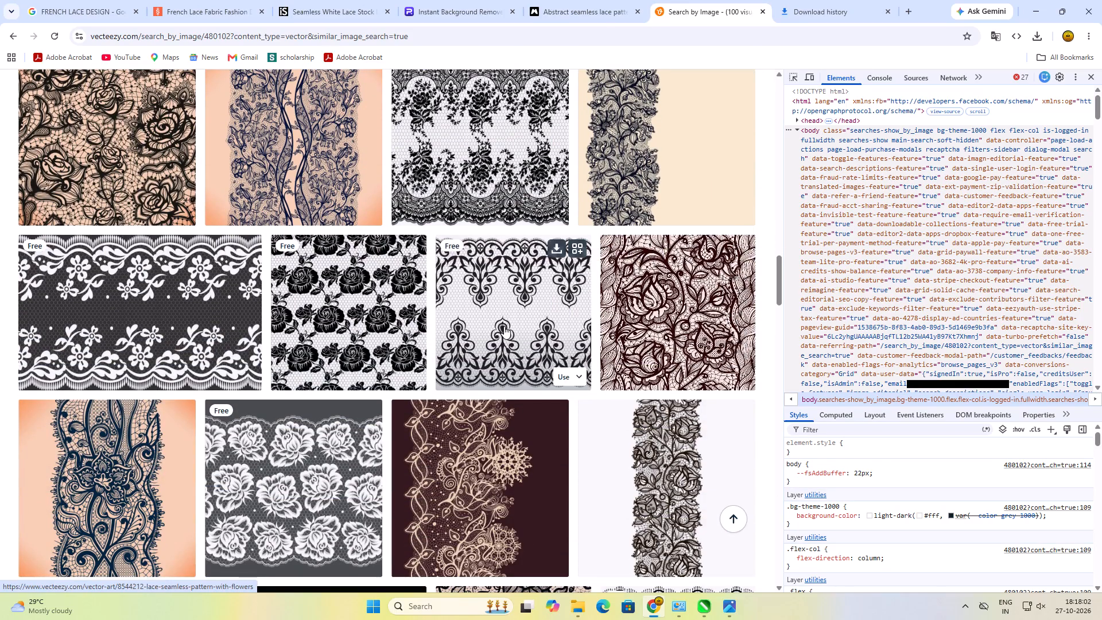
scroll(504, 326, down, 3)
scroll(305, 325, down, 4)
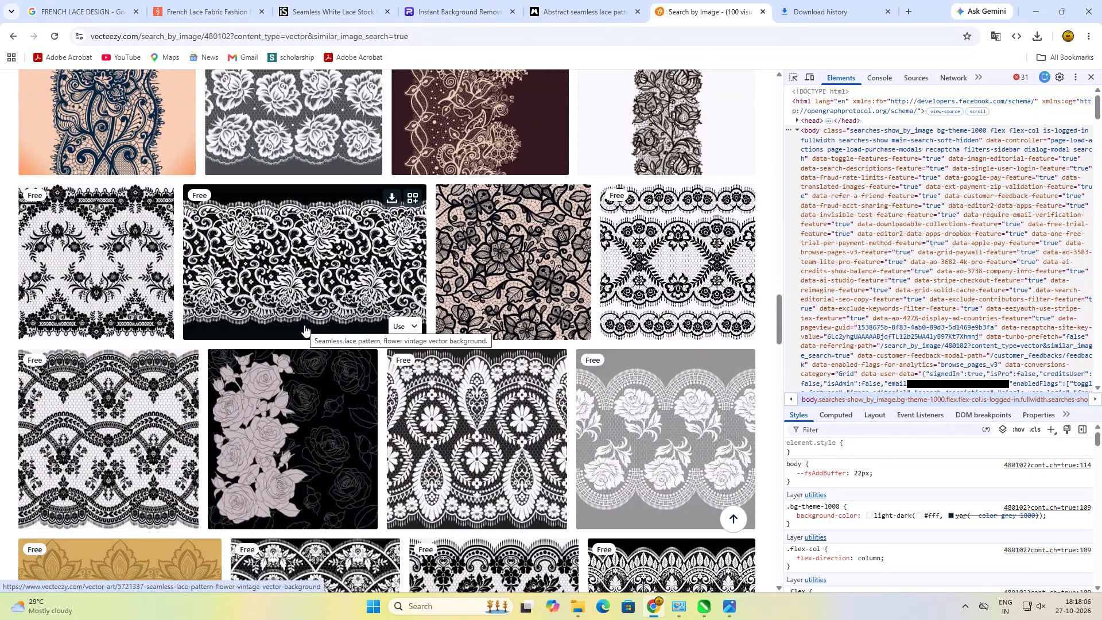
scroll(301, 328, down, 6)
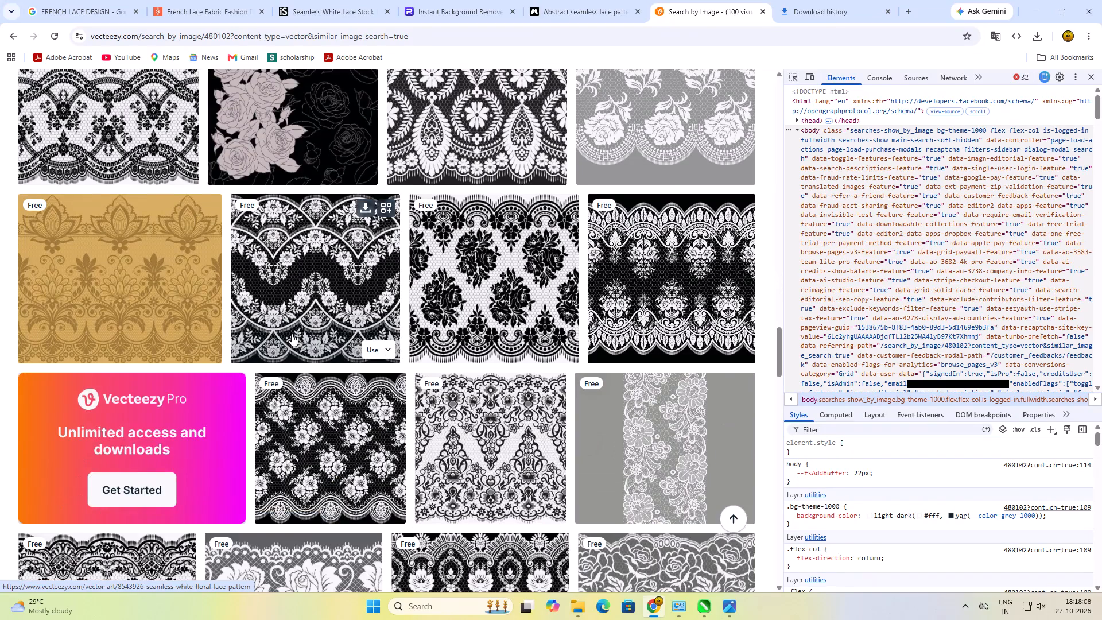
scroll(292, 334, down, 3)
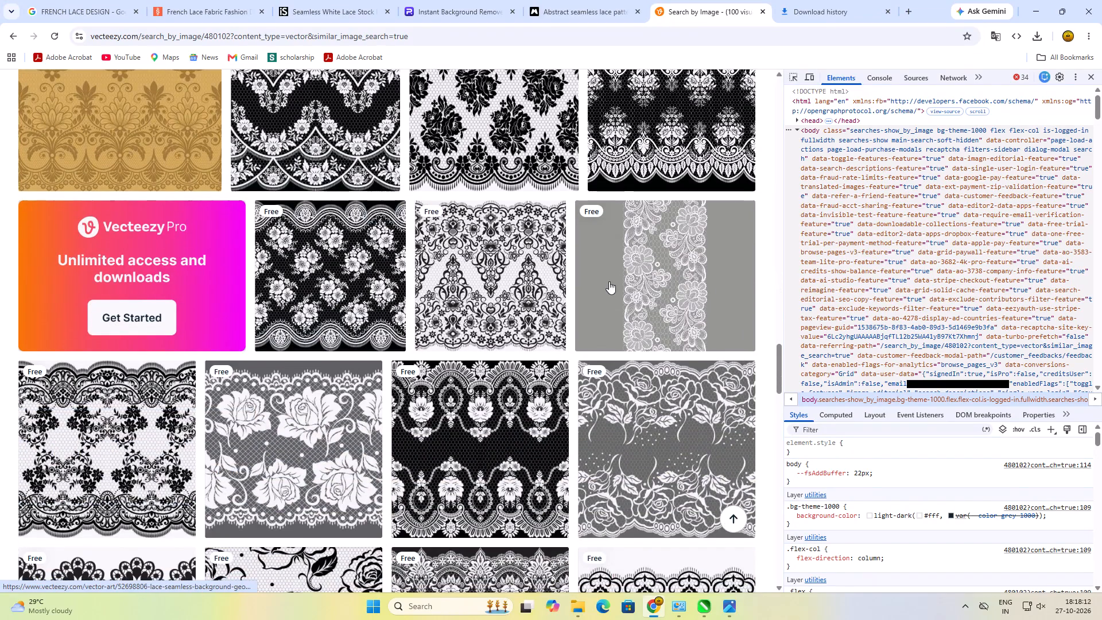
Open the free vertical white floral lace vector on the grey background, download it, and dismiss the feedback prompt.
click(660, 277)
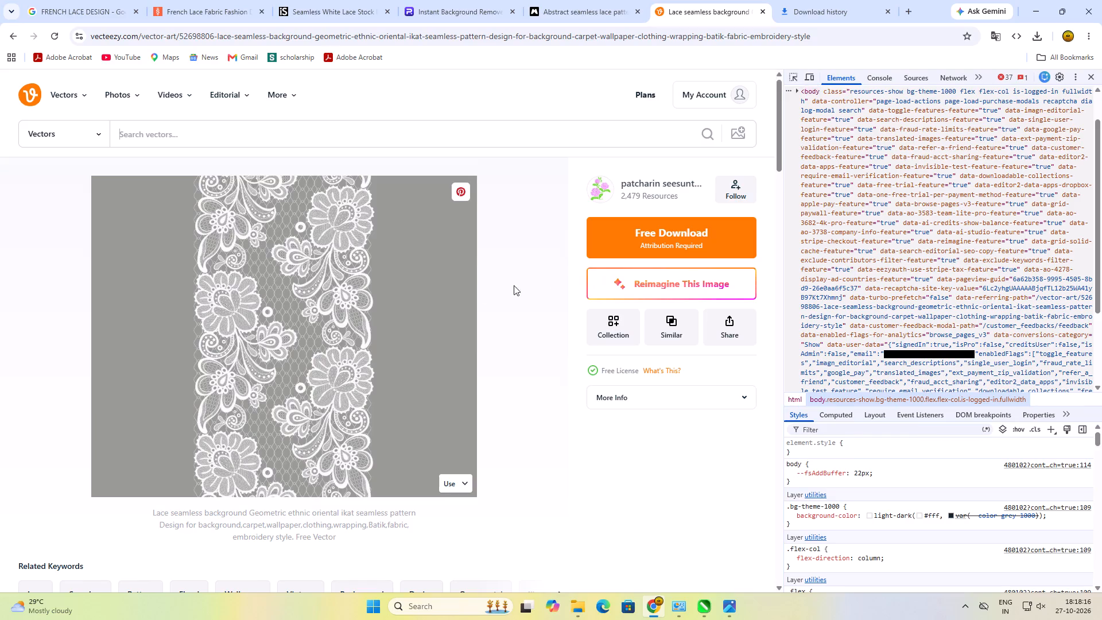
click(682, 245)
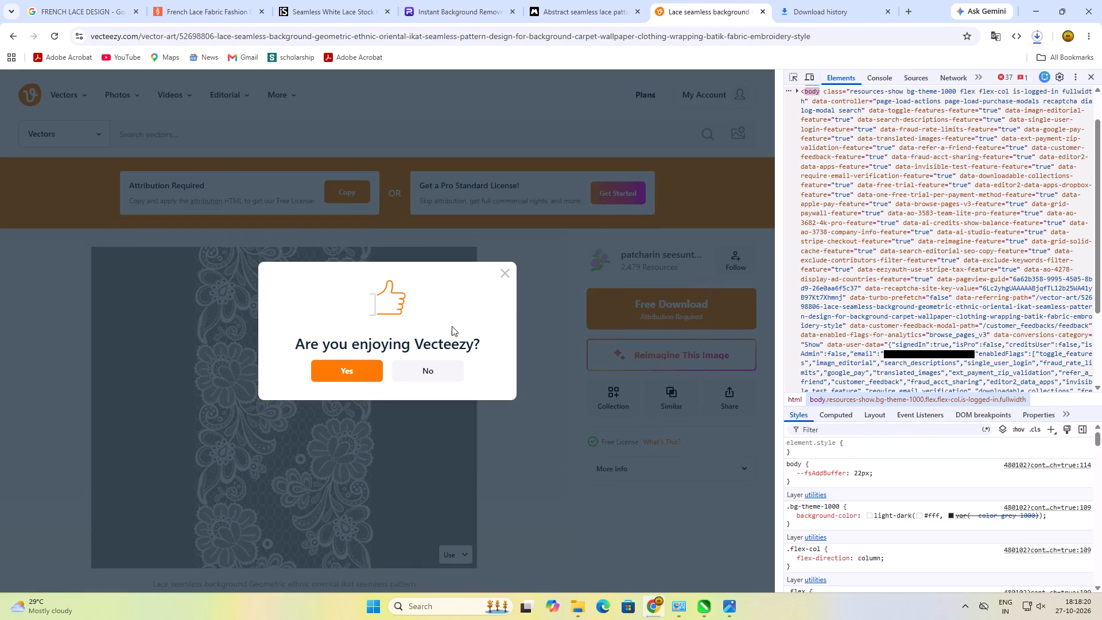
click(504, 274)
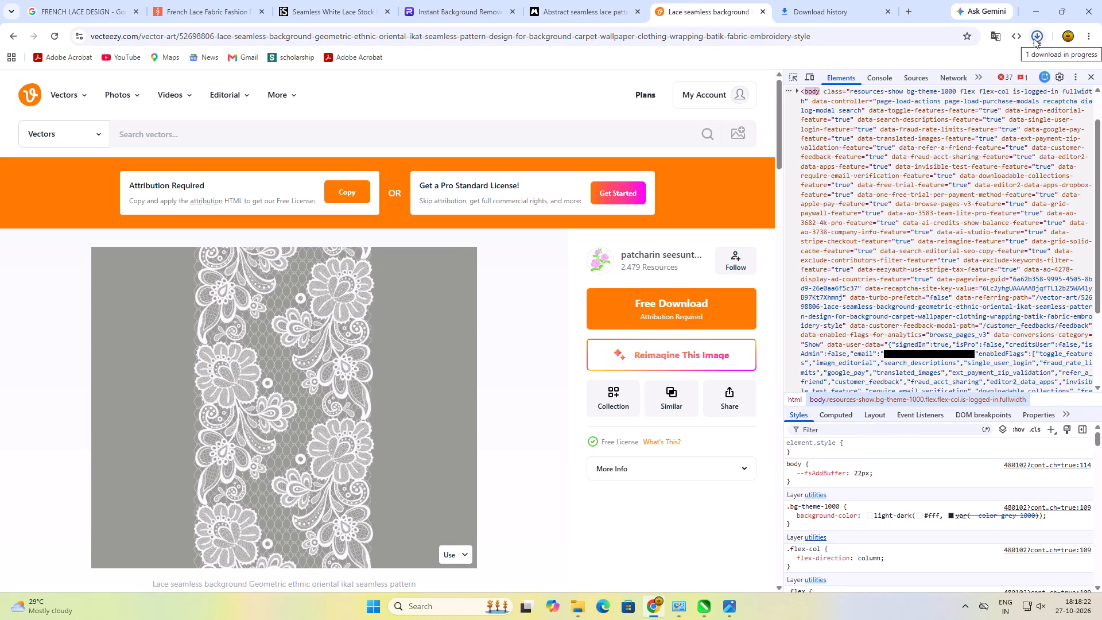
Open the downloaded lace ZIP archive, extract its EPS file to the default destination, and close the archive.
click(1034, 38)
click(932, 101)
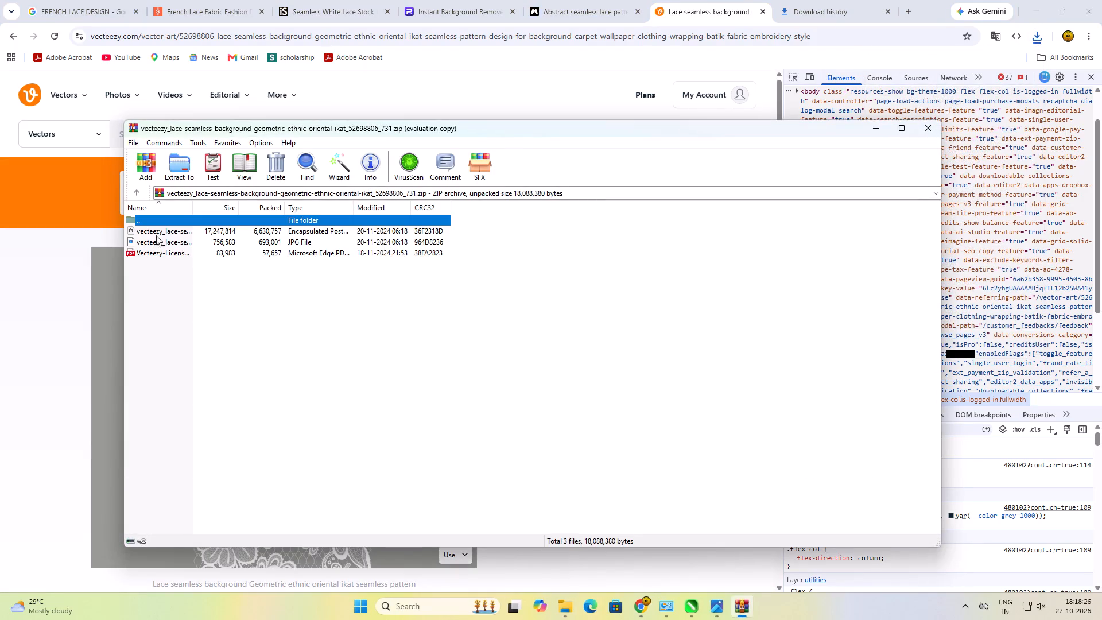
click(161, 234)
click(172, 167)
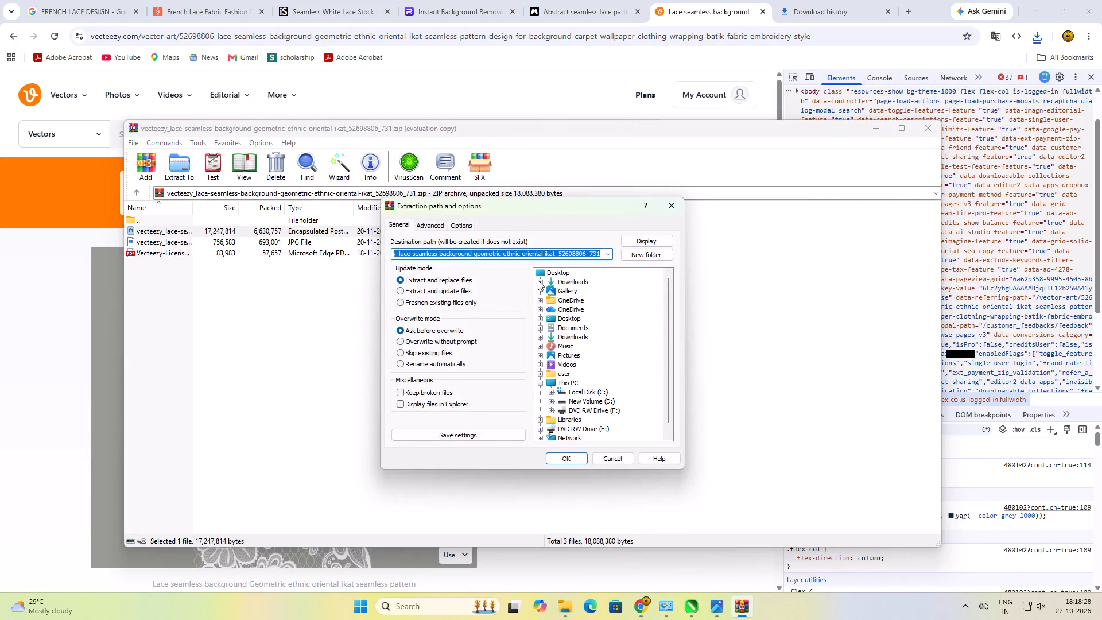
click(576, 458)
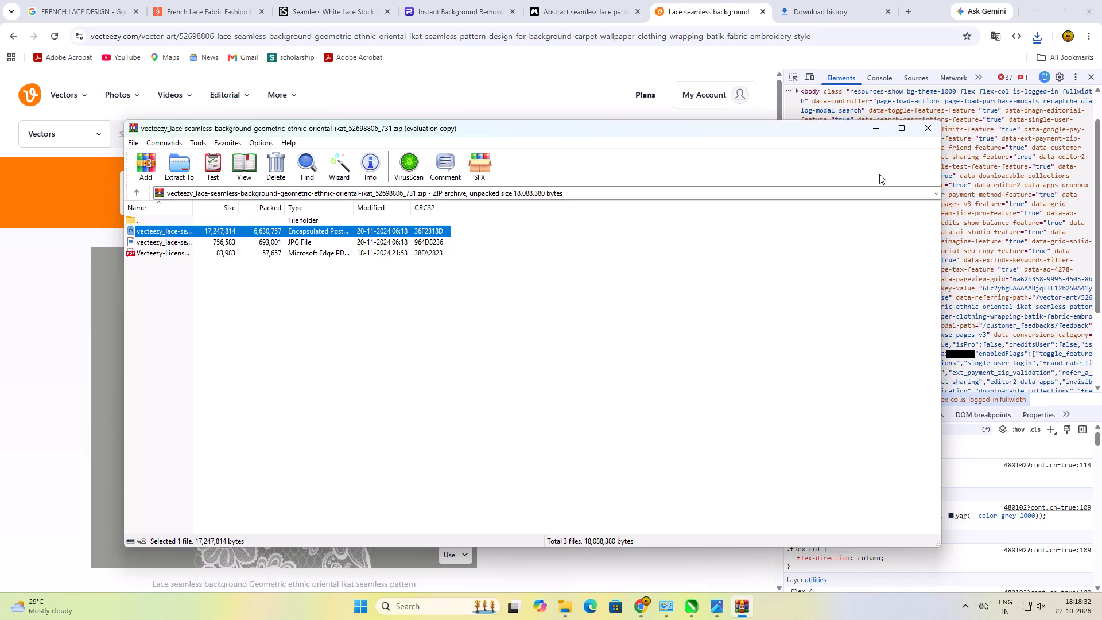
click(920, 131)
Look through the Downloads folder and its extracted subfolder for the newly unpacked lace EPS file.
click(700, 607)
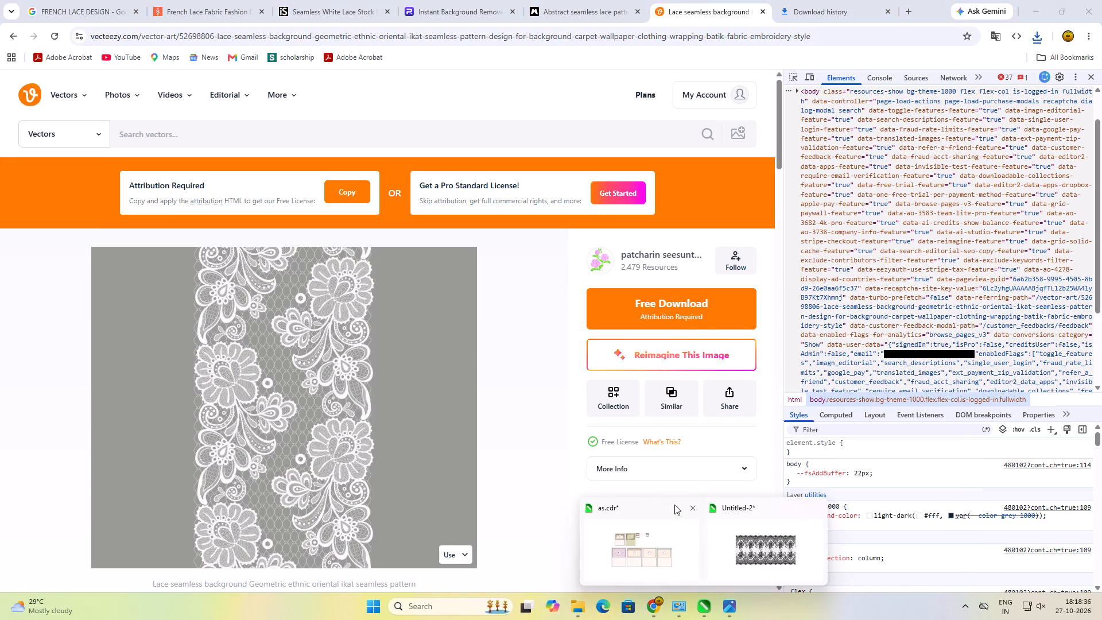
click(688, 559)
scroll(449, 343, down, 3)
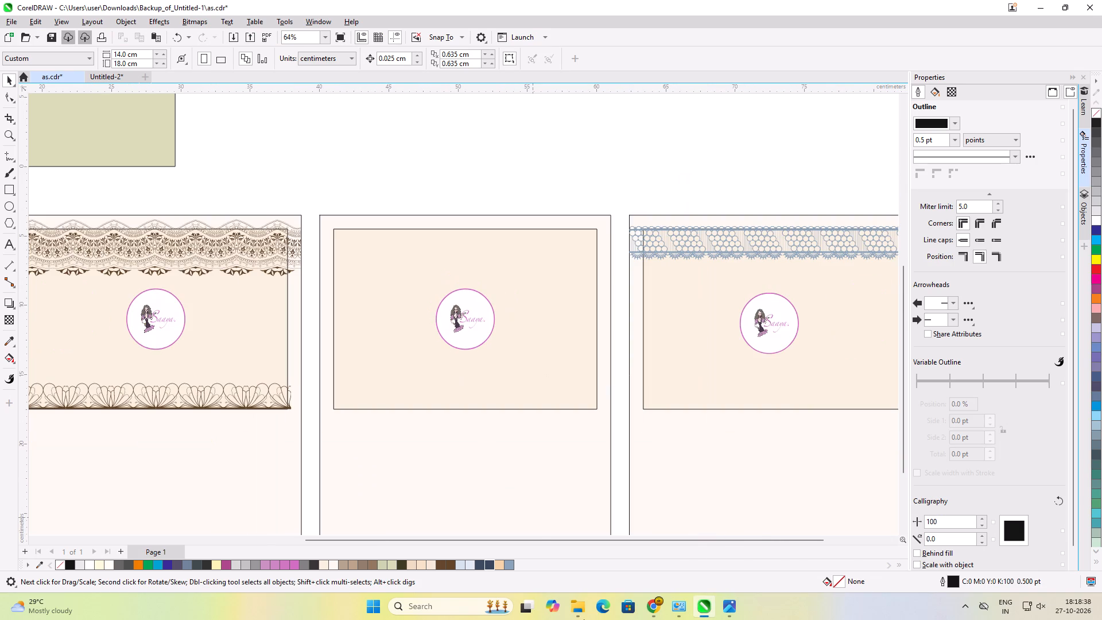
click(576, 555)
scroll(294, 384, down, 7)
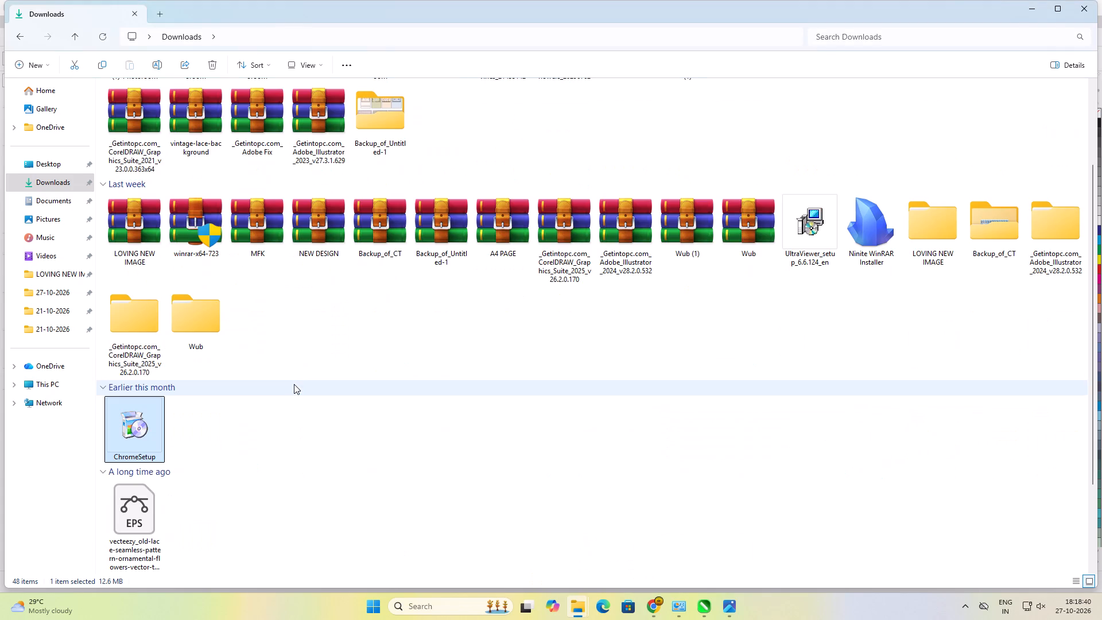
scroll(294, 389, down, 3)
click(271, 498)
click(172, 528)
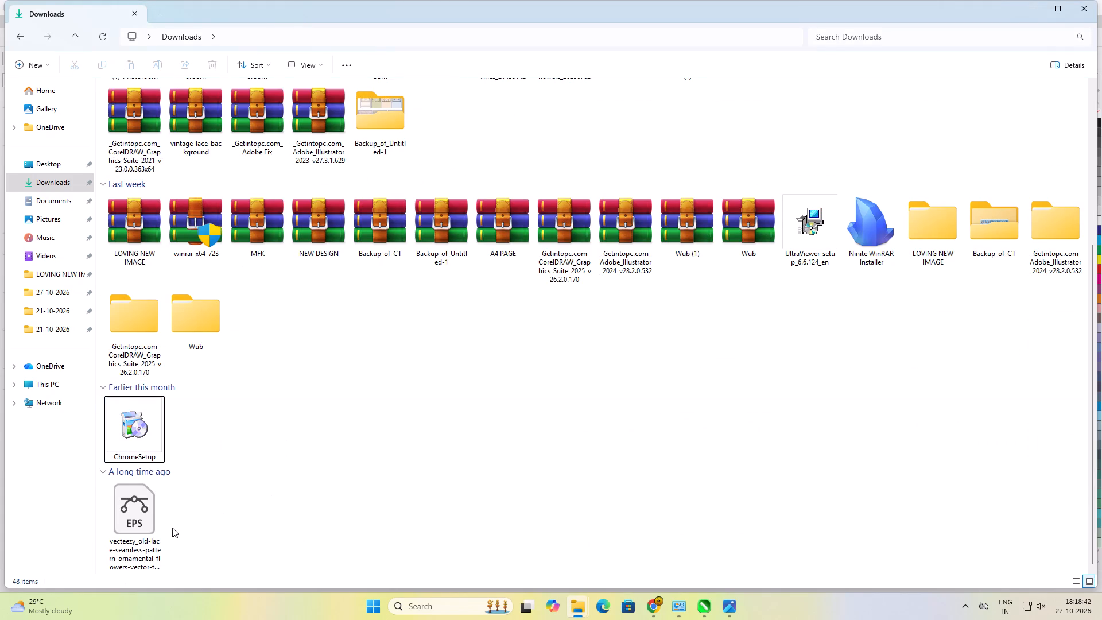
scroll(194, 514, up, 7)
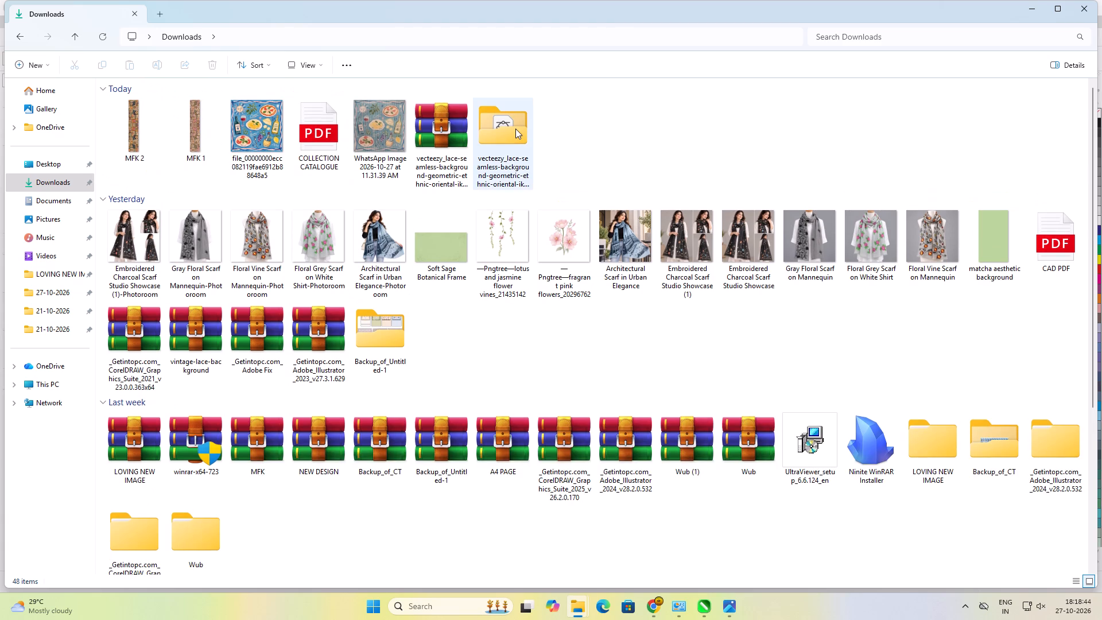
double_click(515, 129)
click(160, 119)
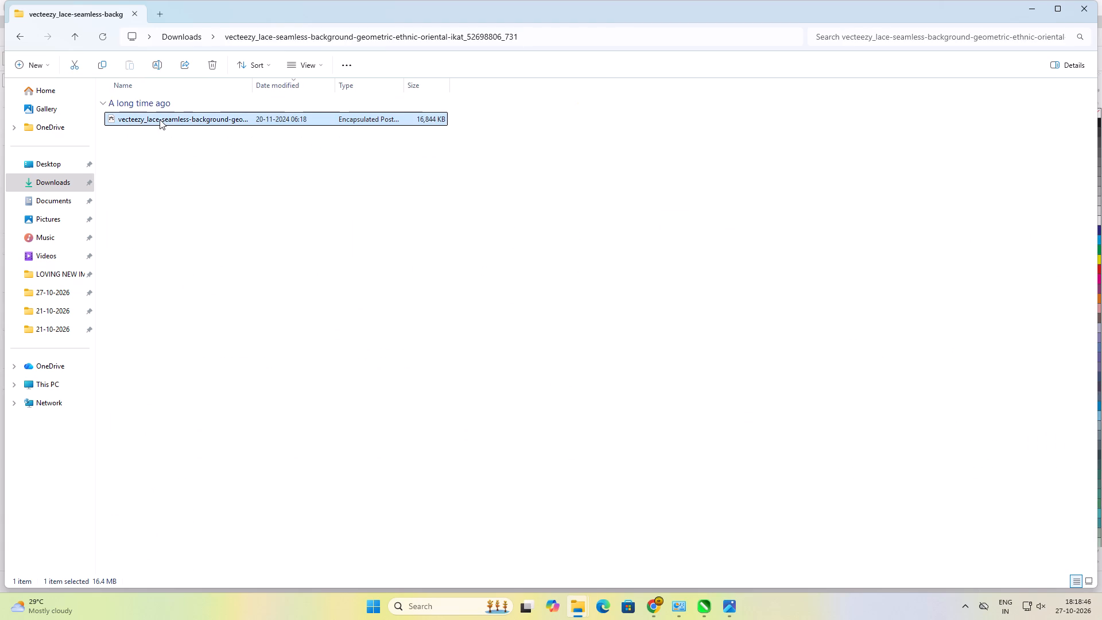
click(19, 42)
scroll(561, 148, down, 1)
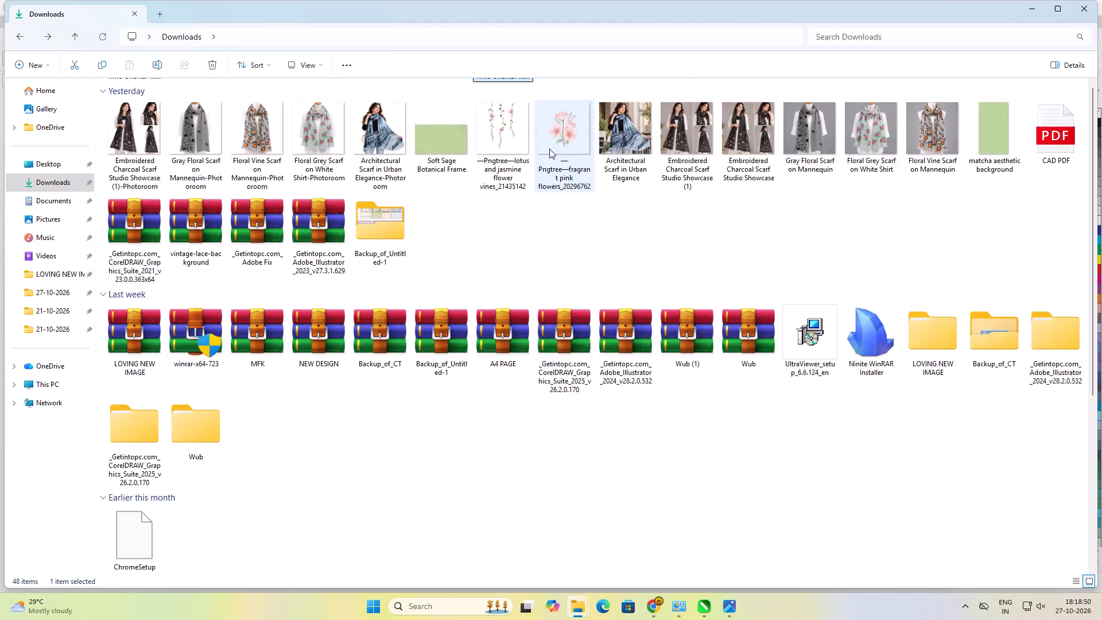
scroll(549, 149, down, 3)
scroll(556, 167, up, 2)
scroll(556, 167, down, 4)
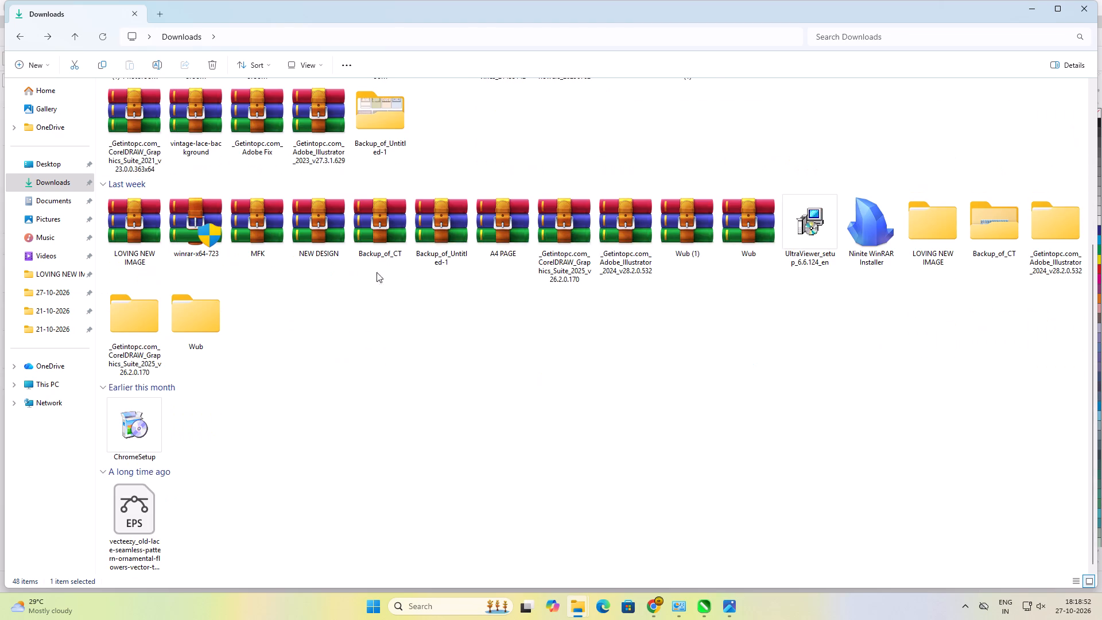
scroll(274, 451, up, 8)
Open the extracted seamless lace EPS in CorelDRAW, importing it as editable with text as curves.
double_click(507, 133)
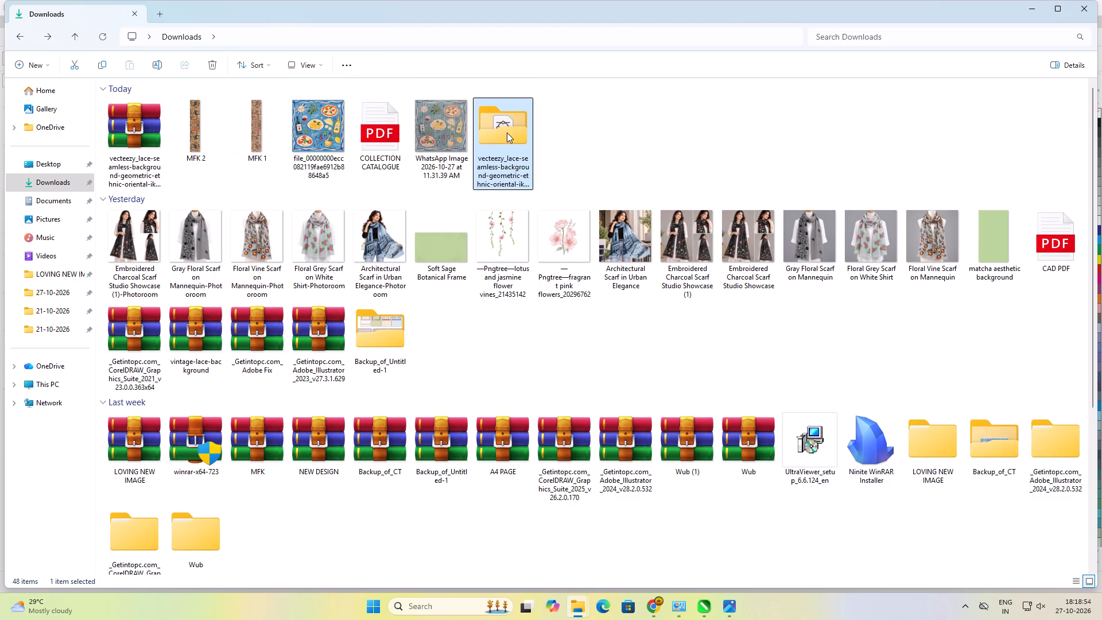
click(165, 113)
scroll(165, 113, up, 1)
right_click(165, 113)
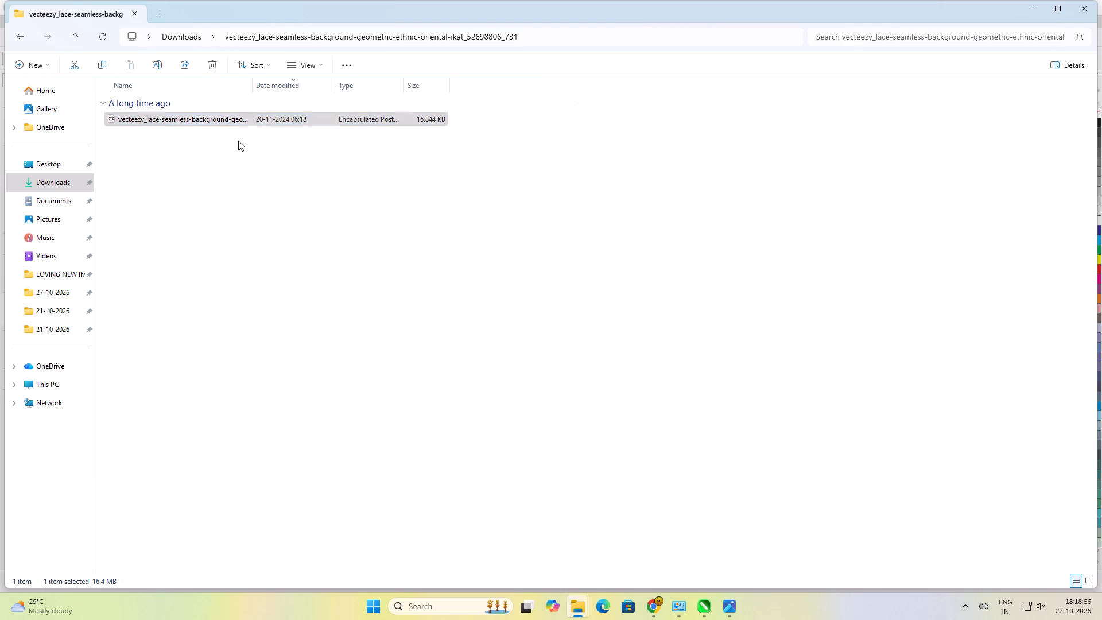
click(249, 178)
click(395, 195)
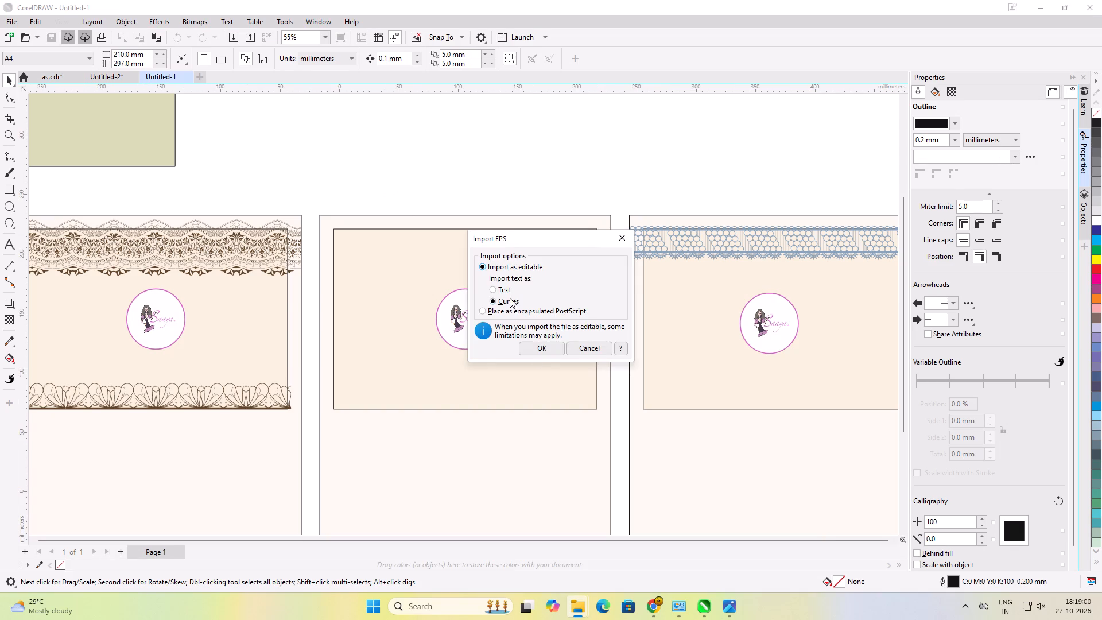
click(546, 350)
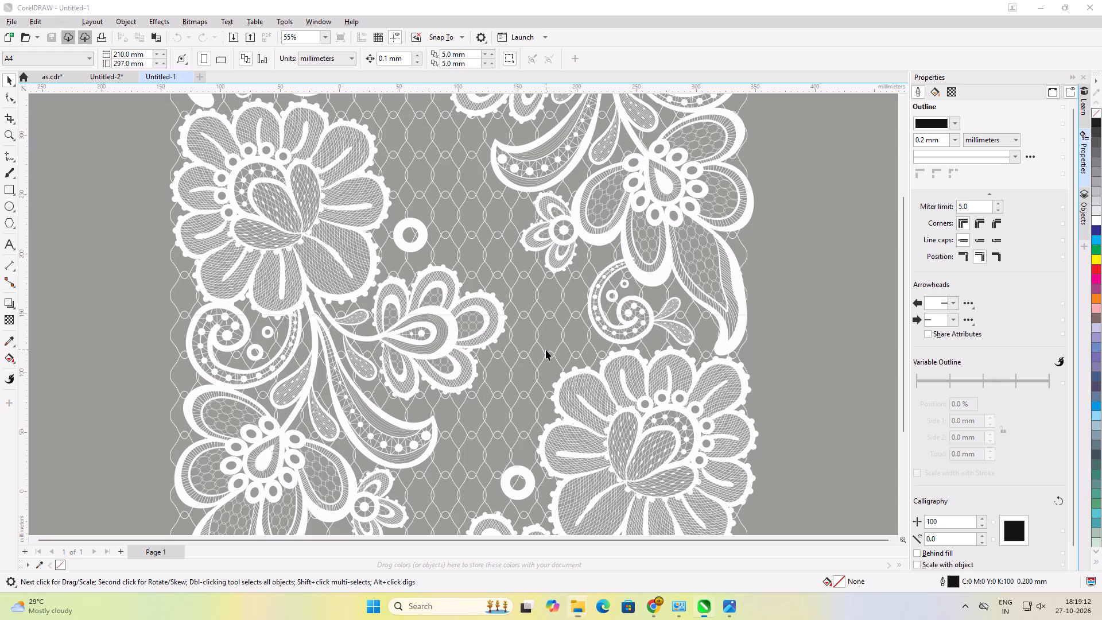
Examine the imported lace artwork's floral motifs and mesh detail up close and as a whole.
scroll(355, 252, down, 7)
scroll(418, 300, up, 5)
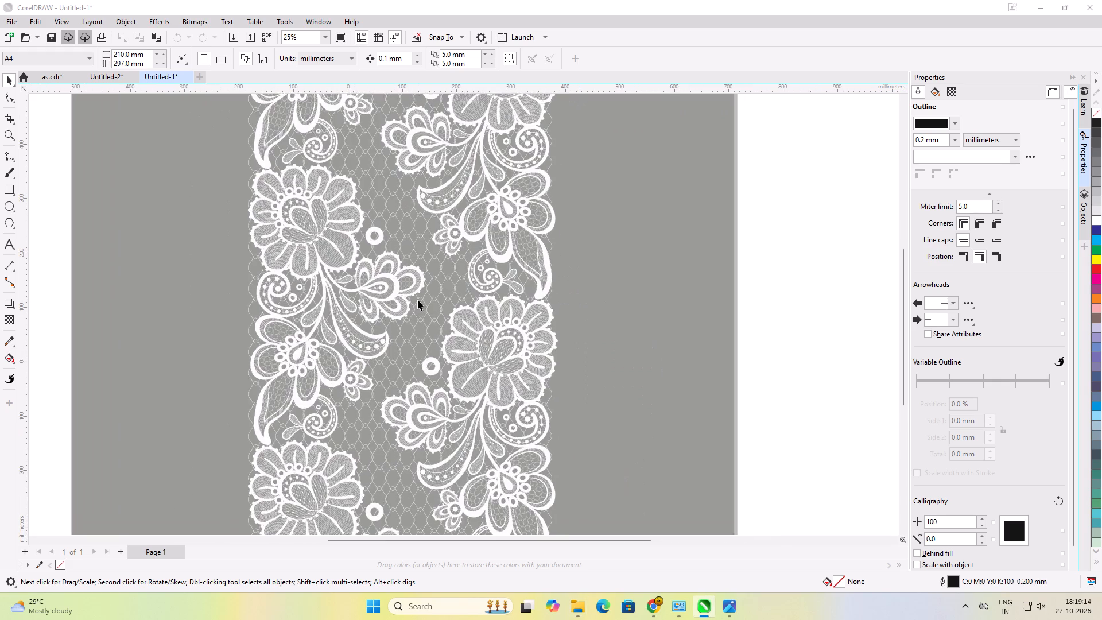
scroll(418, 300, up, 14)
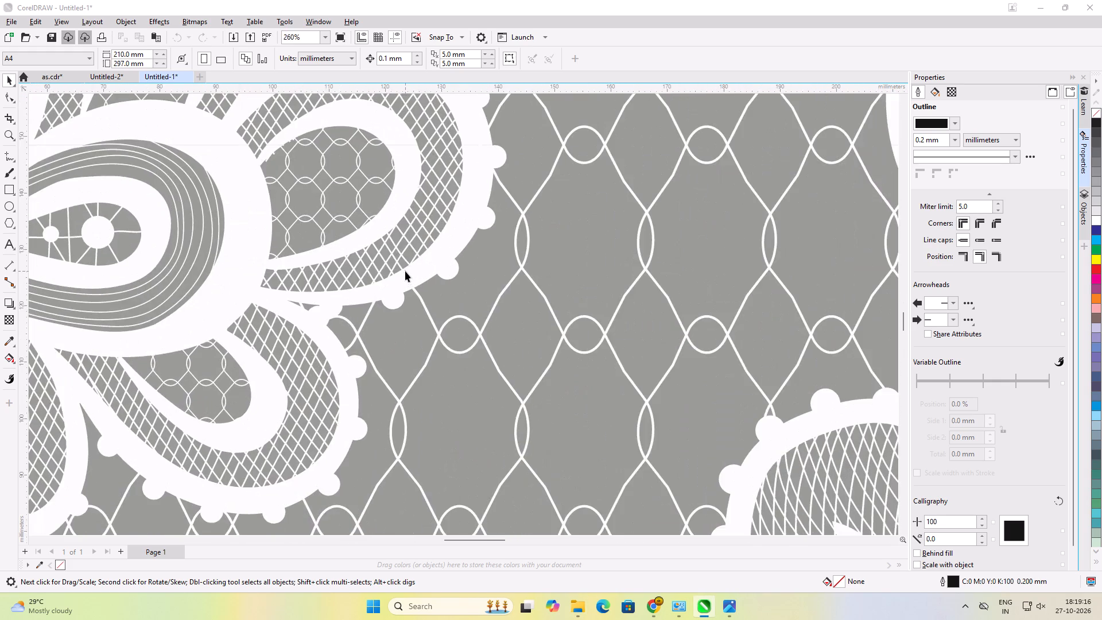
scroll(430, 269, down, 15)
scroll(441, 269, down, 10)
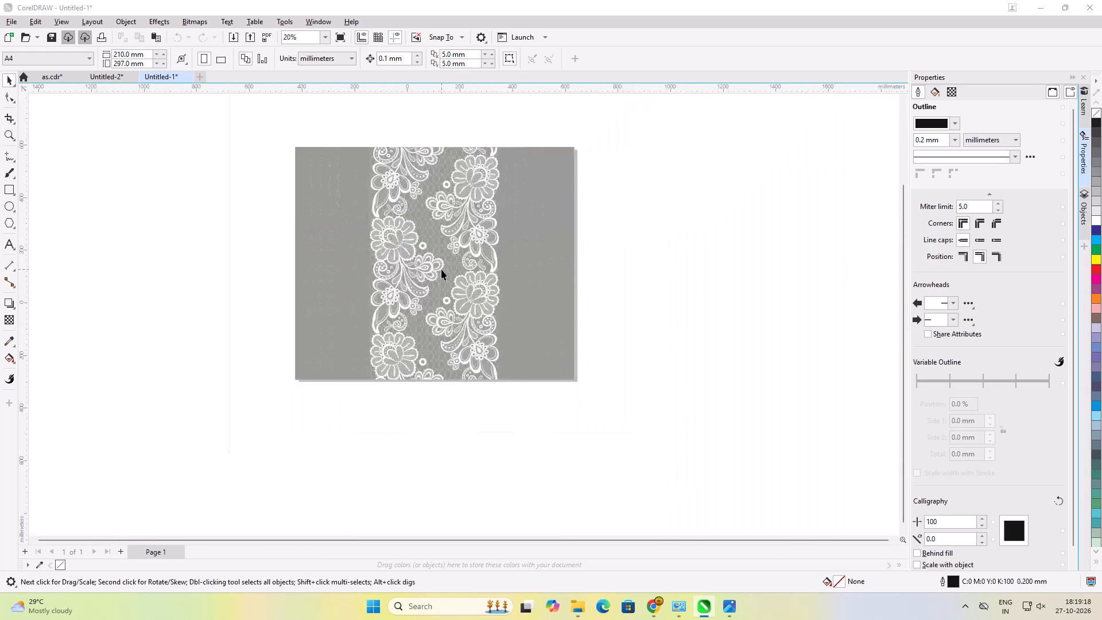
Select all the white lace pieces without the grey background and group them.
click(461, 290)
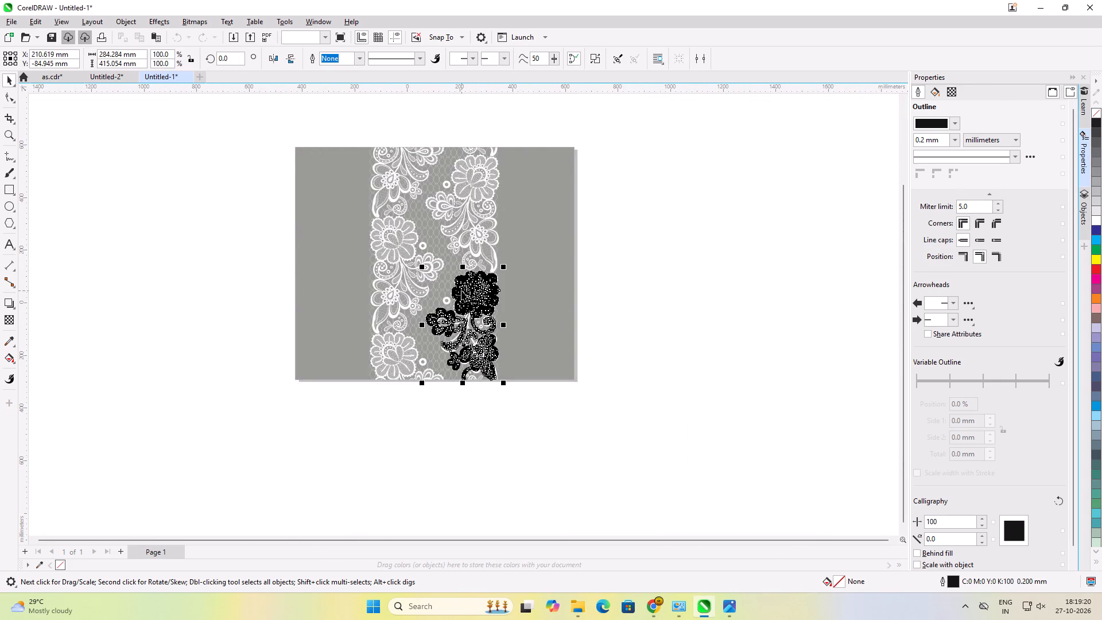
click(414, 433)
drag(362, 425, 488, 121)
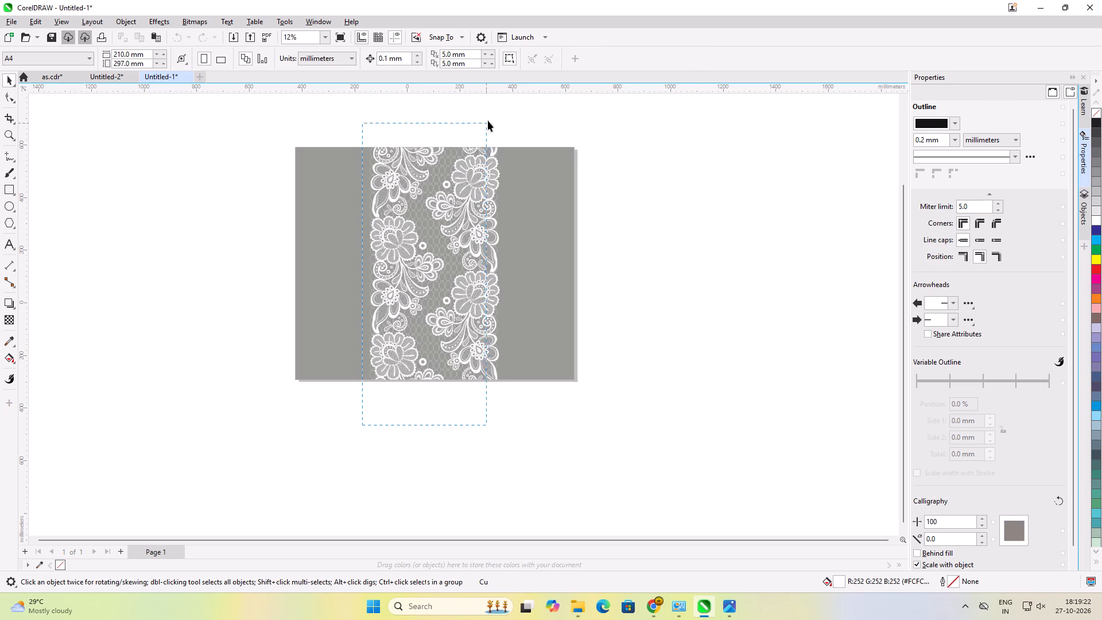
drag(488, 121, 502, 125)
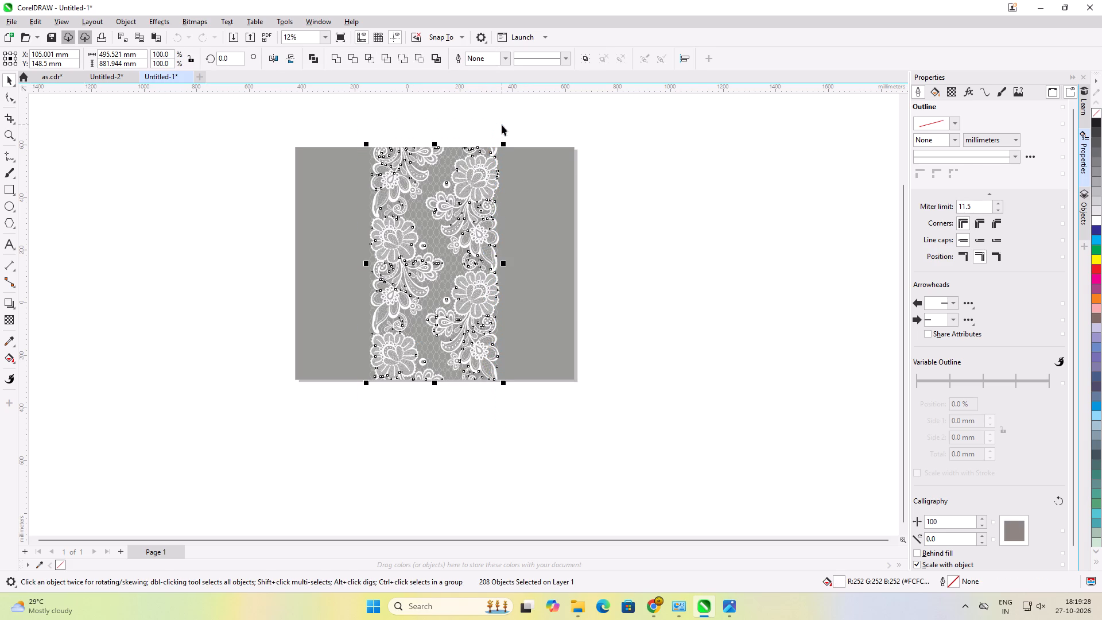
key(ctrl+g)
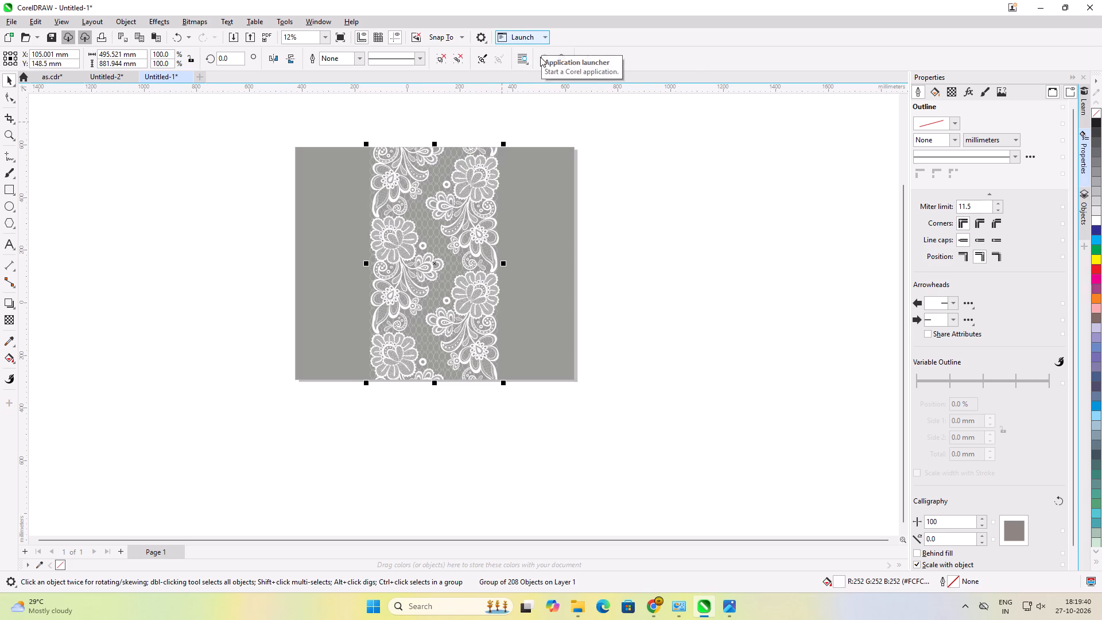
Copy the grouped white lace and paste it into as.cdr.
click(437, 241)
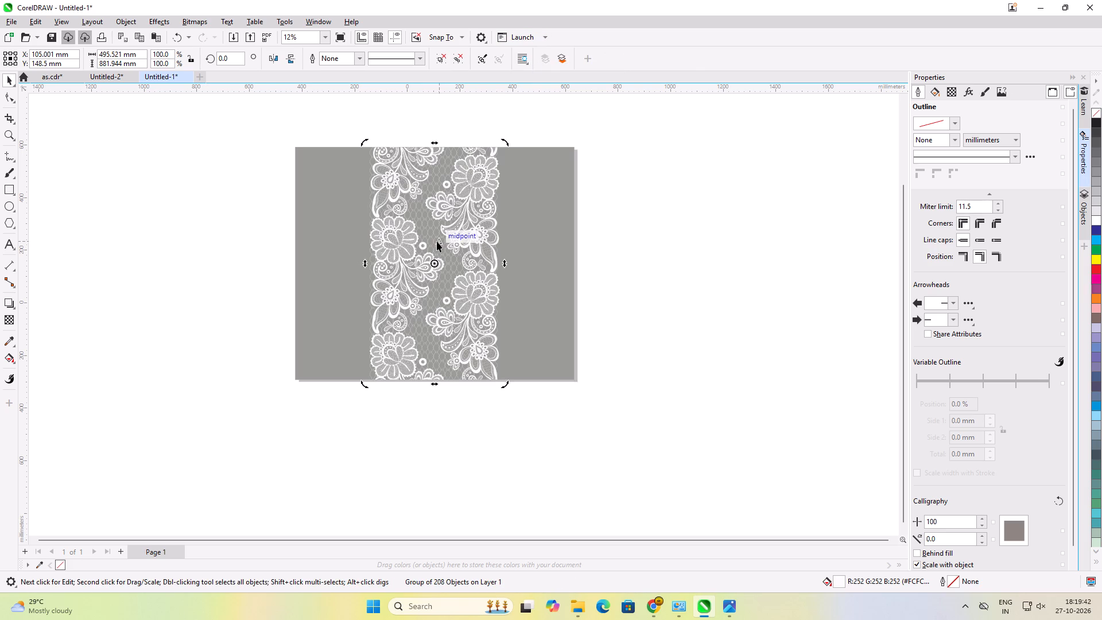
key(ctrl+c)
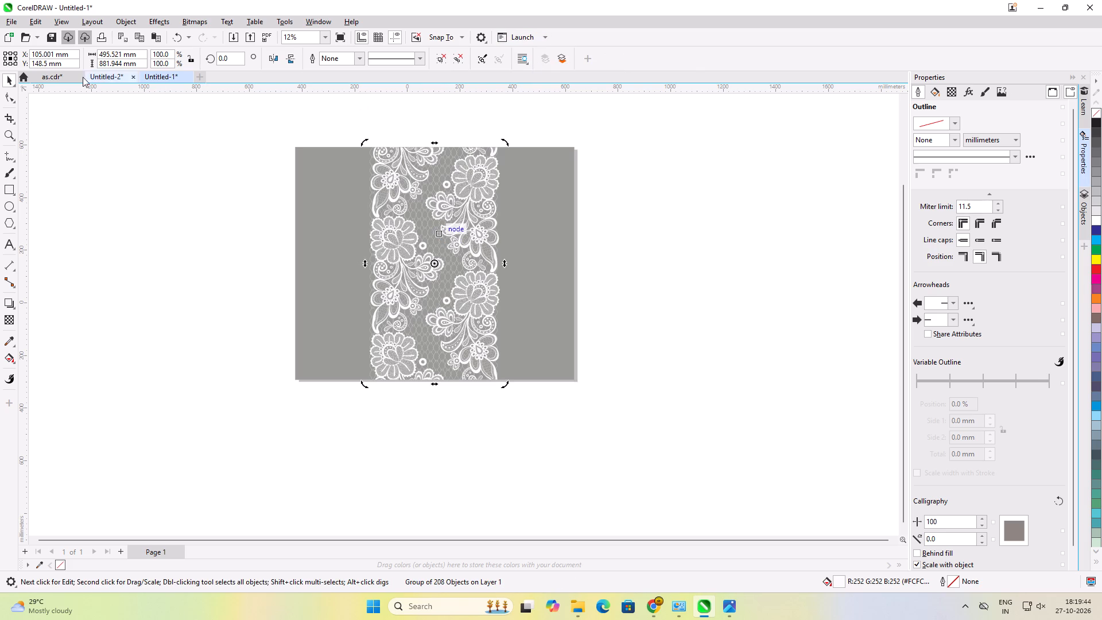
click(48, 77)
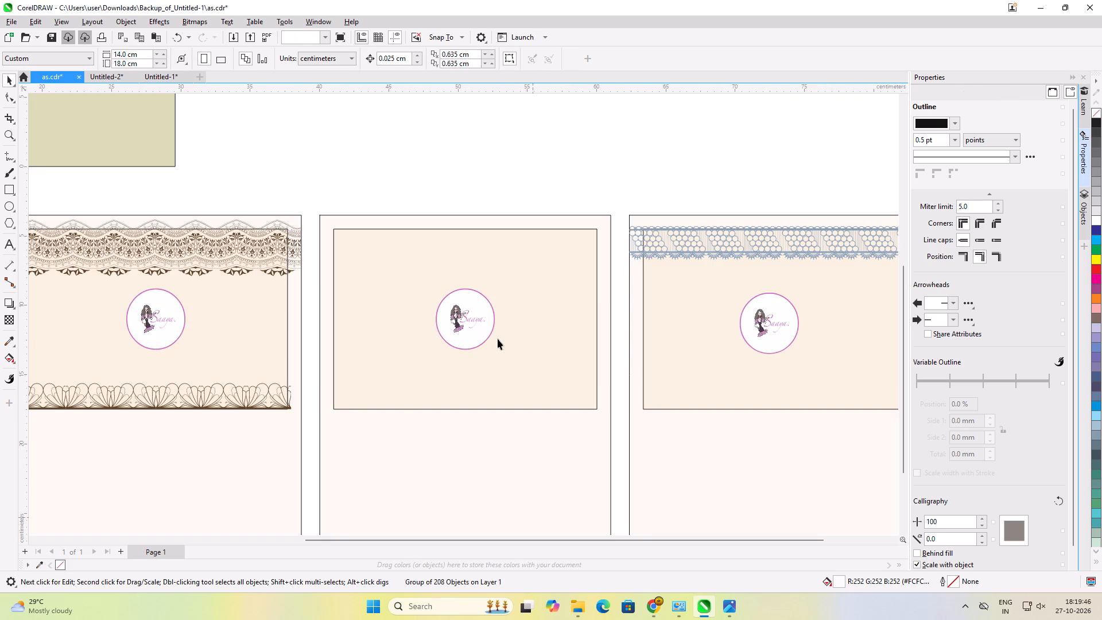
key(ctrl+v)
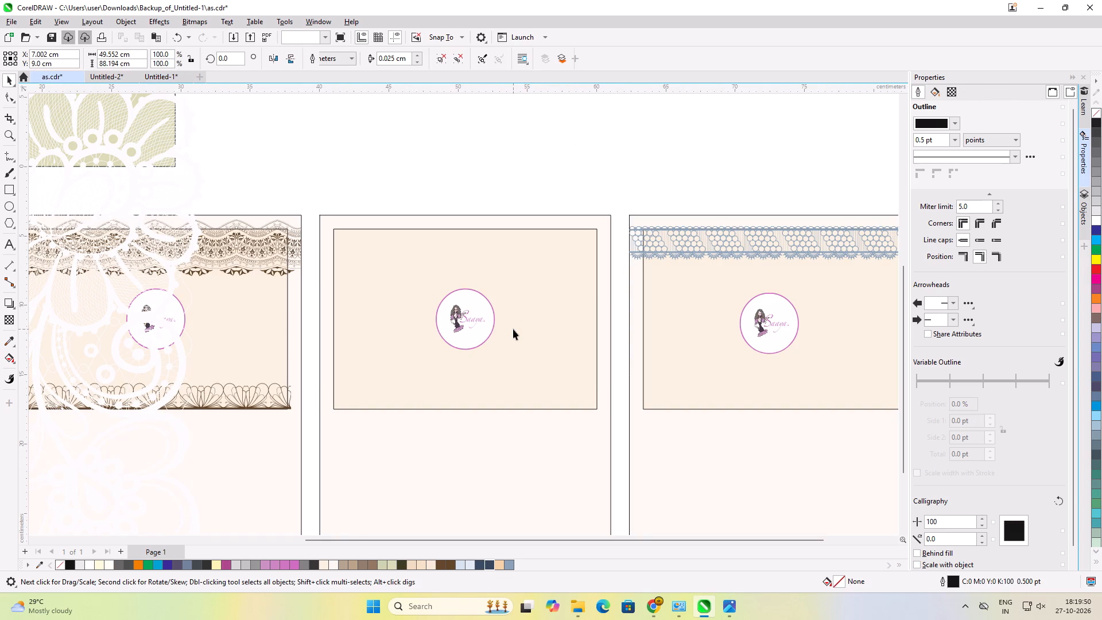
Move the round logo off the third lower-row design's cream rectangle onto the neighbouring blue-lace design.
click(468, 331)
drag(471, 328, 532, 306)
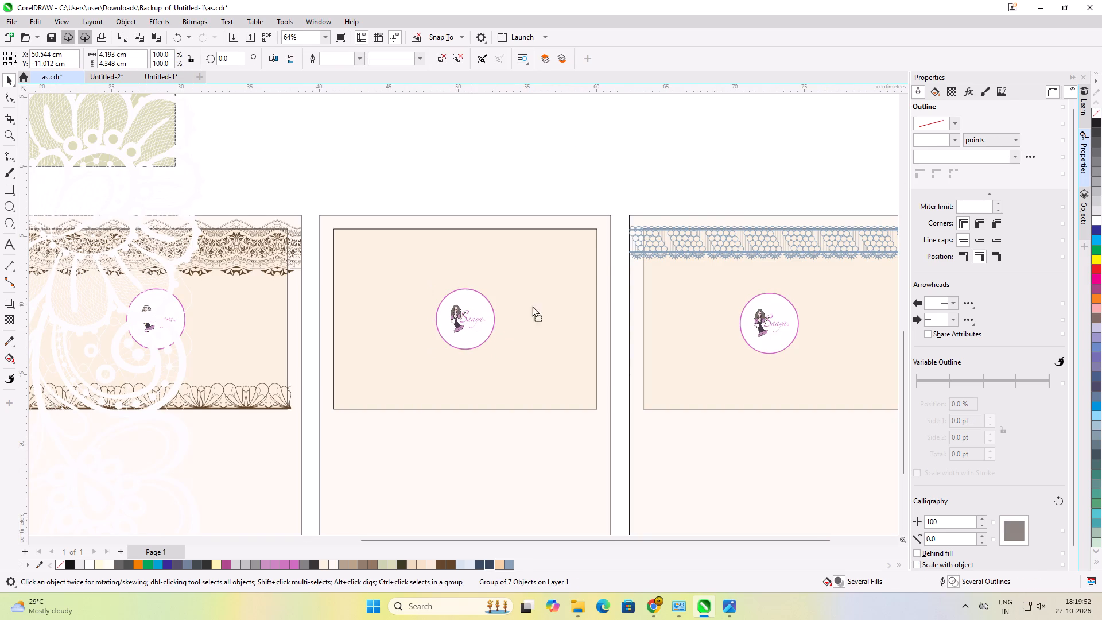
drag(532, 306, 746, 390)
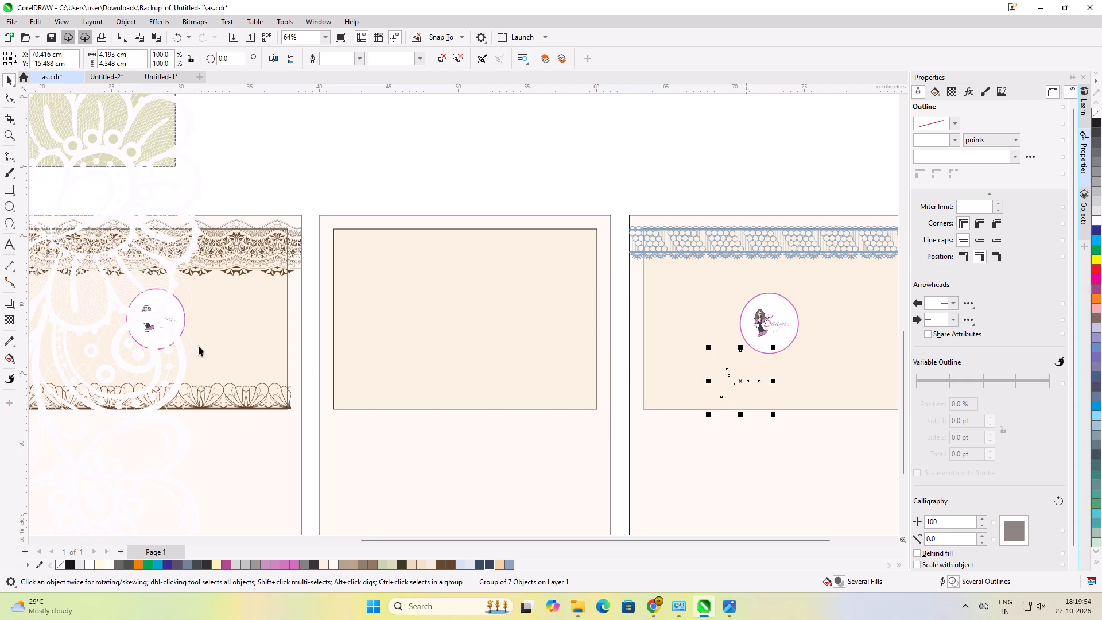
Align the pasted lace group's centre horizontally with the third lower-row design's cream rectangle.
click(176, 340)
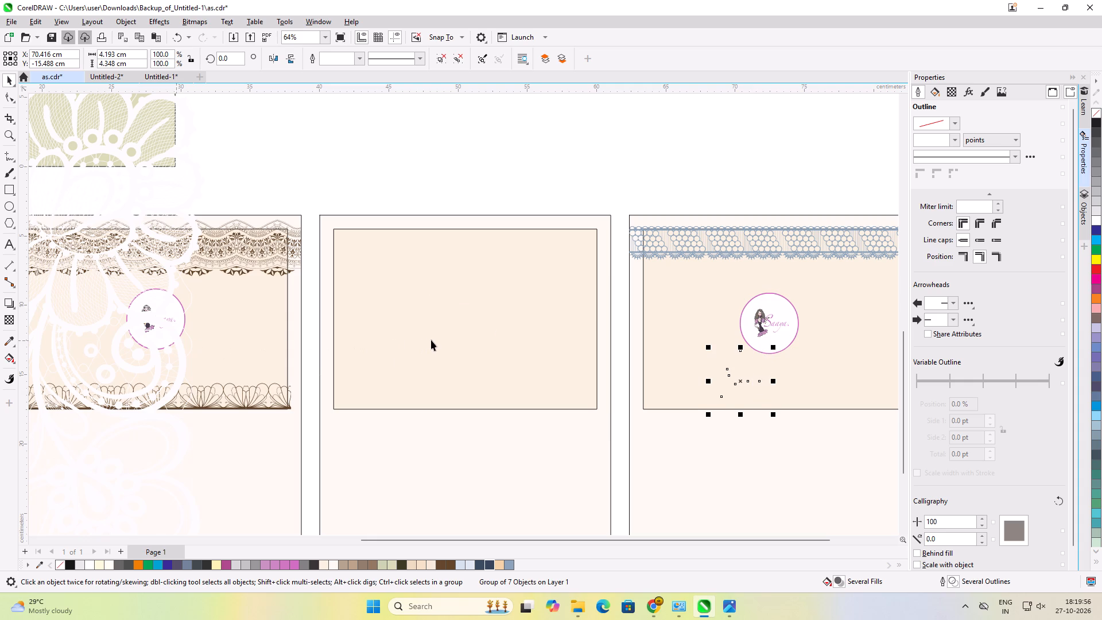
click(431, 340)
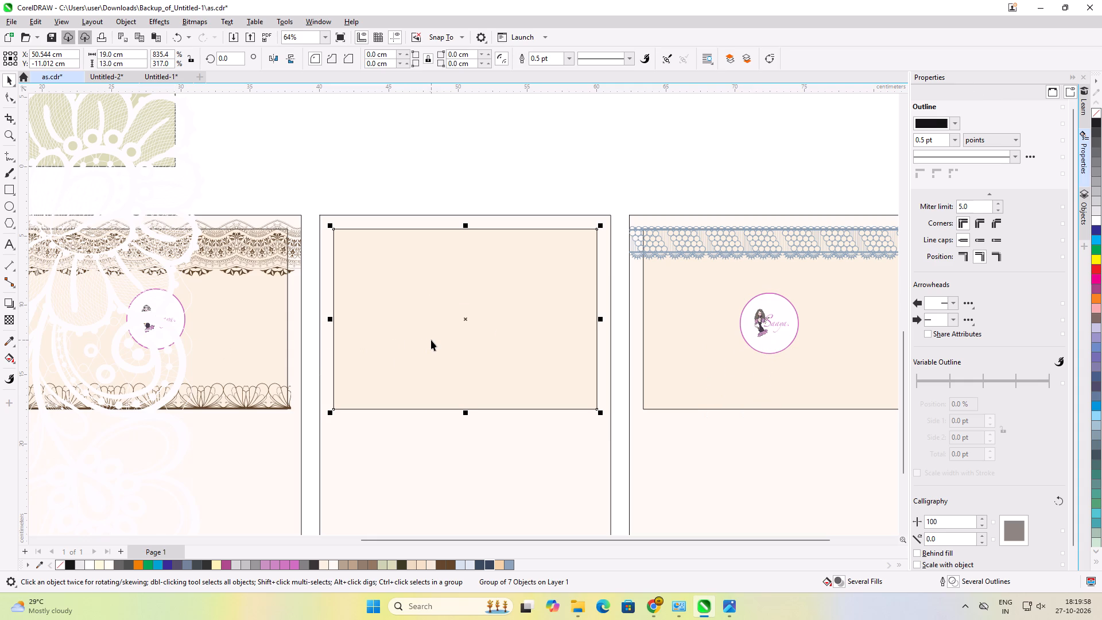
click(172, 336)
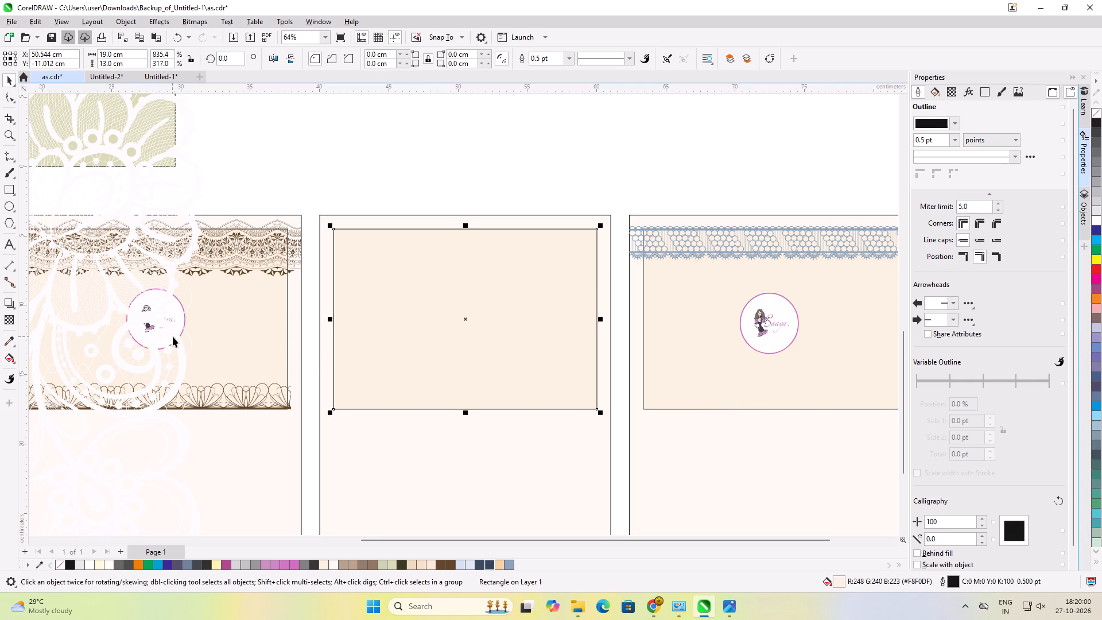
click(176, 335)
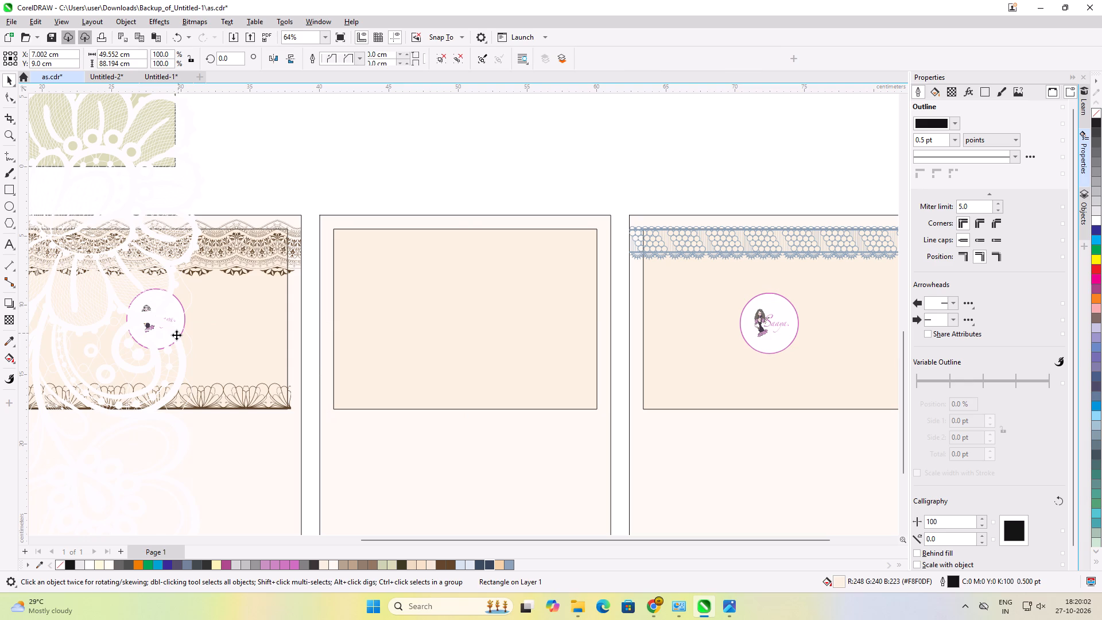
scroll(413, 324, down, 7)
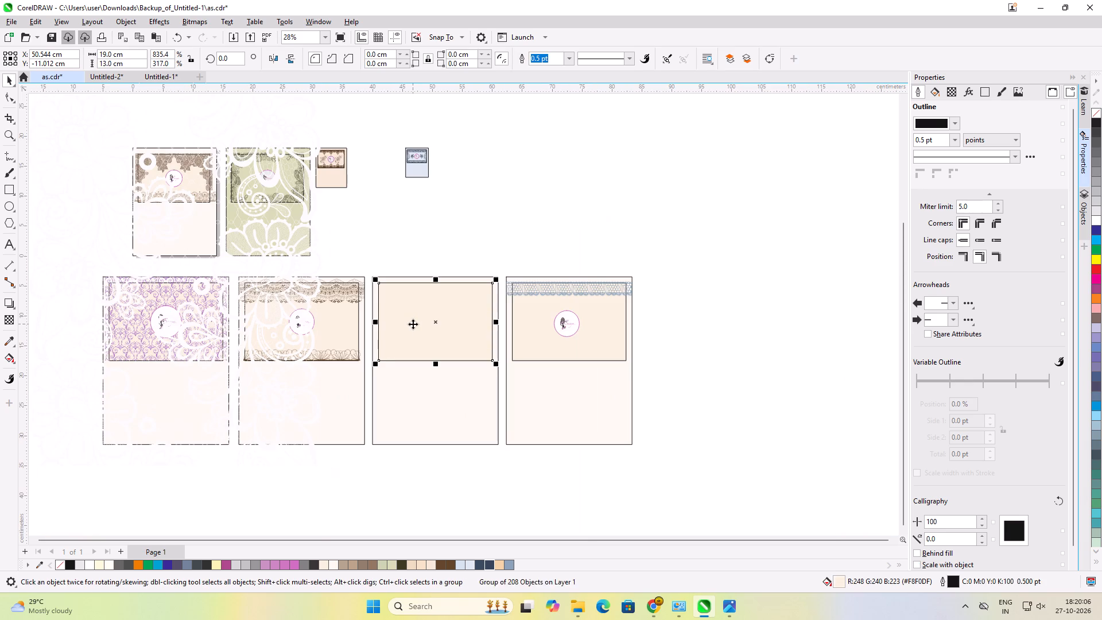
click(312, 338)
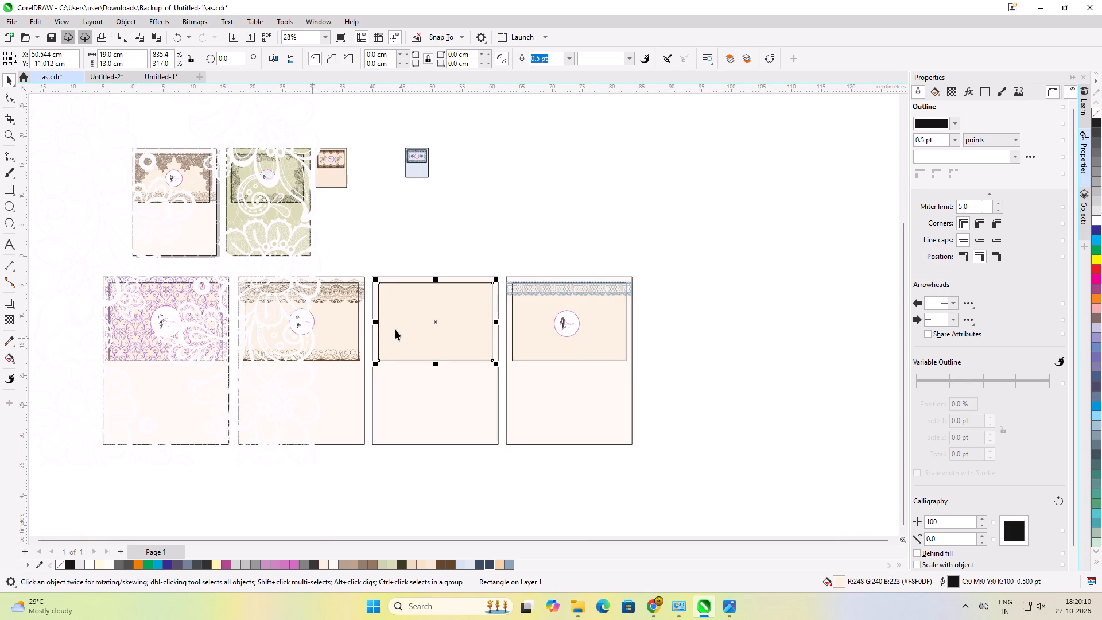
shift+click(424, 316)
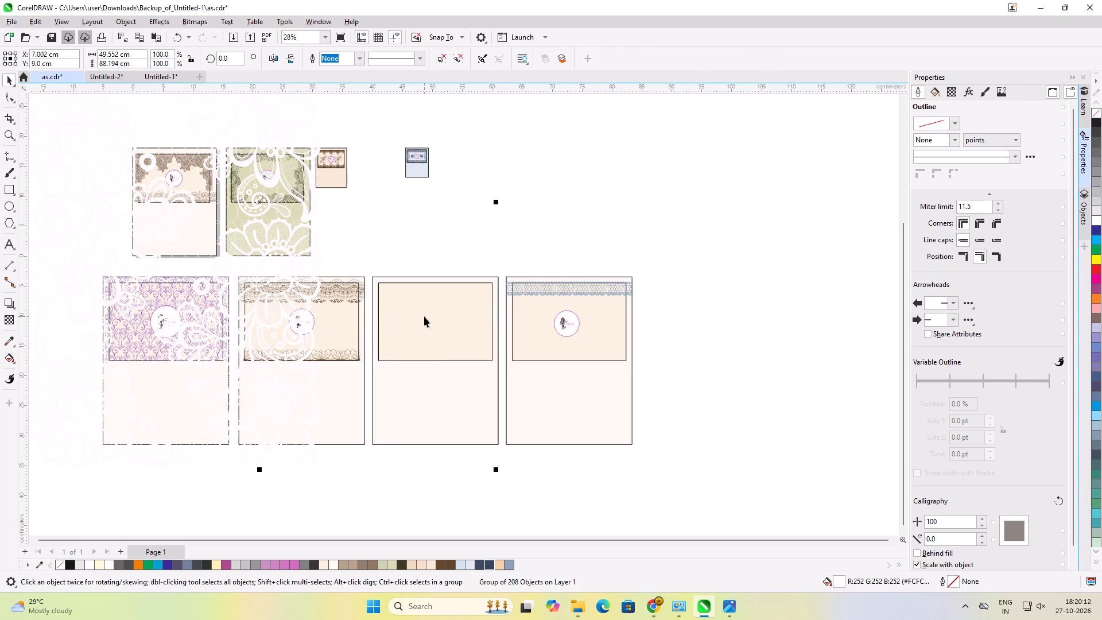
key(c)
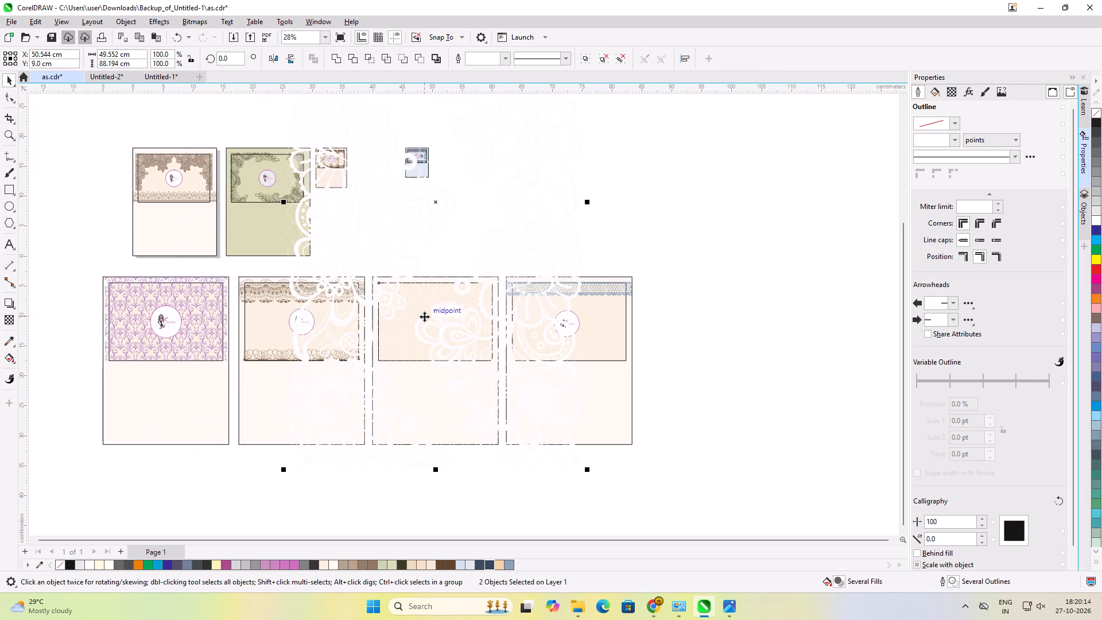
click(789, 246)
Scale the pasted white lace group proportionally down to about 24.3%, roughly 12 by 21.4 cm.
click(560, 207)
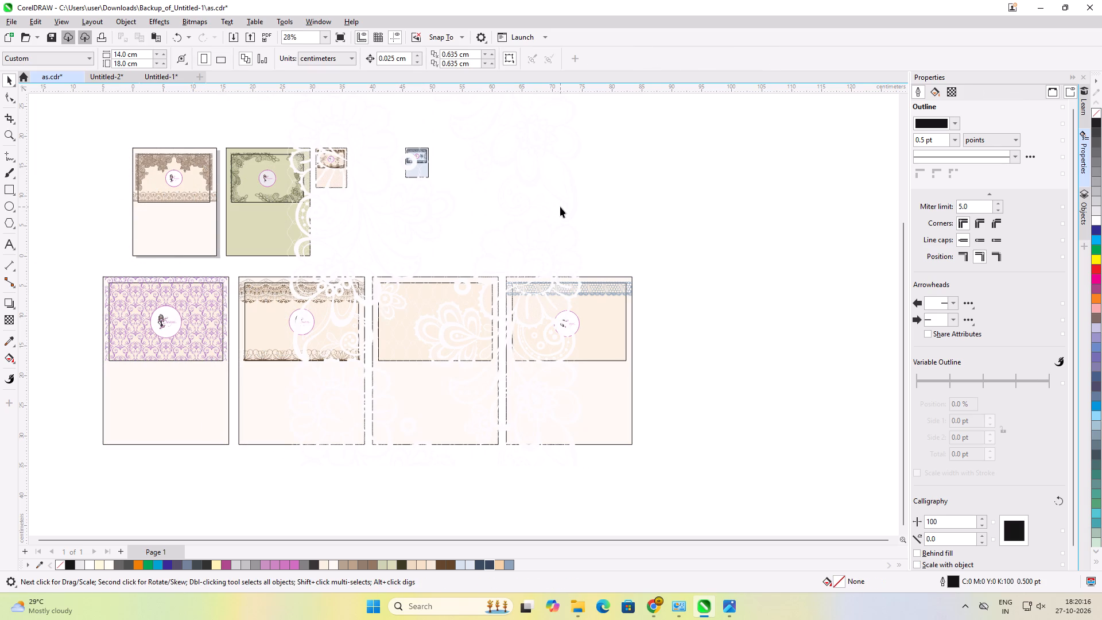
click(565, 207)
click(617, 470)
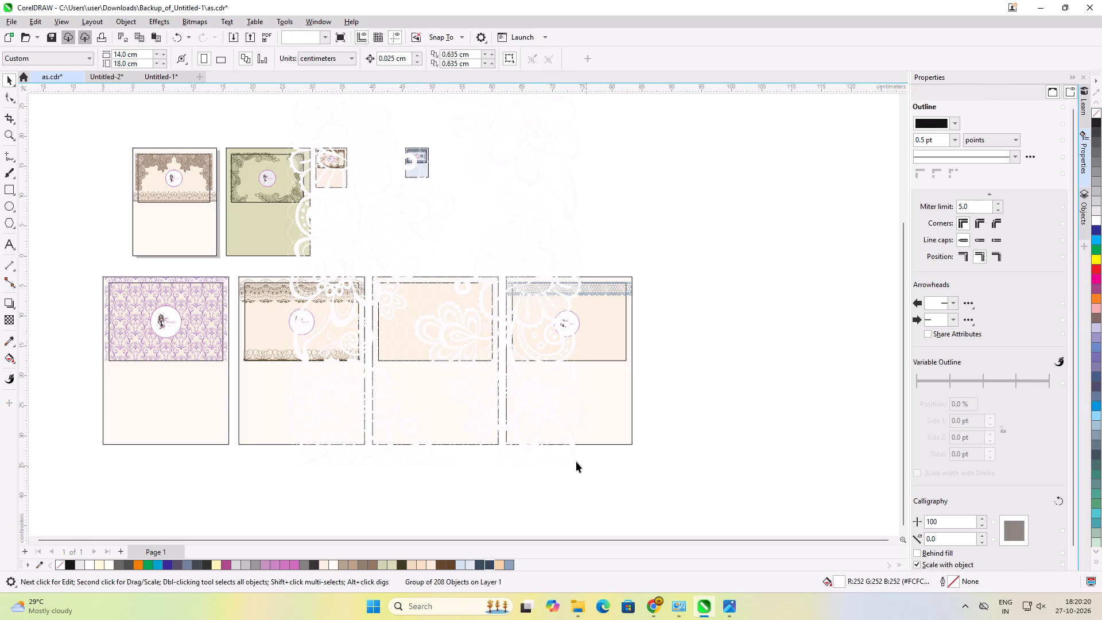
click(576, 460)
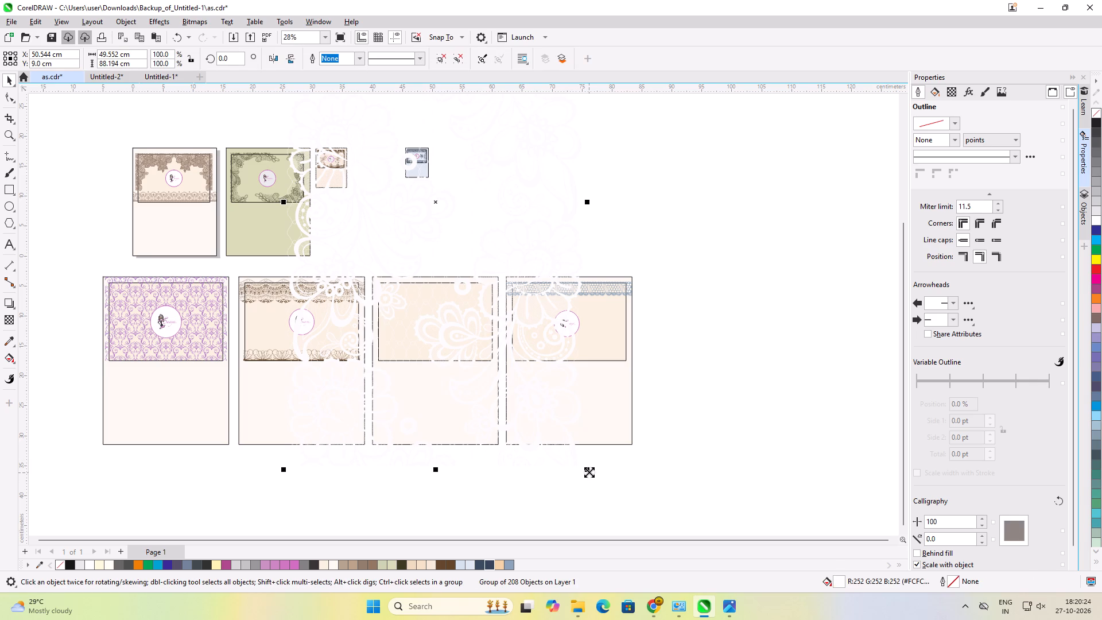
shift+drag(589, 472, 479, 257)
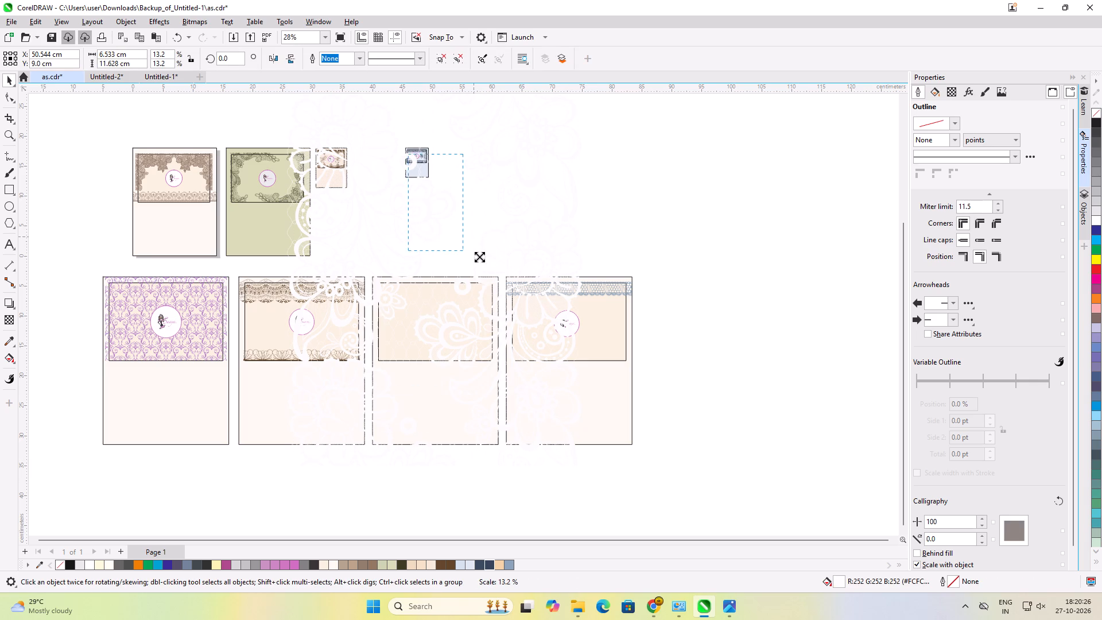
shift+drag(479, 257, 482, 272)
click(625, 226)
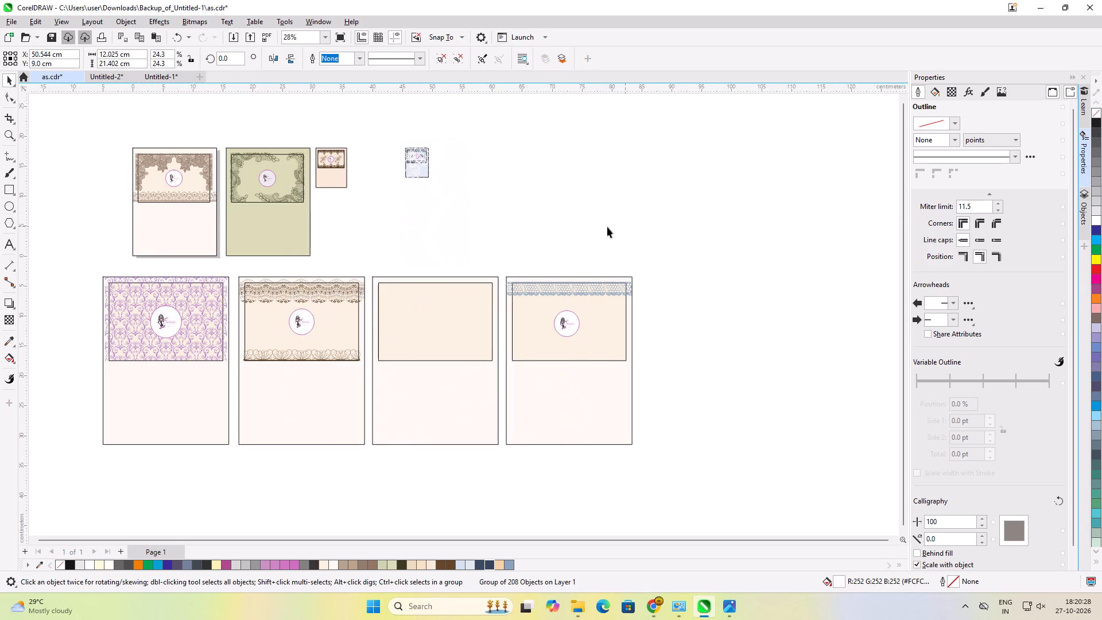
Move the reduced white lace group down onto the third lower-row design, overlapping its cream rectangle.
click(394, 204)
click(420, 199)
drag(444, 199, 442, 335)
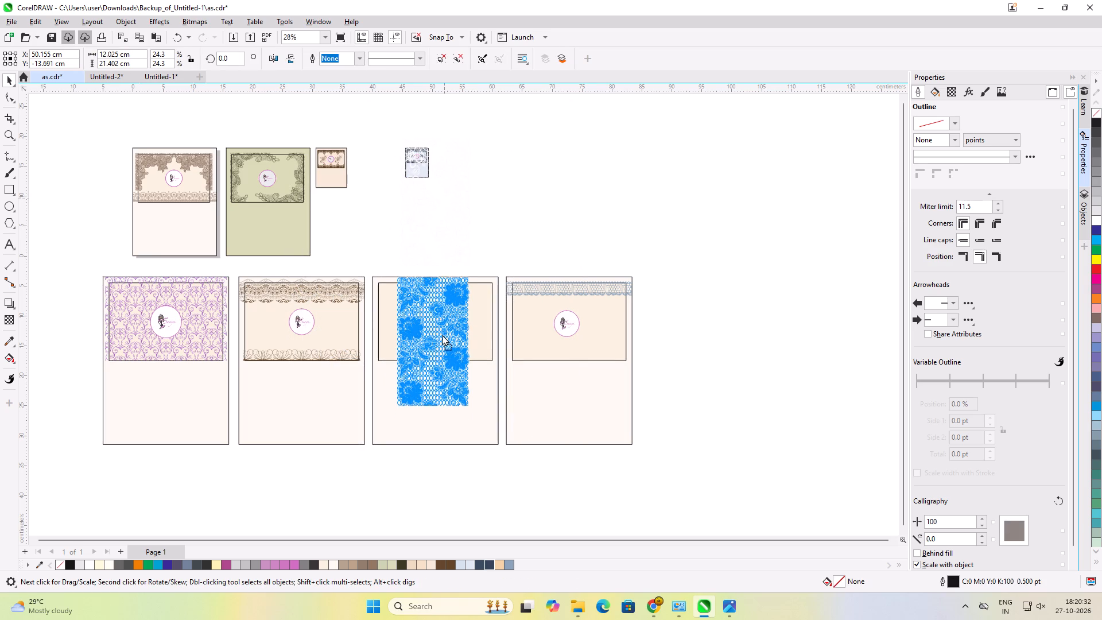
drag(442, 335, 442, 342)
click(684, 367)
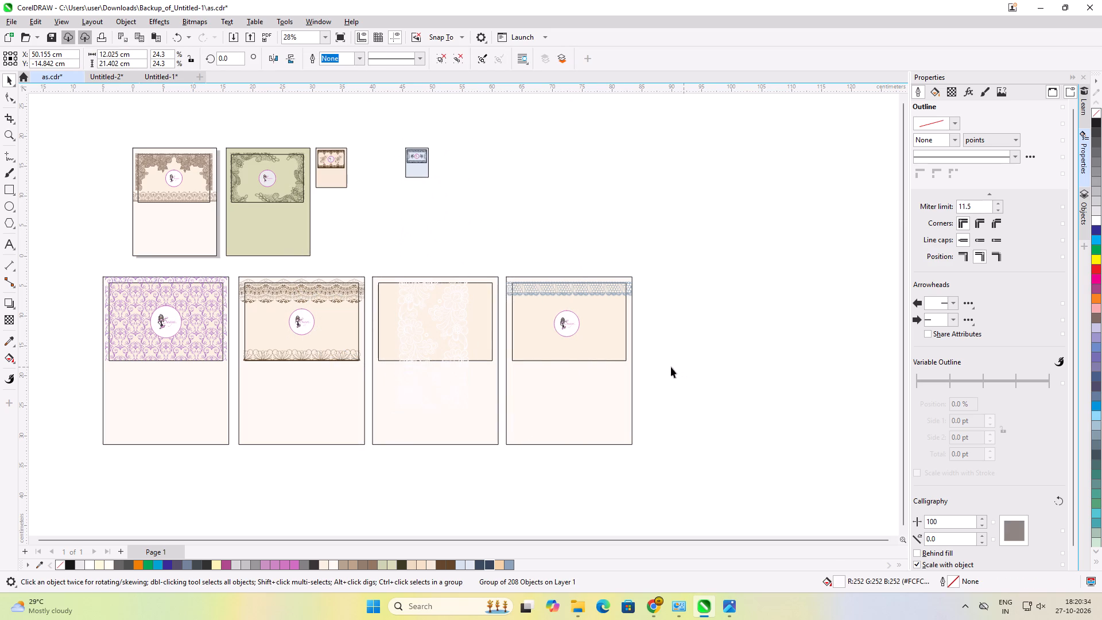
Fill the lace group on the third design with dark slate blue (#394B60).
scroll(366, 330, up, 5)
click(424, 328)
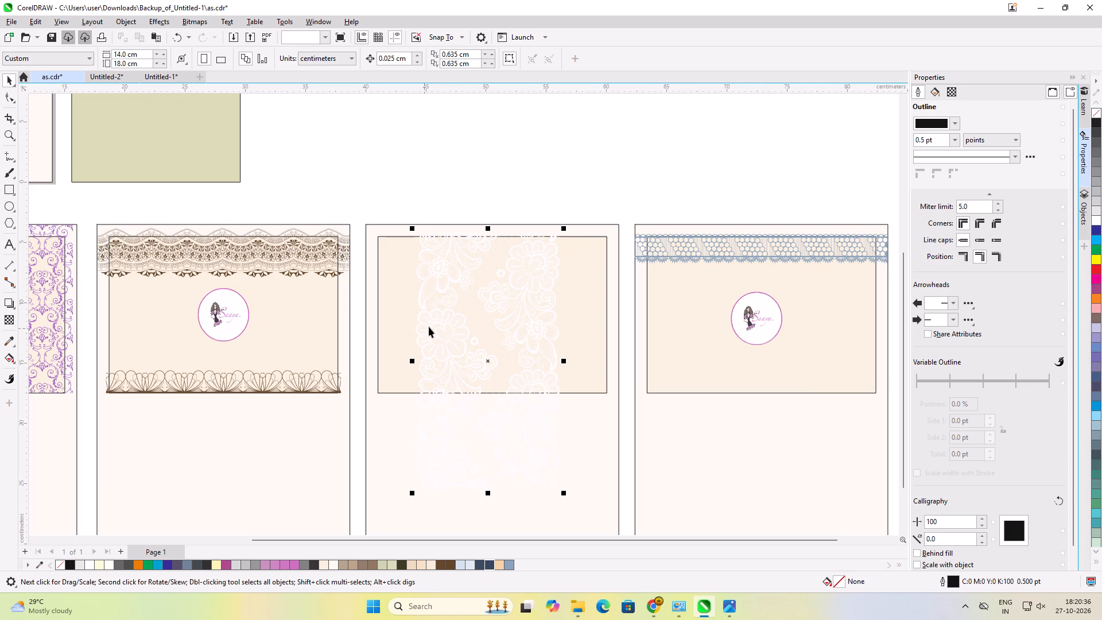
click(475, 564)
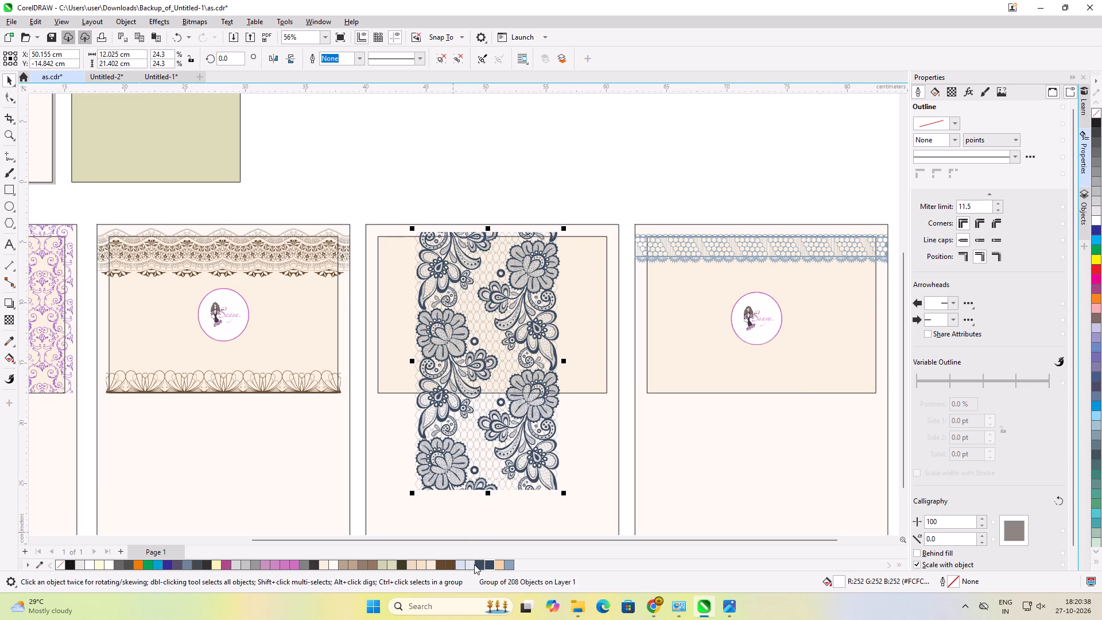
click(566, 204)
Scale the slate-blue lace group proportionally down to about 18.7%, roughly 9.2 by 16.5 cm.
scroll(530, 293, up, 4)
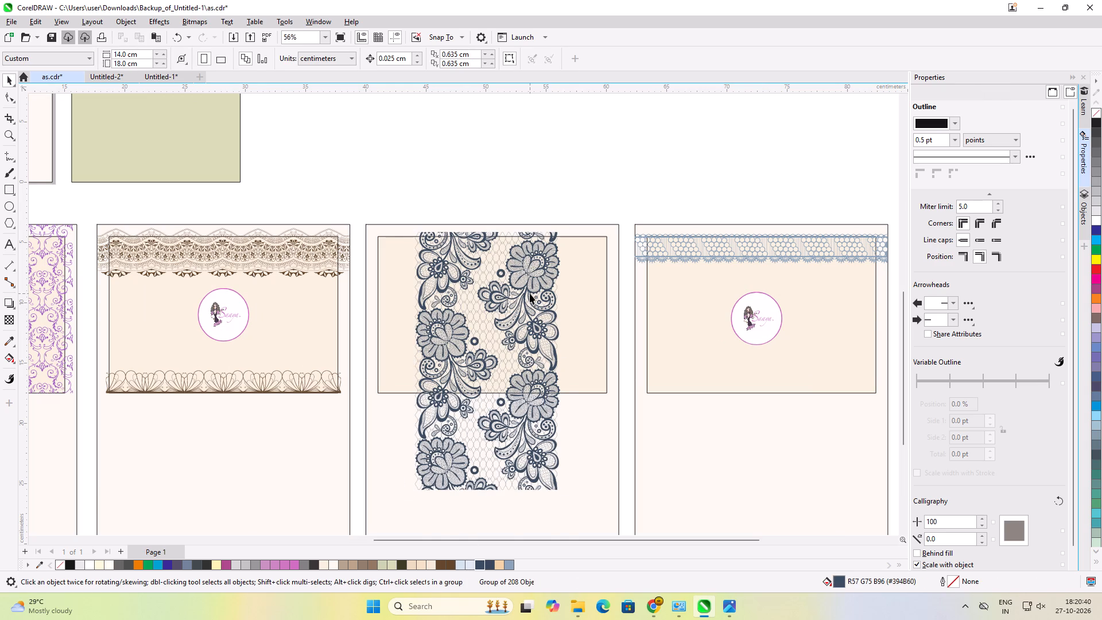
click(532, 277)
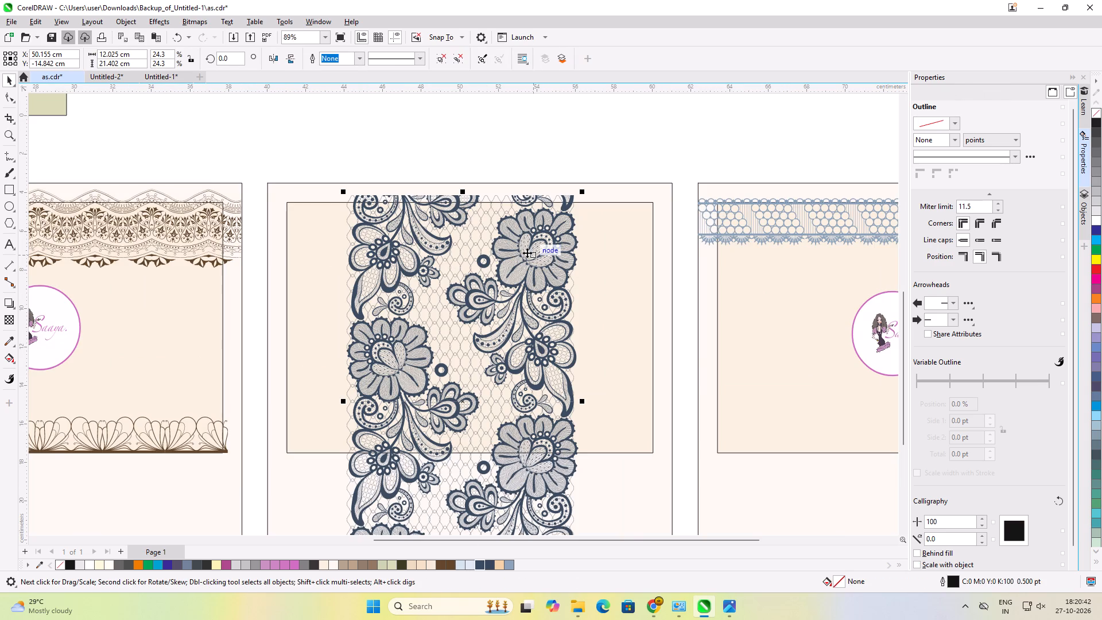
scroll(527, 253, down, 3)
shift+drag(565, 495, 564, 486)
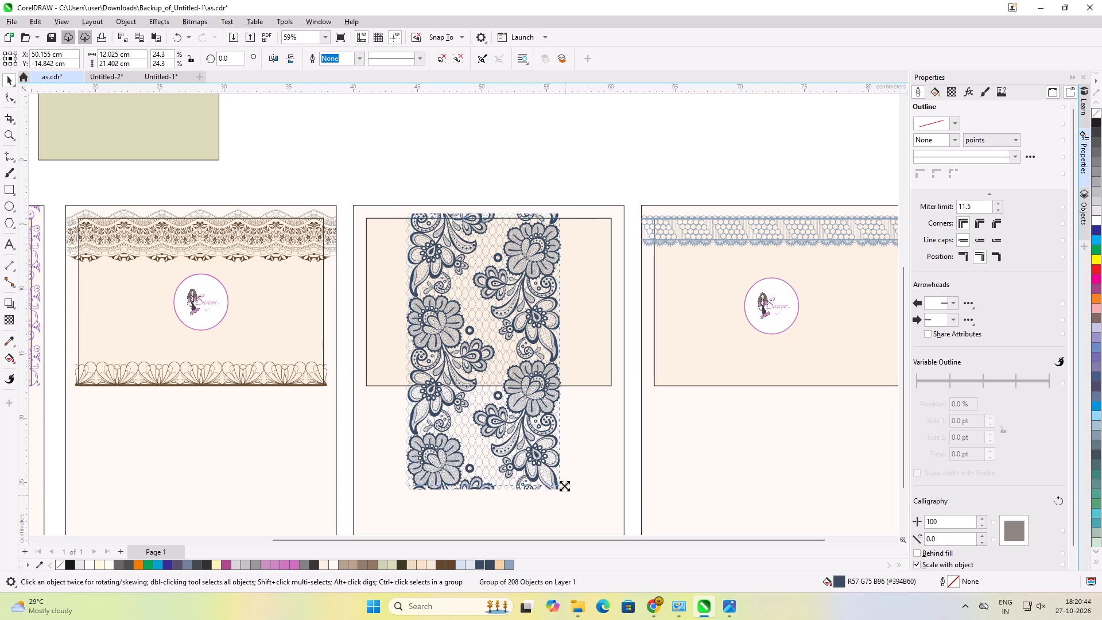
shift+drag(564, 486, 562, 463)
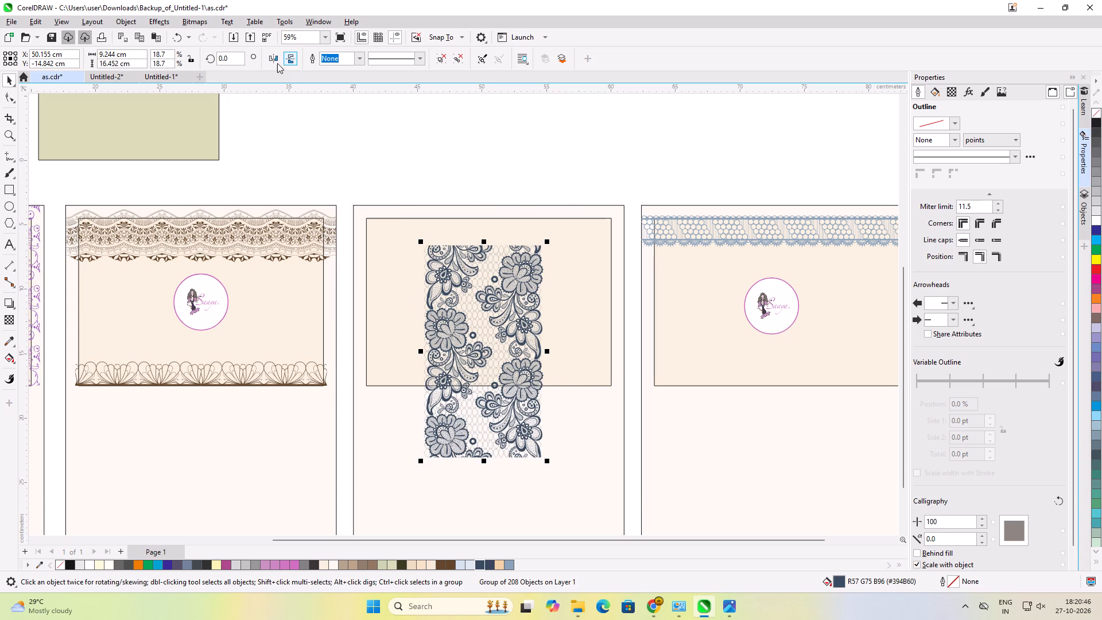
Rotate the slate-blue lace group by 90 degrees so it runs horizontally.
drag(227, 60, 171, 59)
text(90)
key(Return)
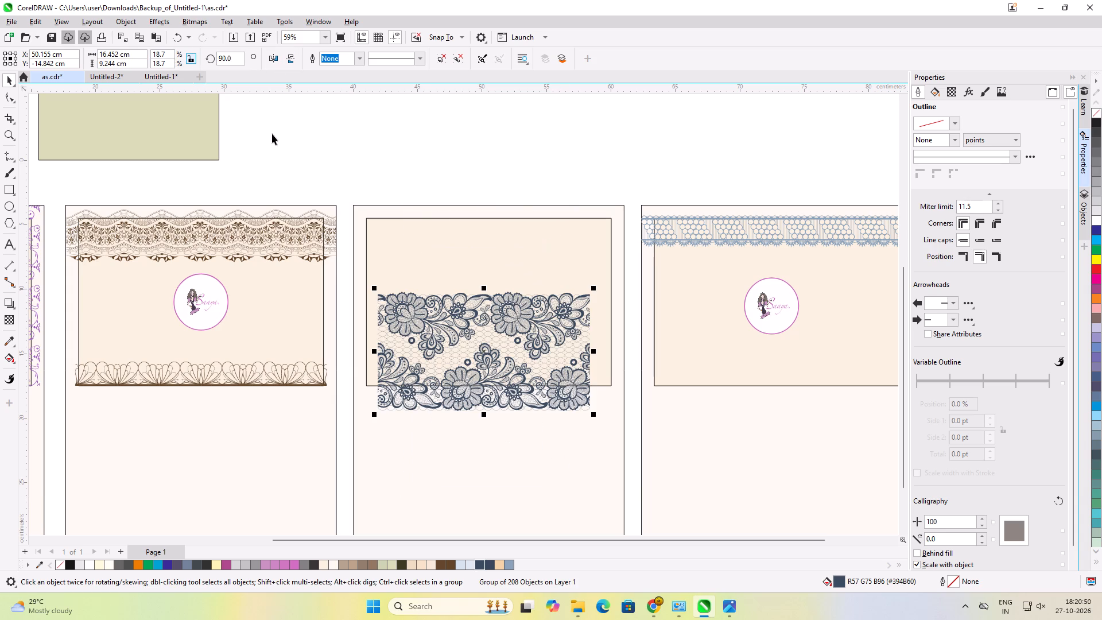
click(629, 414)
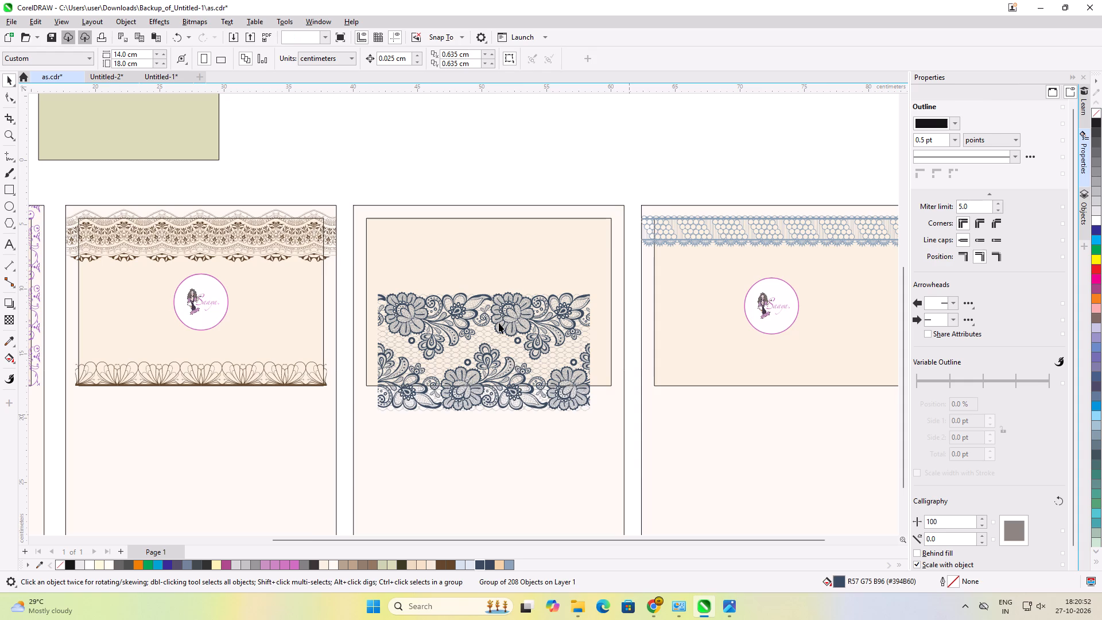
Move the horizontal lace to the third design's upper-left corner, its left end against the outer panel's left edge.
scroll(496, 317, up, 1)
click(496, 317)
drag(507, 319, 499, 296)
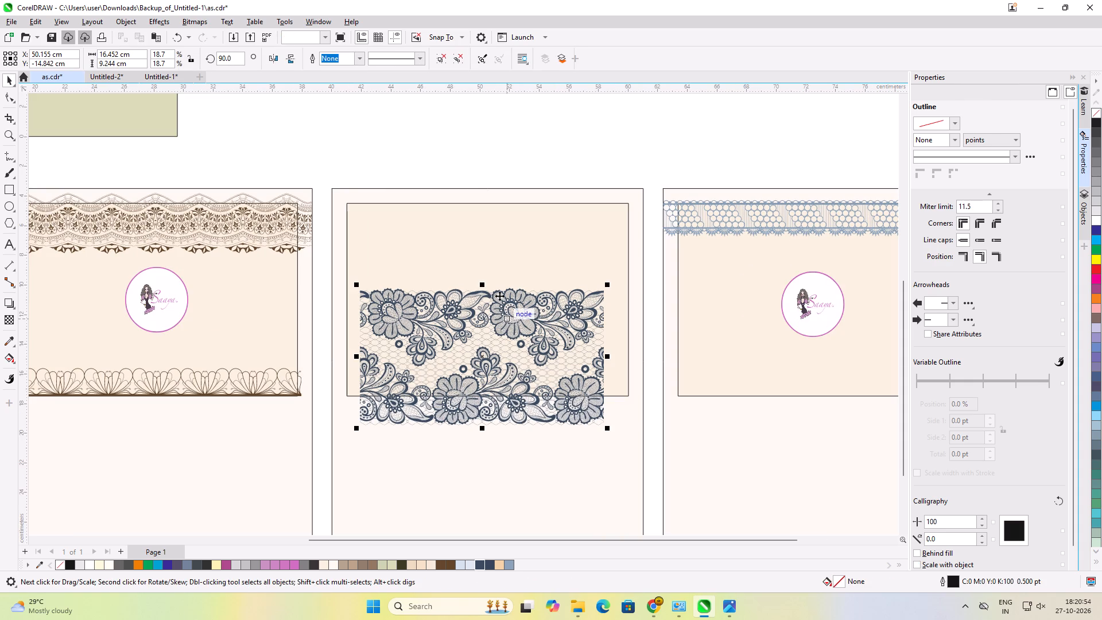
drag(499, 296, 478, 224)
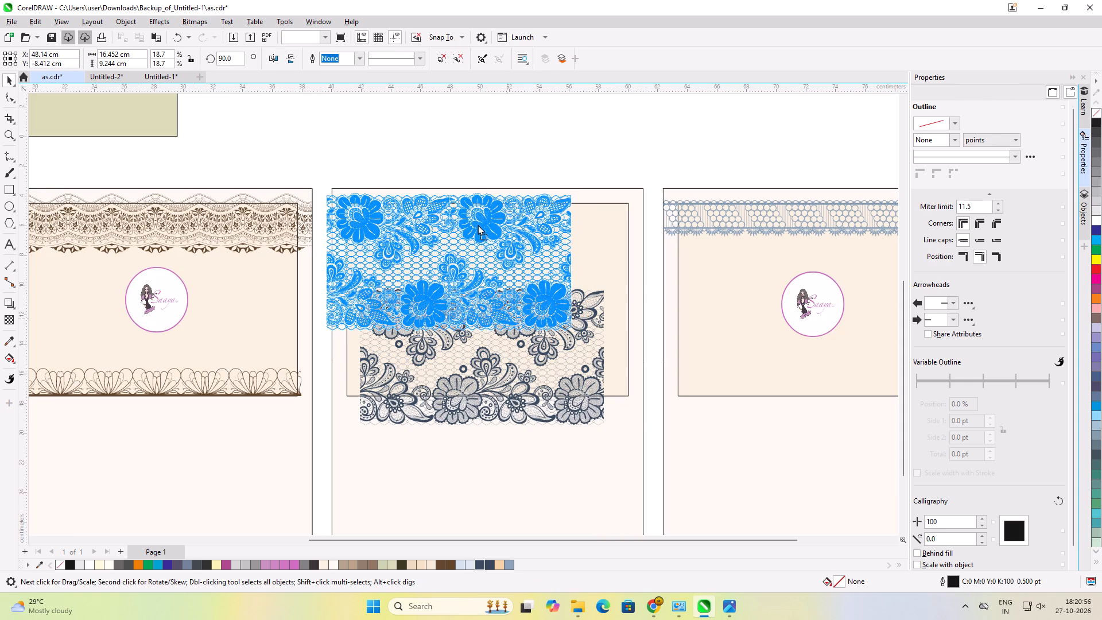
drag(478, 224, 479, 228)
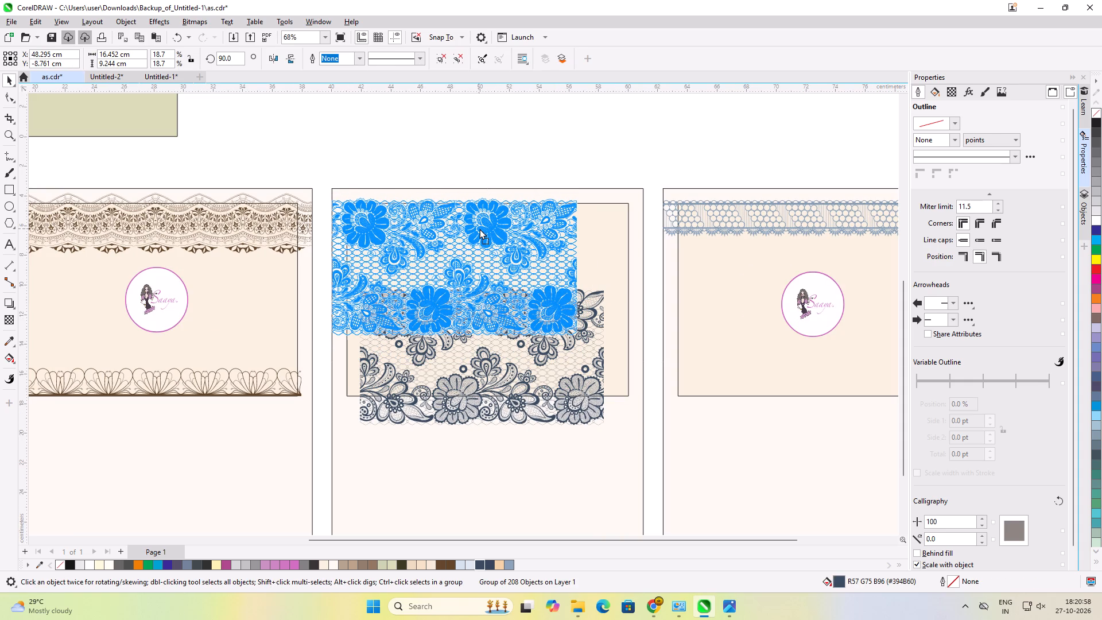
drag(479, 228, 480, 228)
Enter the lace group and test-select its separate flower, leaf and mesh curves.
double_click(480, 228)
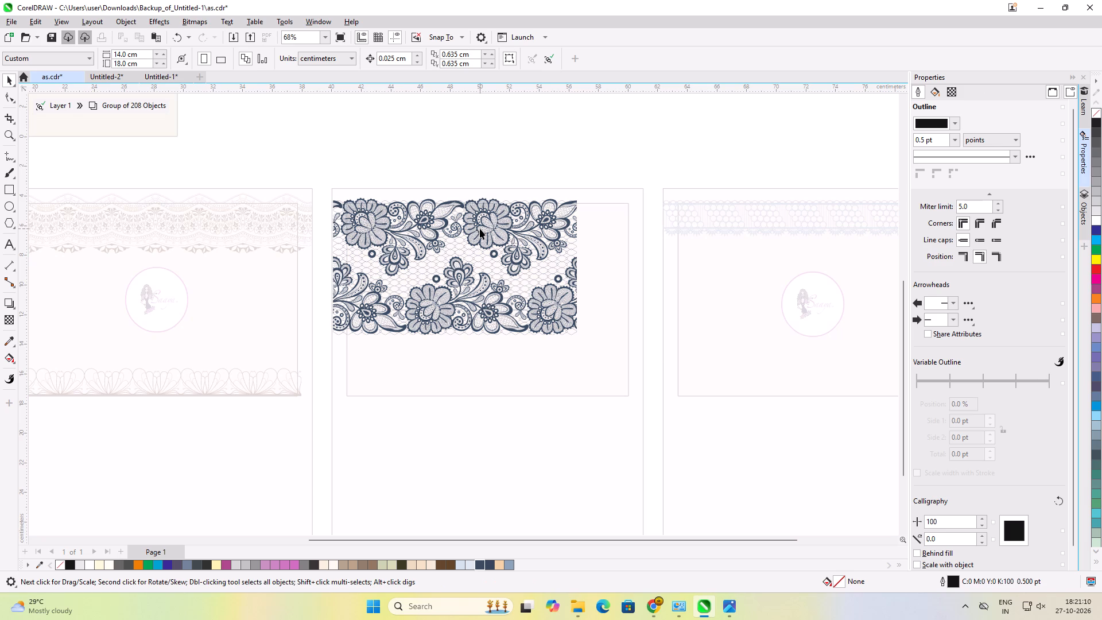
click(560, 296)
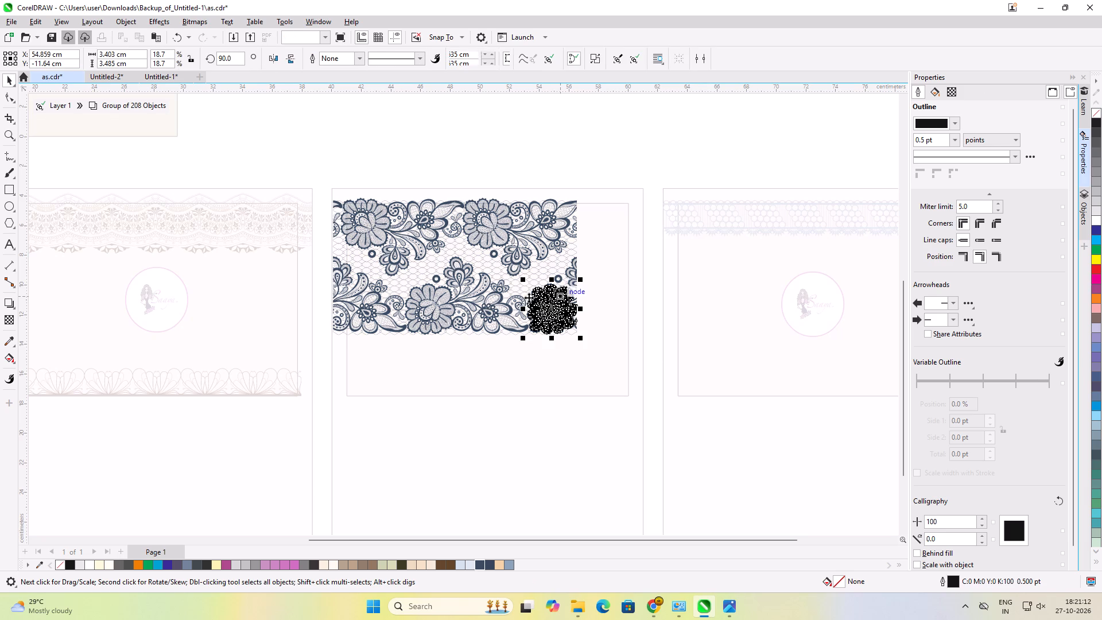
scroll(508, 297, up, 6)
click(483, 286)
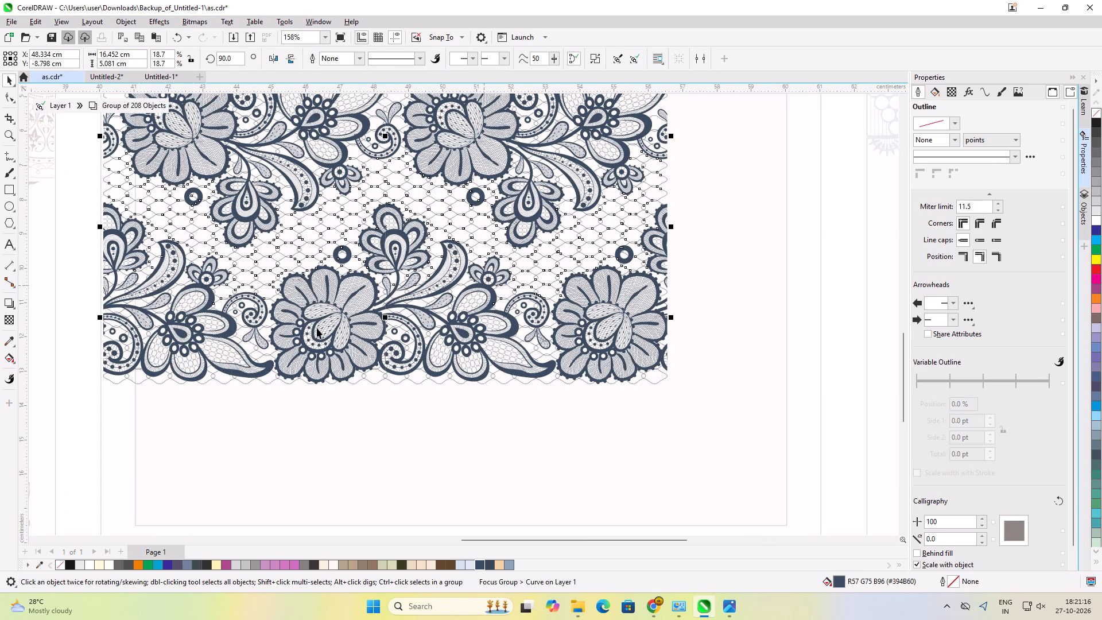
scroll(530, 233, down, 1)
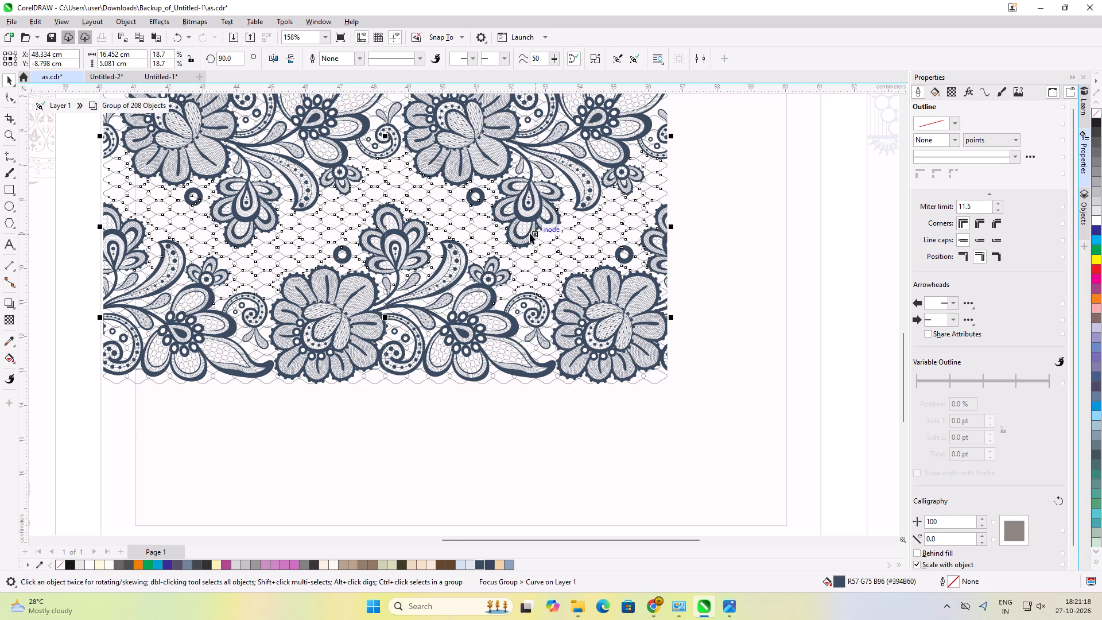
scroll(530, 233, down, 2)
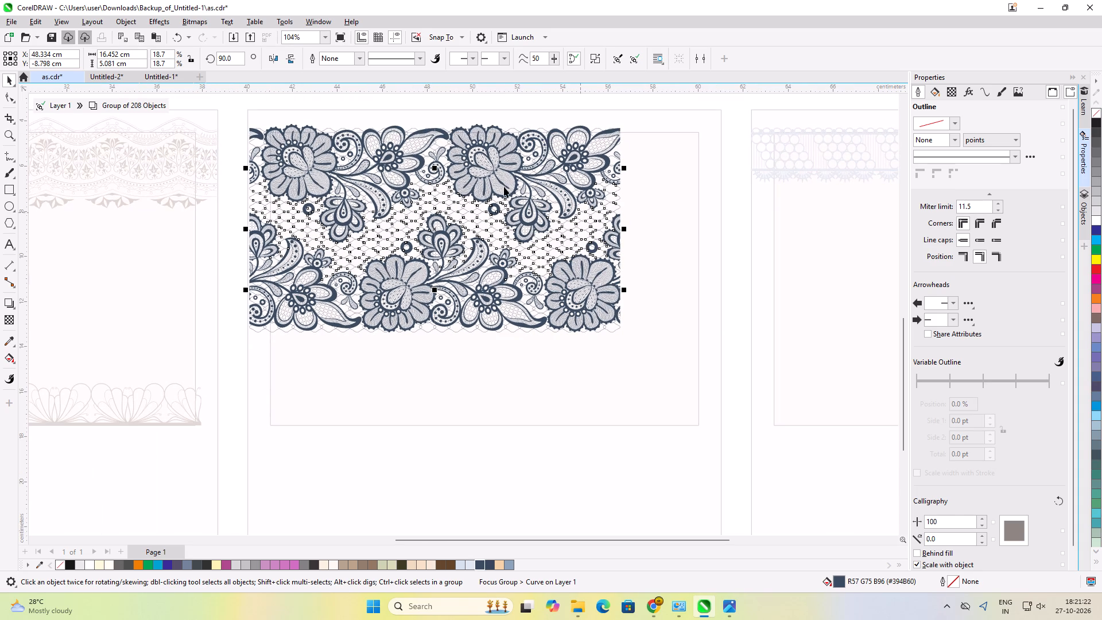
click(437, 145)
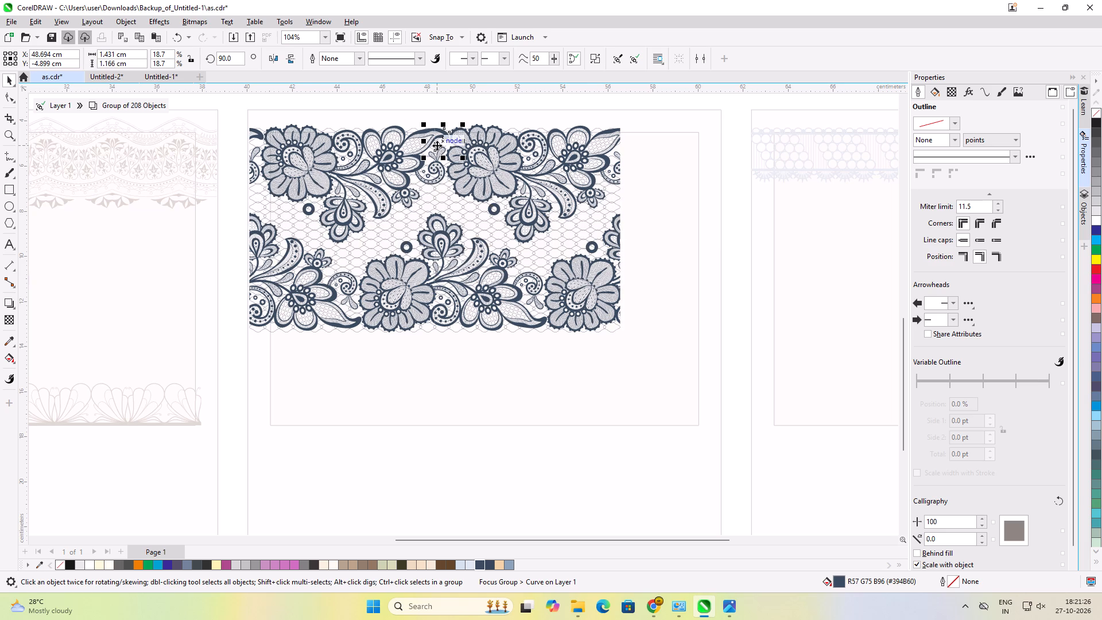
click(462, 204)
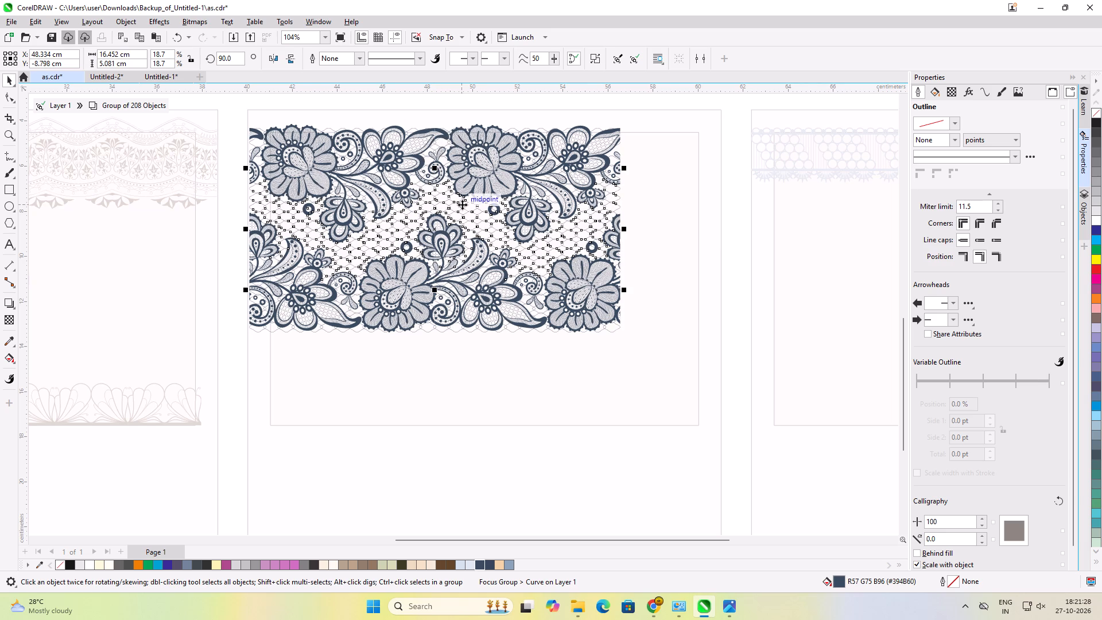
Inside the lace group, select the upper row's two large floral sprays, the scroll between them and the cut leaf tip at the left end.
click(325, 176)
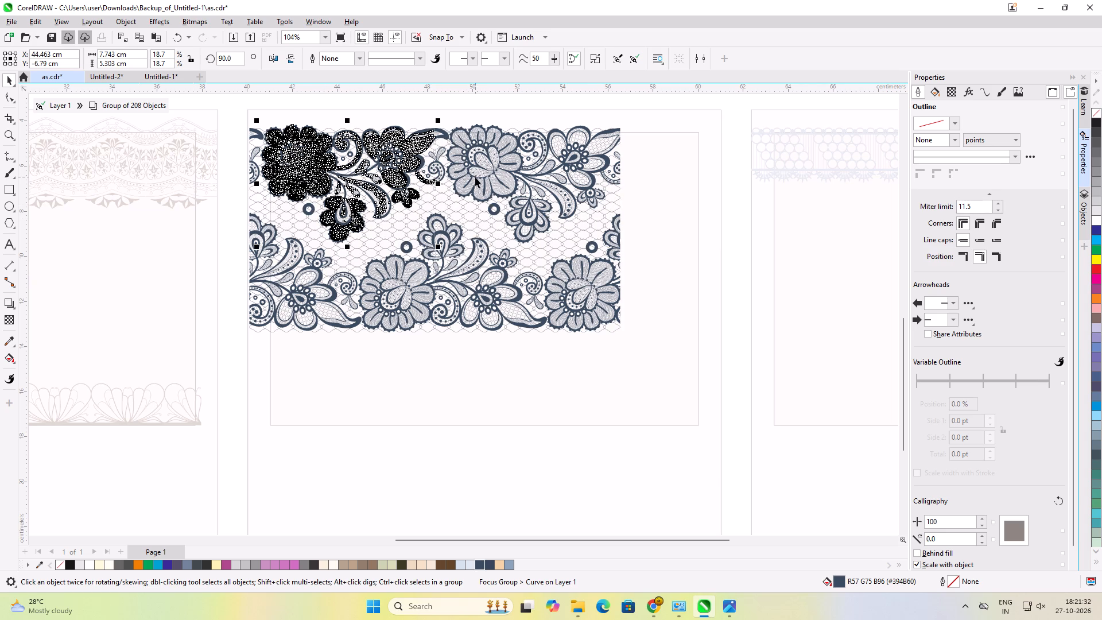
scroll(444, 166, up, 13)
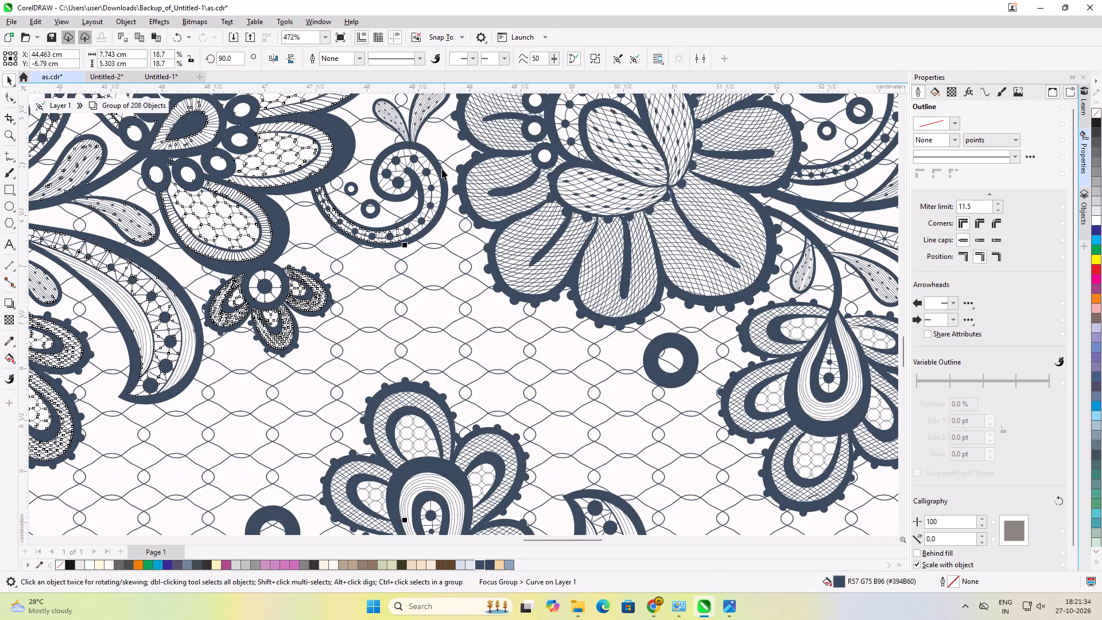
shift+click(441, 169)
scroll(445, 200, down, 7)
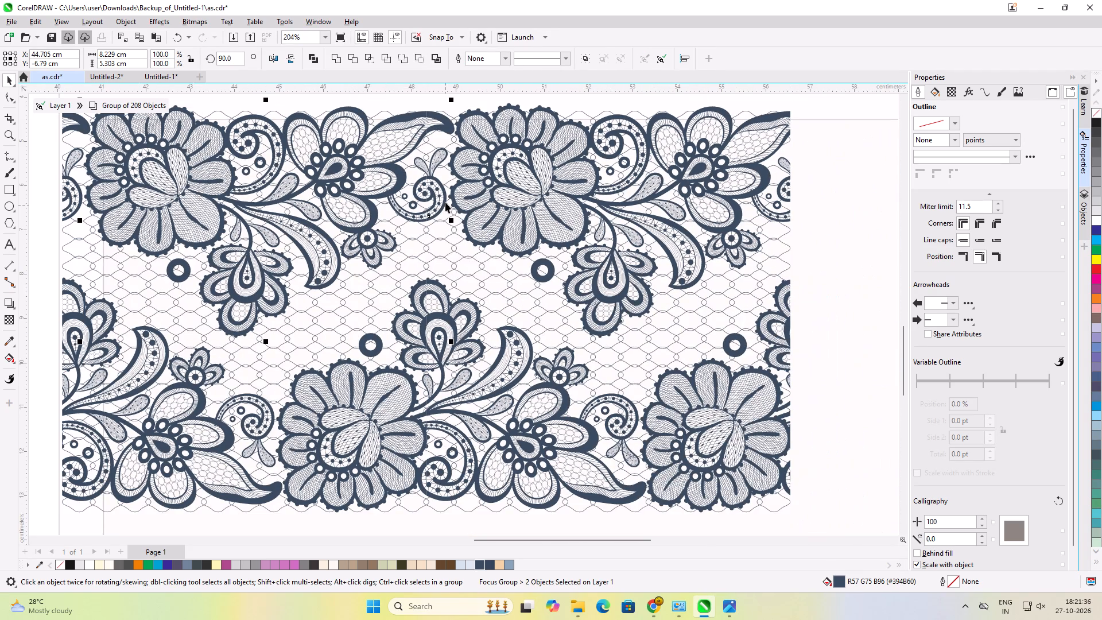
scroll(445, 202, down, 1)
scroll(499, 181, up, 6)
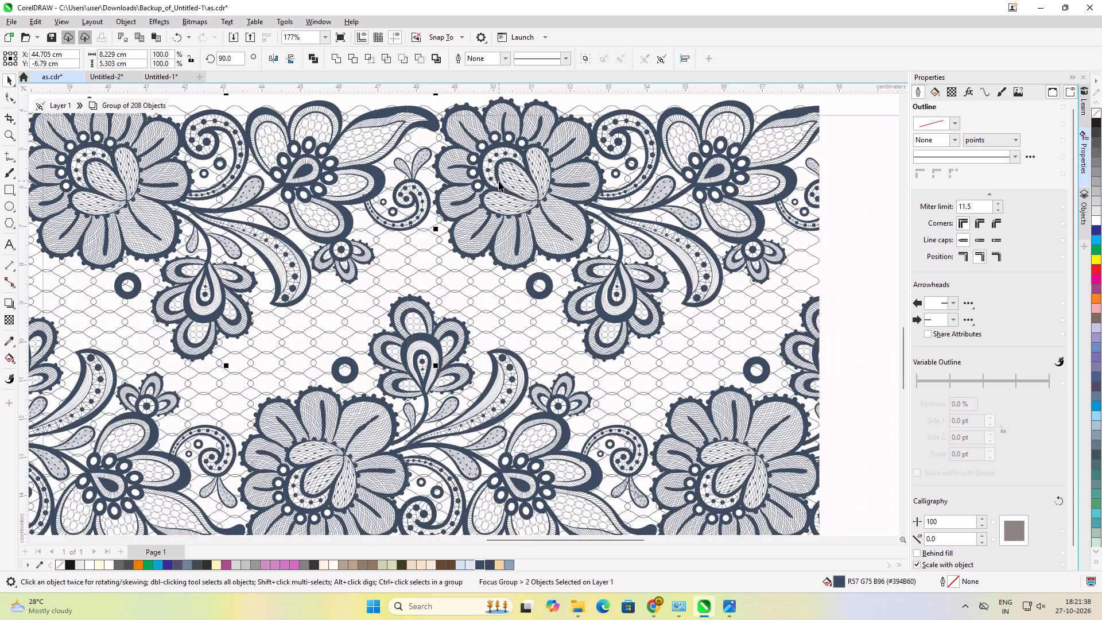
shift+click(479, 189)
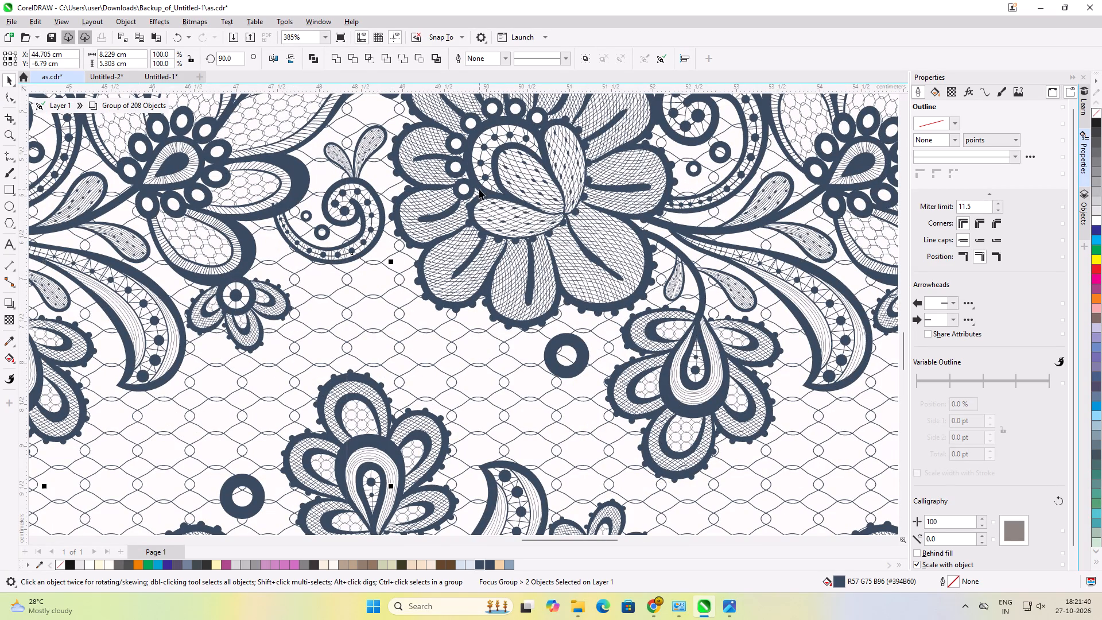
scroll(479, 189, down, 8)
scroll(631, 171, up, 7)
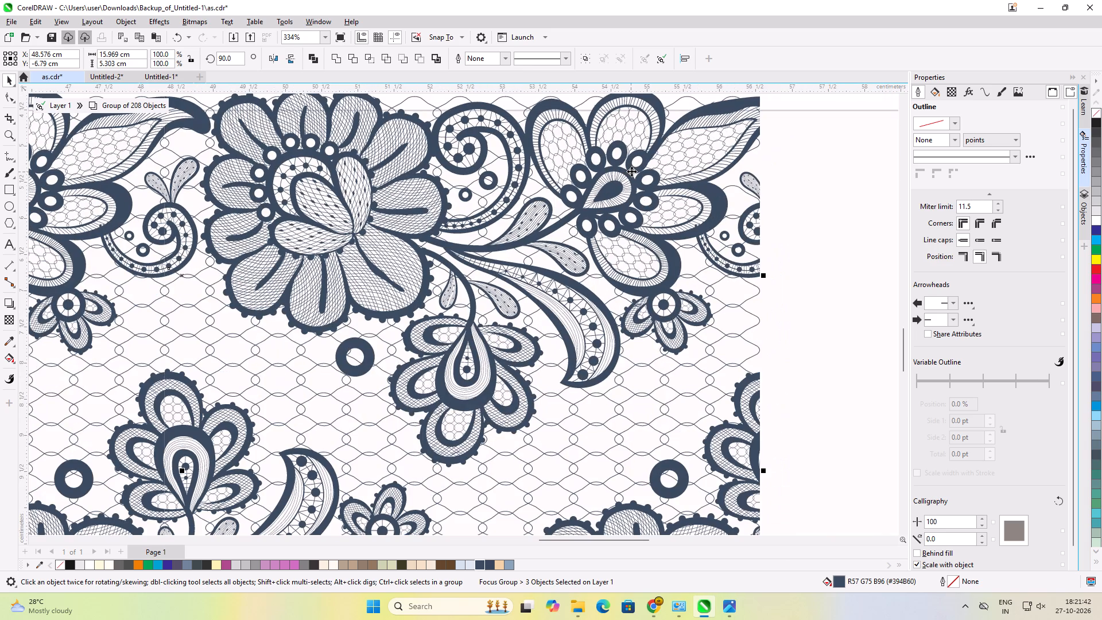
scroll(631, 171, down, 10)
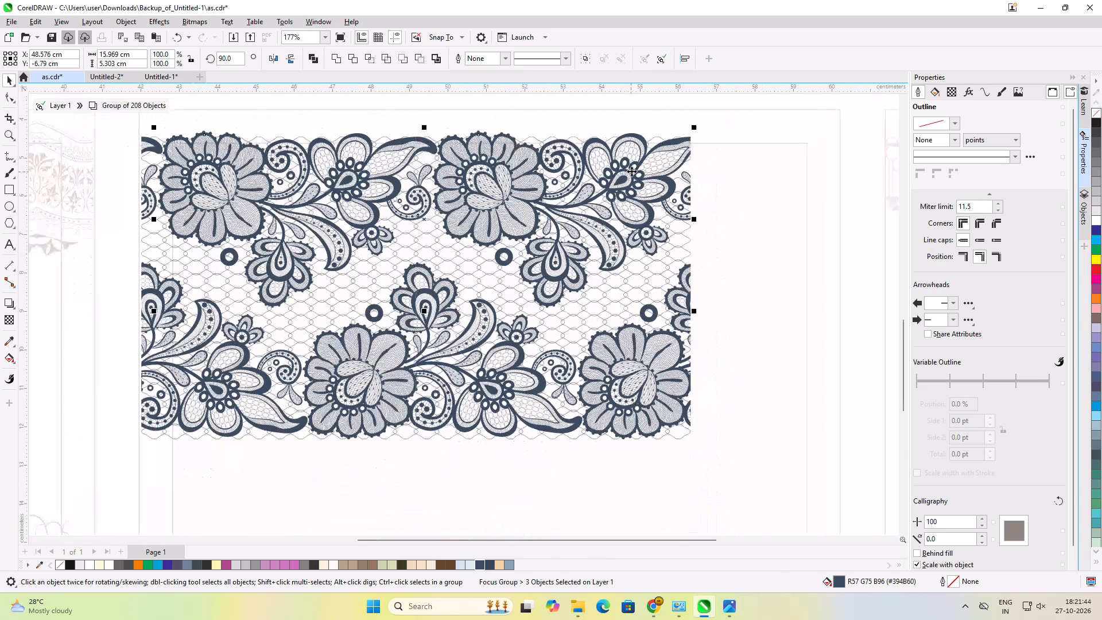
scroll(346, 170, up, 12)
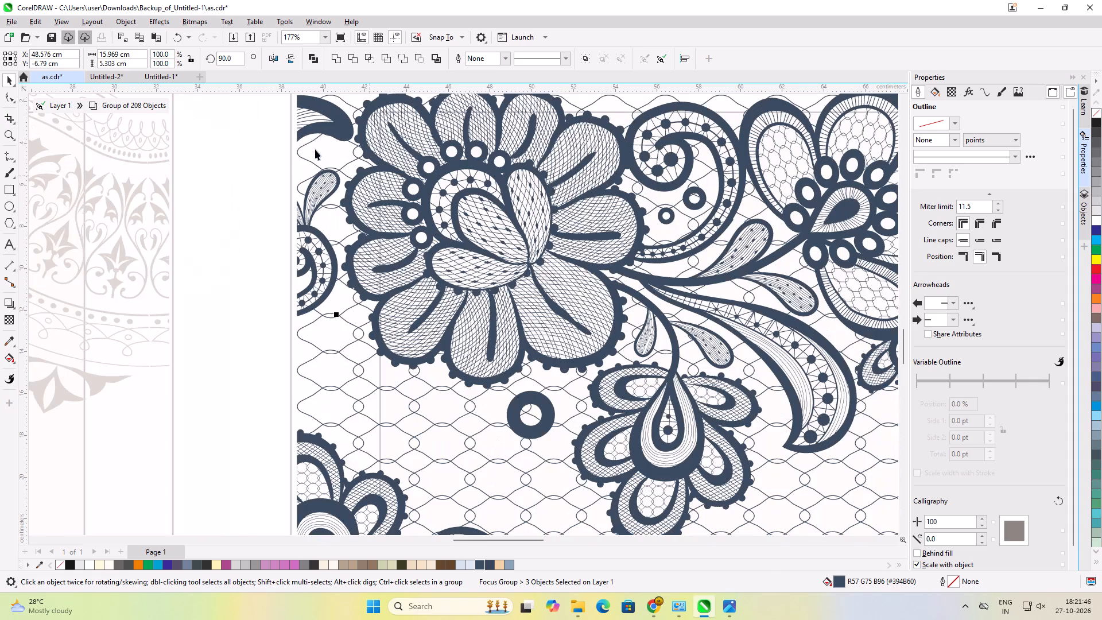
shift+click(312, 130)
scroll(336, 192, down, 10)
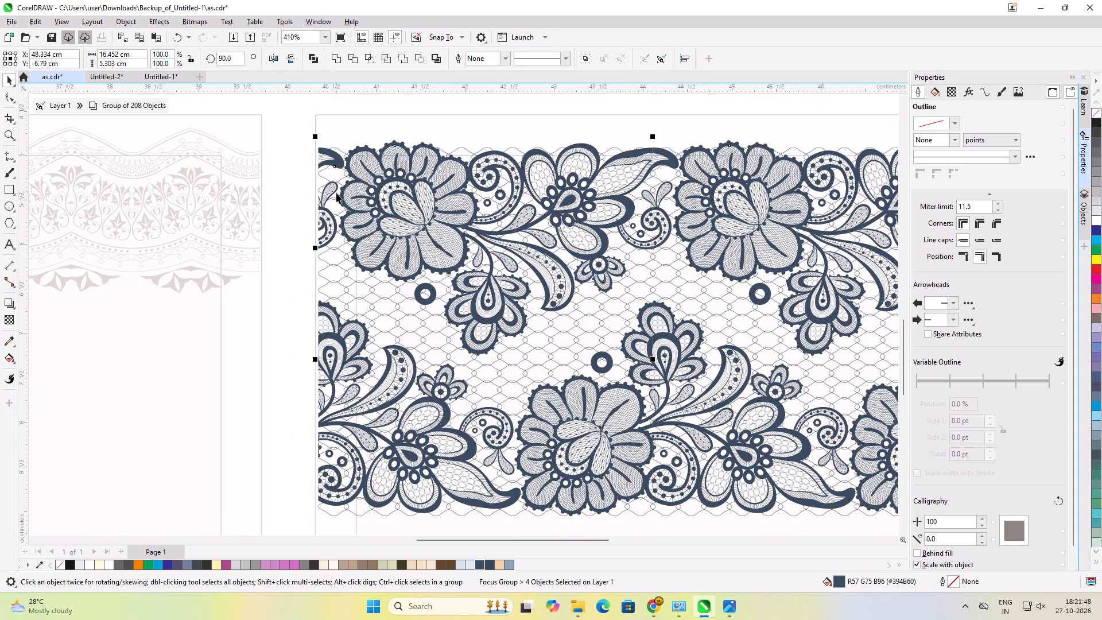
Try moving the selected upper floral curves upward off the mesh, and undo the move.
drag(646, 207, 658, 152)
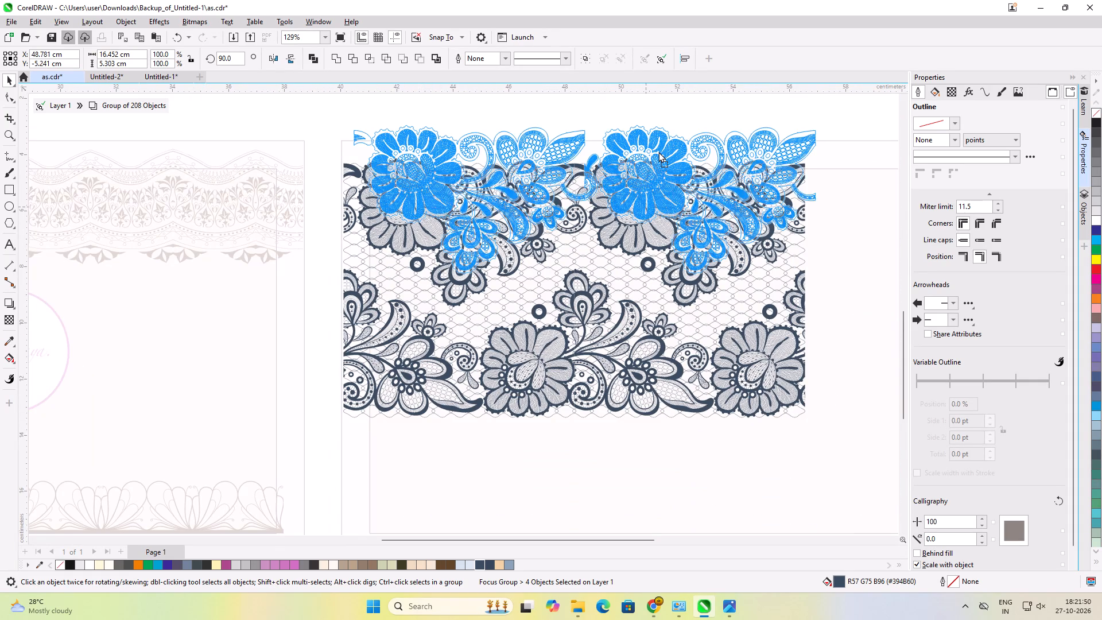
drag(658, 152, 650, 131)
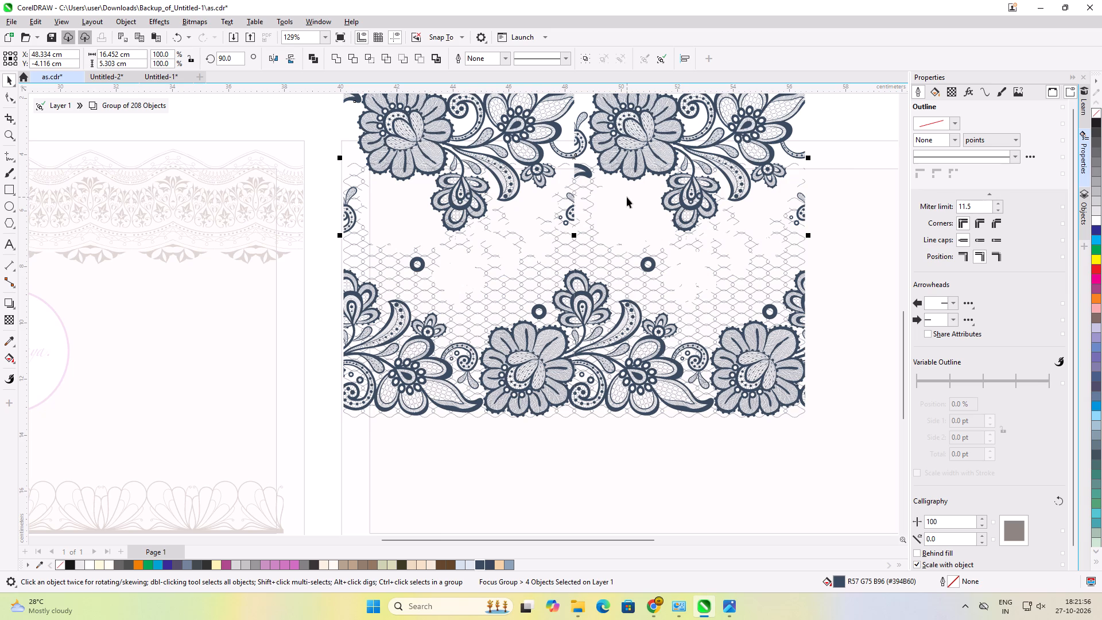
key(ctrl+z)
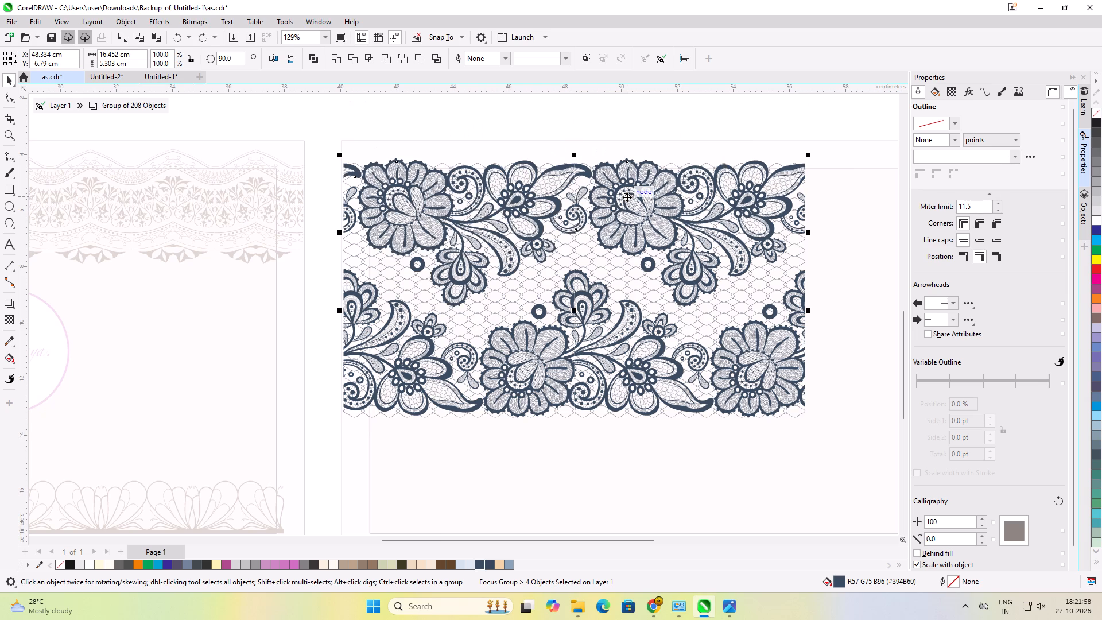
Add the cut teardrop-and-scroll curve at the lace's upper left end to the selection.
scroll(359, 197, up, 13)
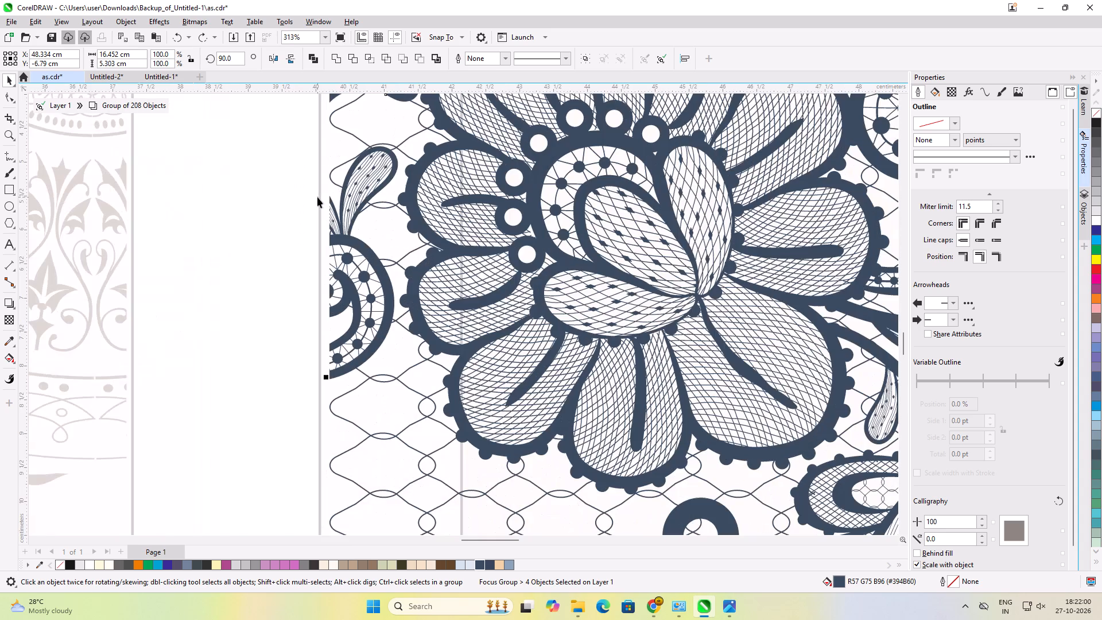
shift+click(392, 156)
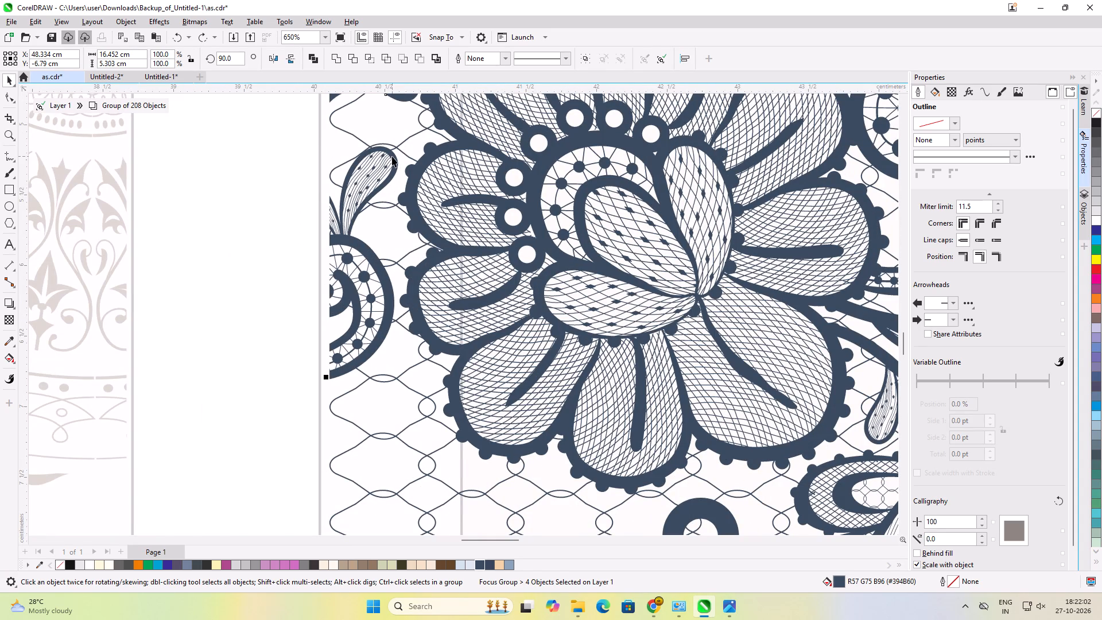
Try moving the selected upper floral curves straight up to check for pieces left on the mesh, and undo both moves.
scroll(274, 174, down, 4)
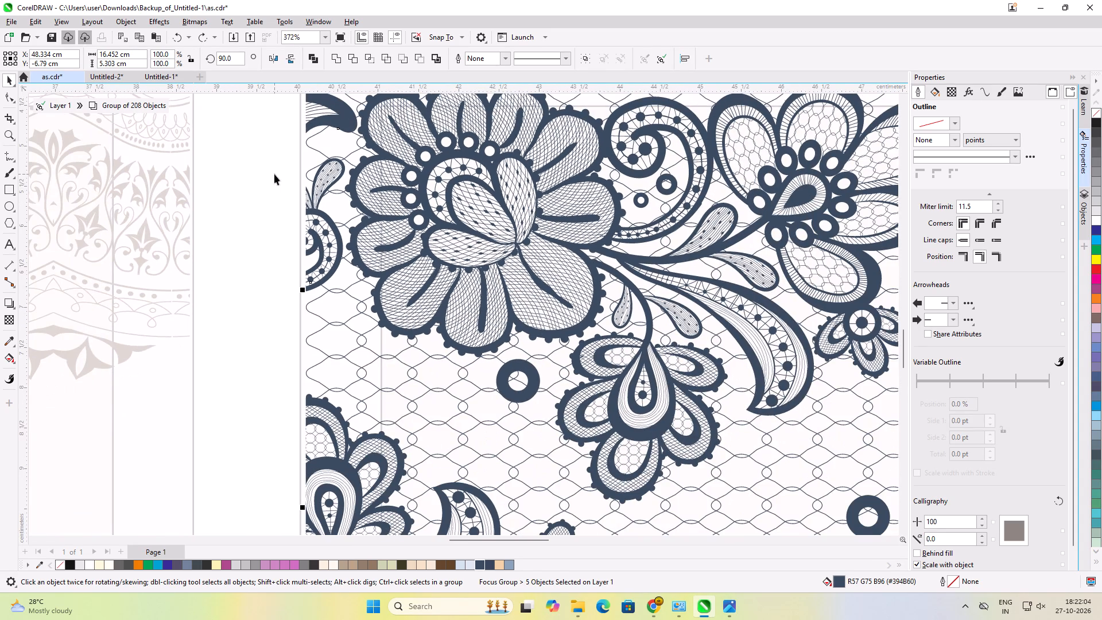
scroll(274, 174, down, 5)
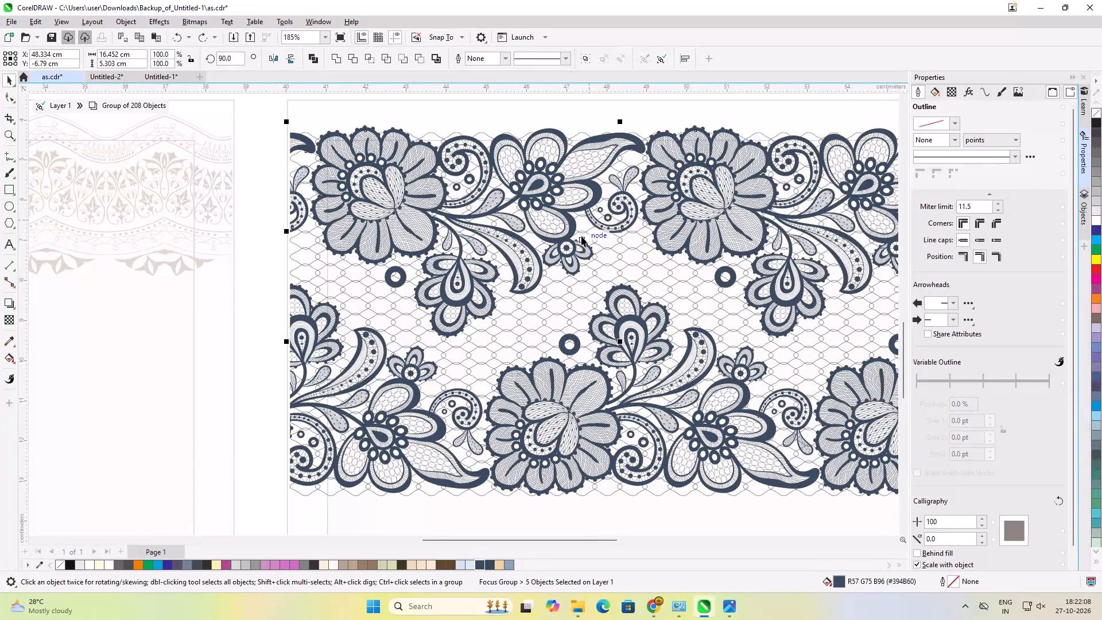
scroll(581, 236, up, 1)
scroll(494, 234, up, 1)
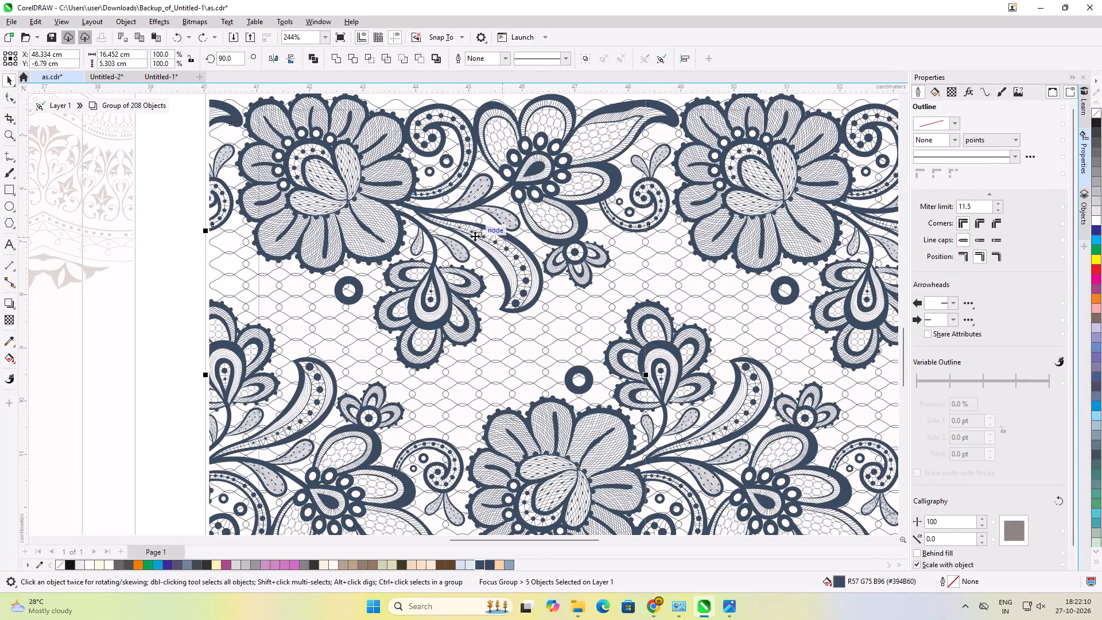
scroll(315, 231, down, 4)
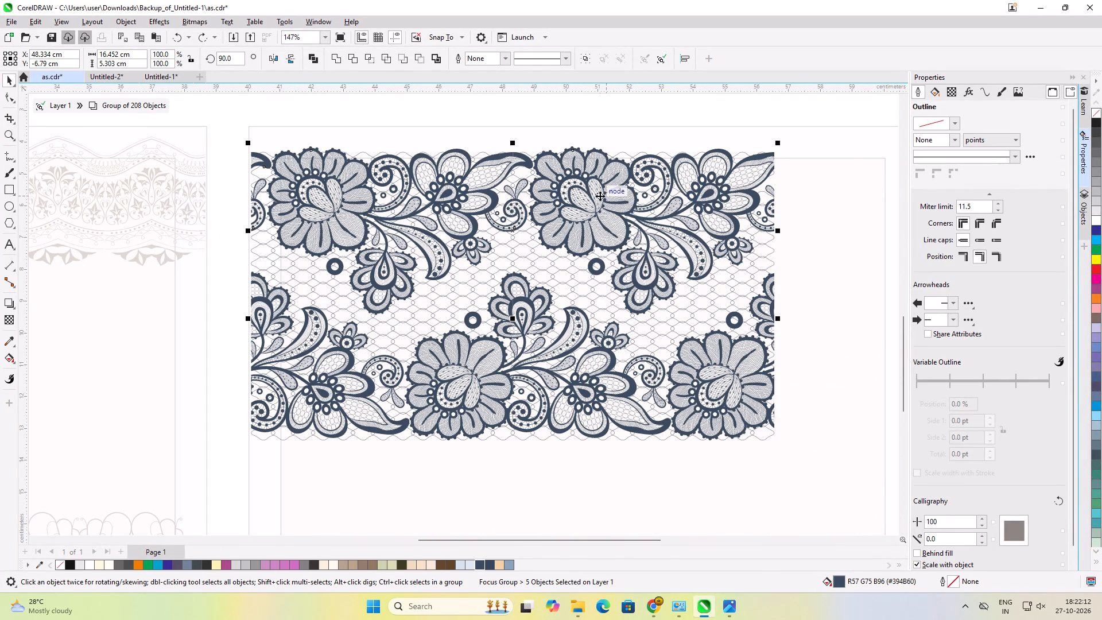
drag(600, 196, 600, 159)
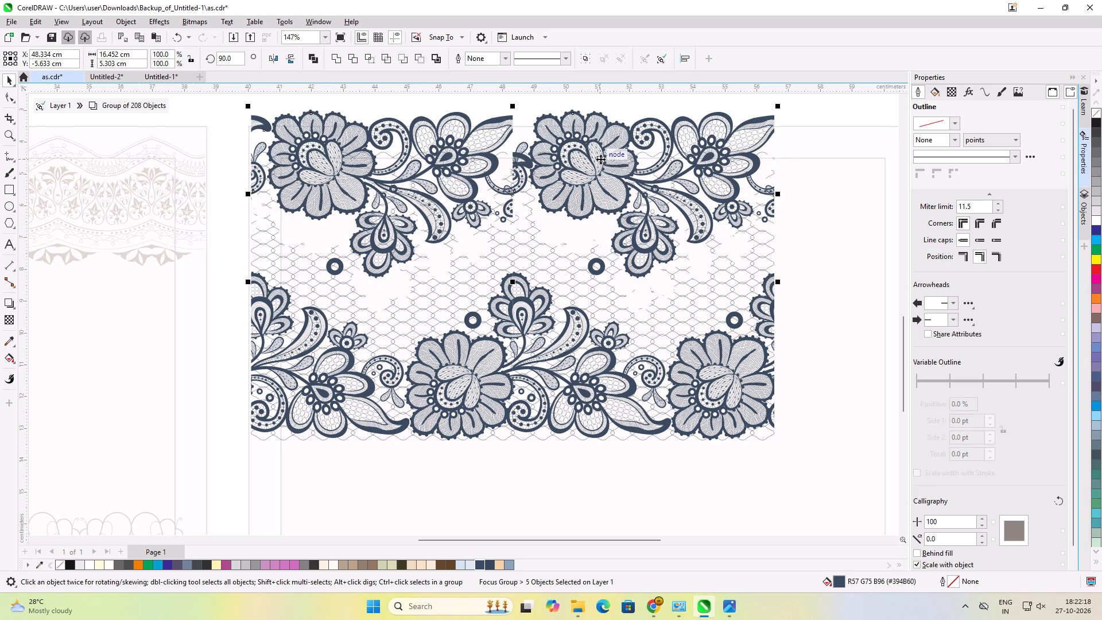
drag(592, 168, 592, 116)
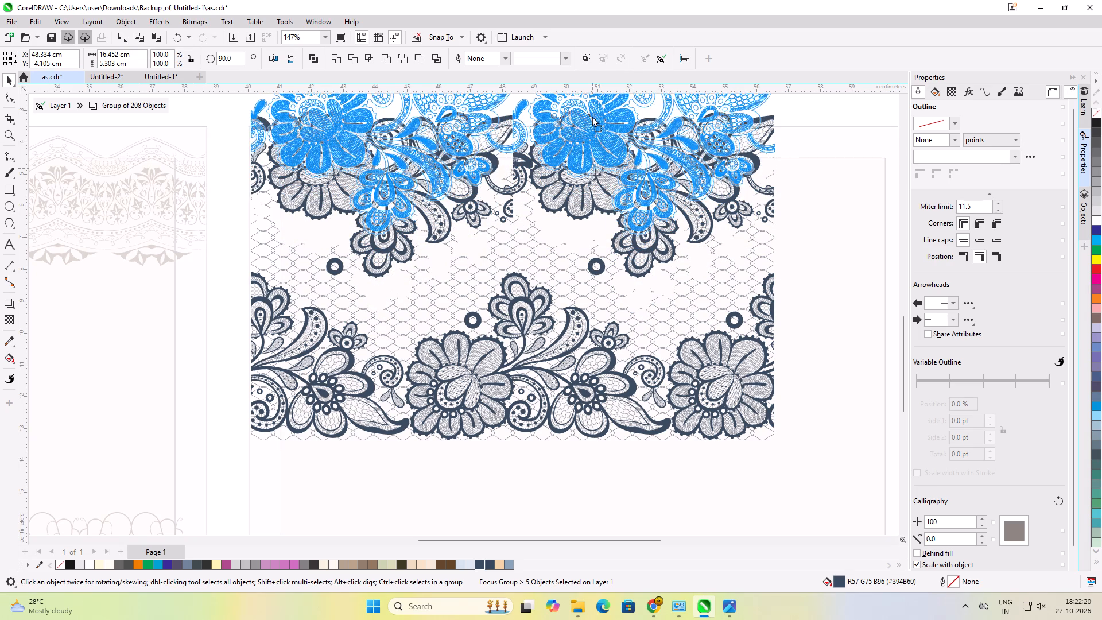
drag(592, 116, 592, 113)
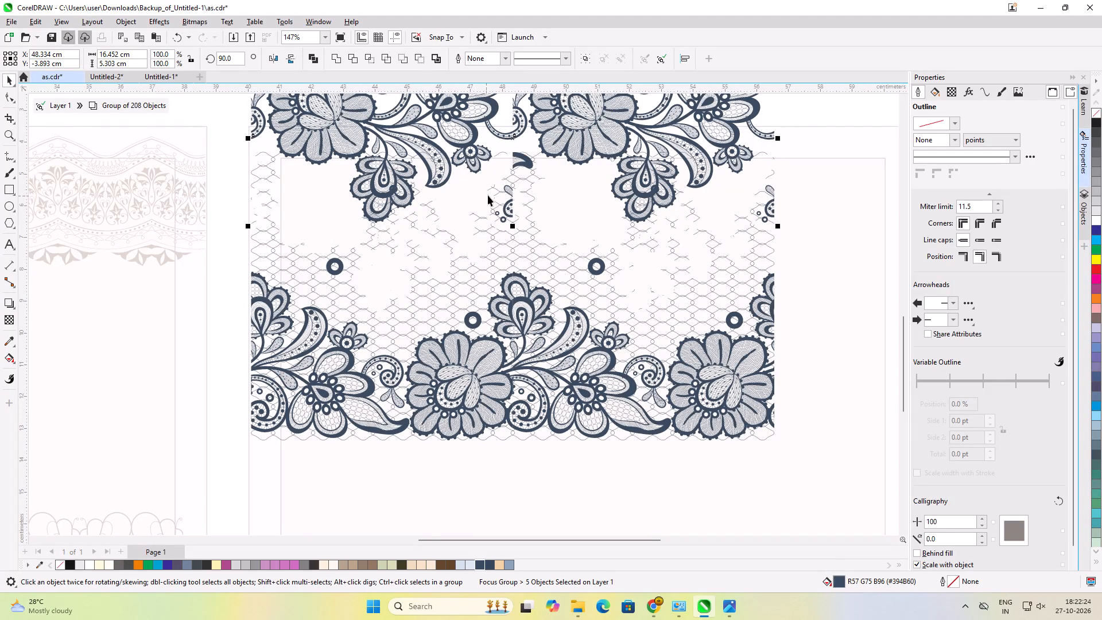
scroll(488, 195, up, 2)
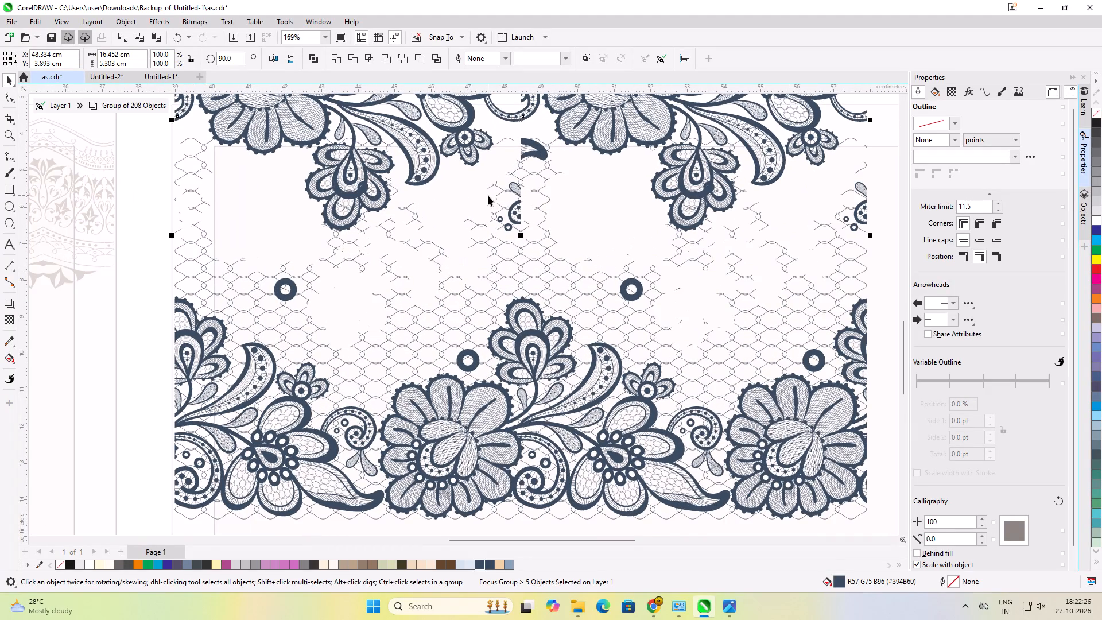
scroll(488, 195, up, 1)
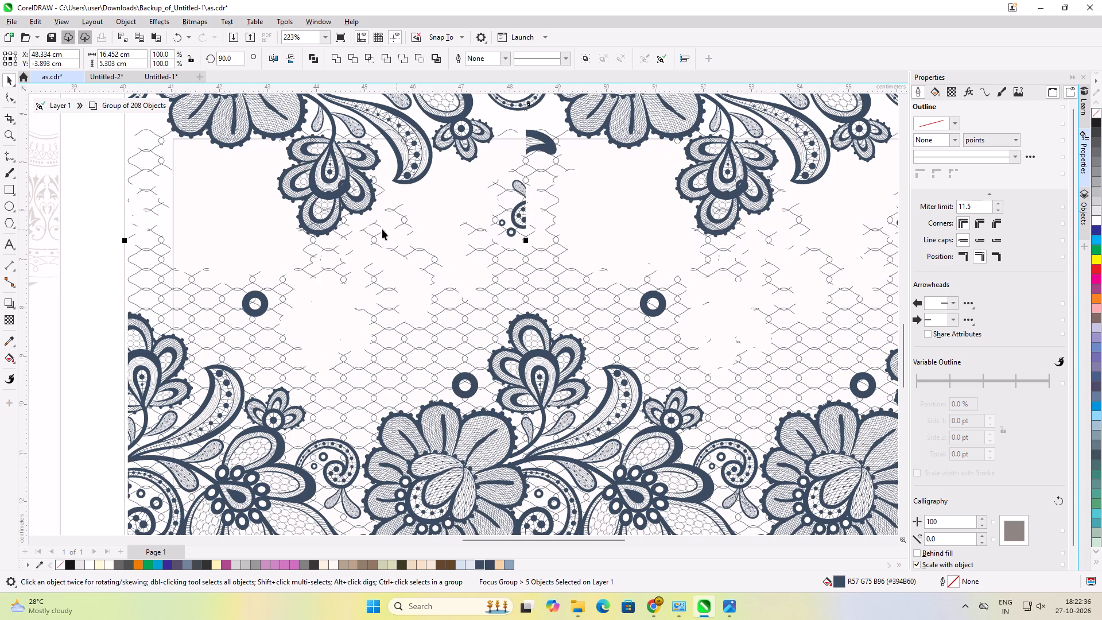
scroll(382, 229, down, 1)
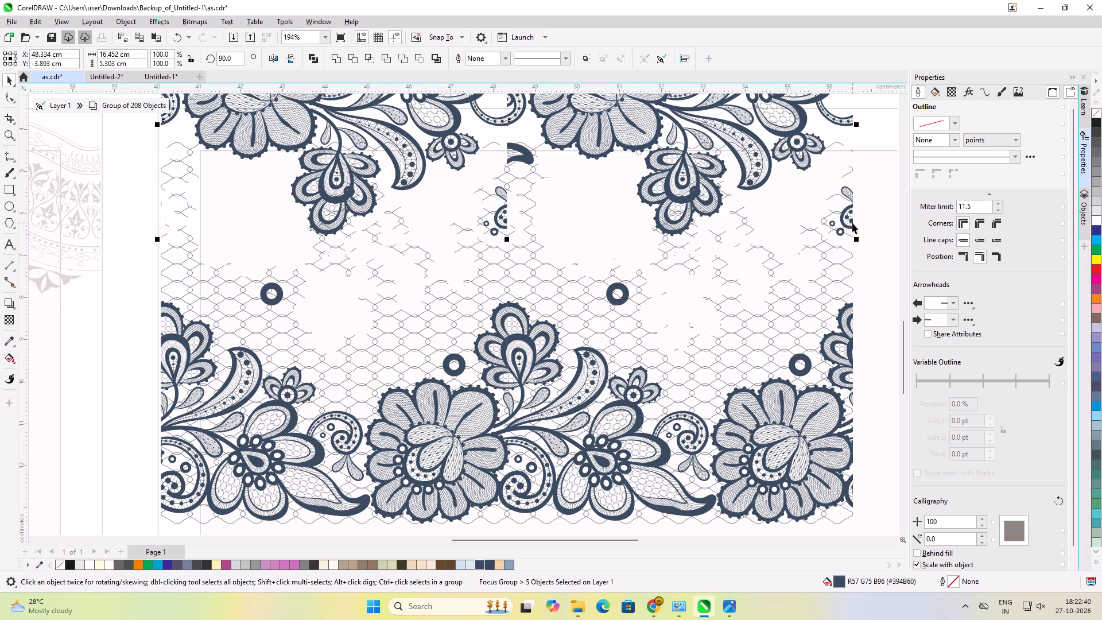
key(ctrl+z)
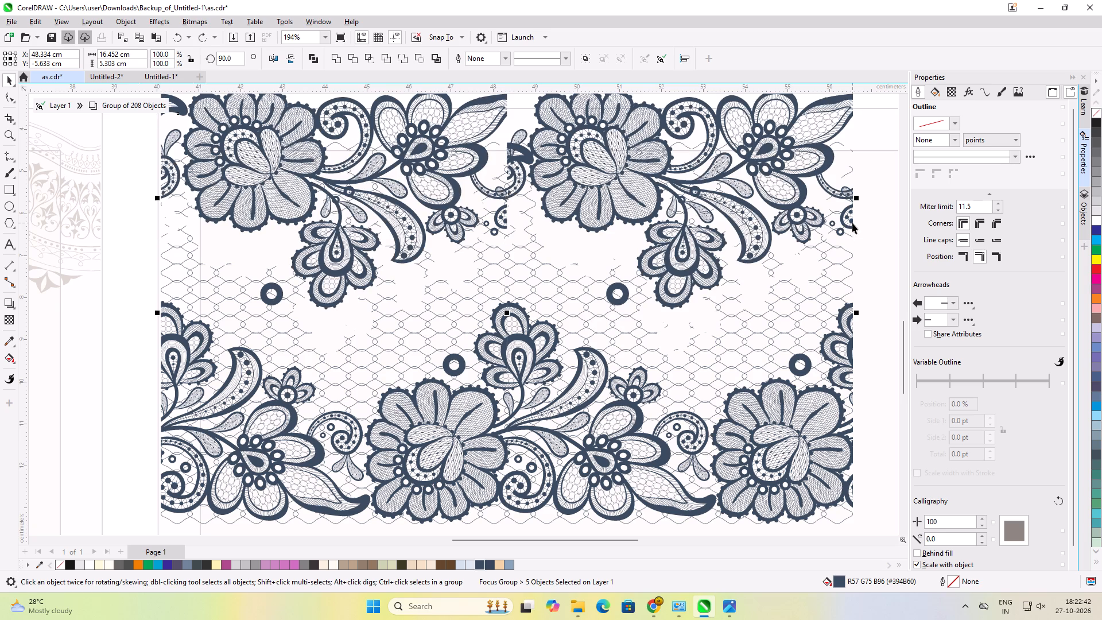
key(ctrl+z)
Add the two small rings and the remaining spiral piece between the two upper floral sprays to the selection.
shift+scroll(502, 220, up, 1)
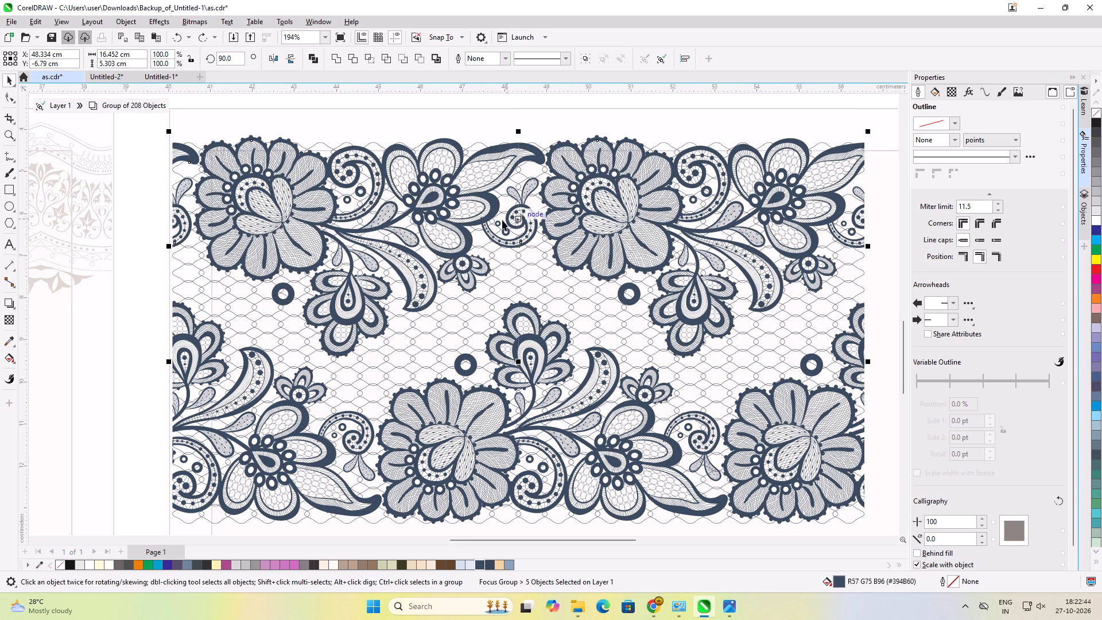
shift+scroll(502, 220, up, 1)
scroll(513, 219, up, 10)
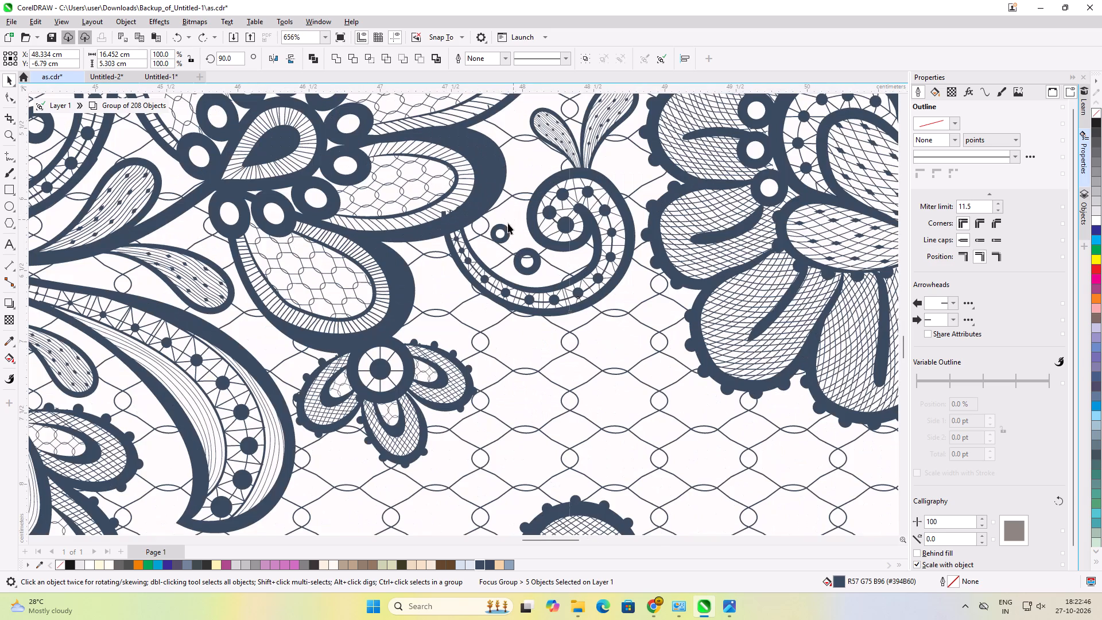
shift+click(506, 228)
shift+click(529, 251)
shift+click(534, 210)
Add the two small rings and cut spiral at the upper row's right end, and group all the selected upper-row curves.
scroll(347, 210, down, 11)
scroll(724, 245, up, 5)
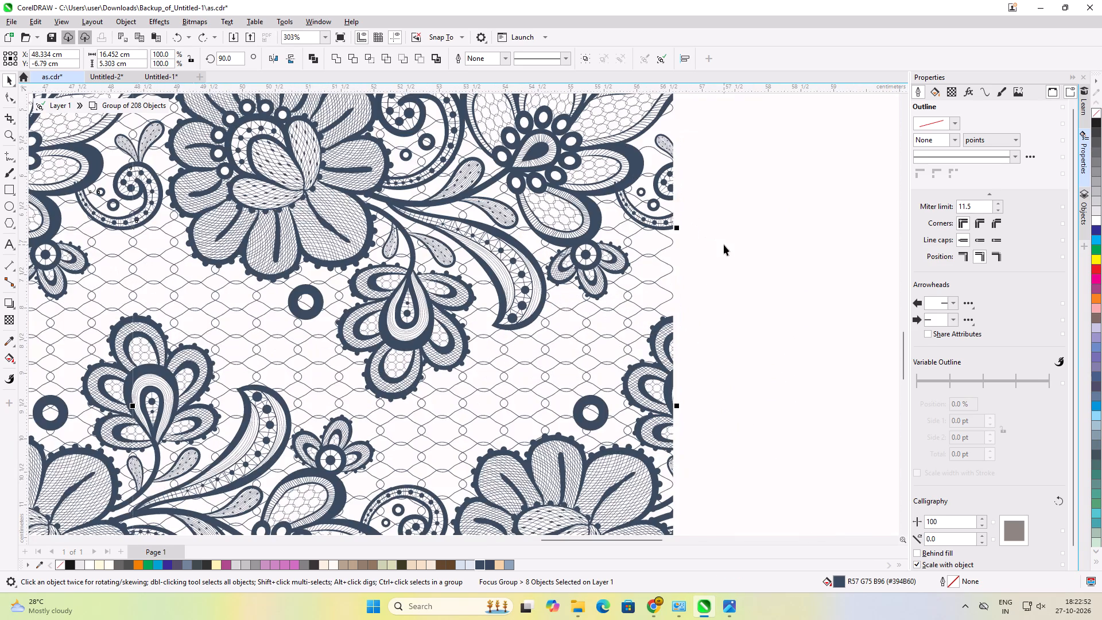
scroll(662, 247, up, 5)
scroll(674, 138, up, 6)
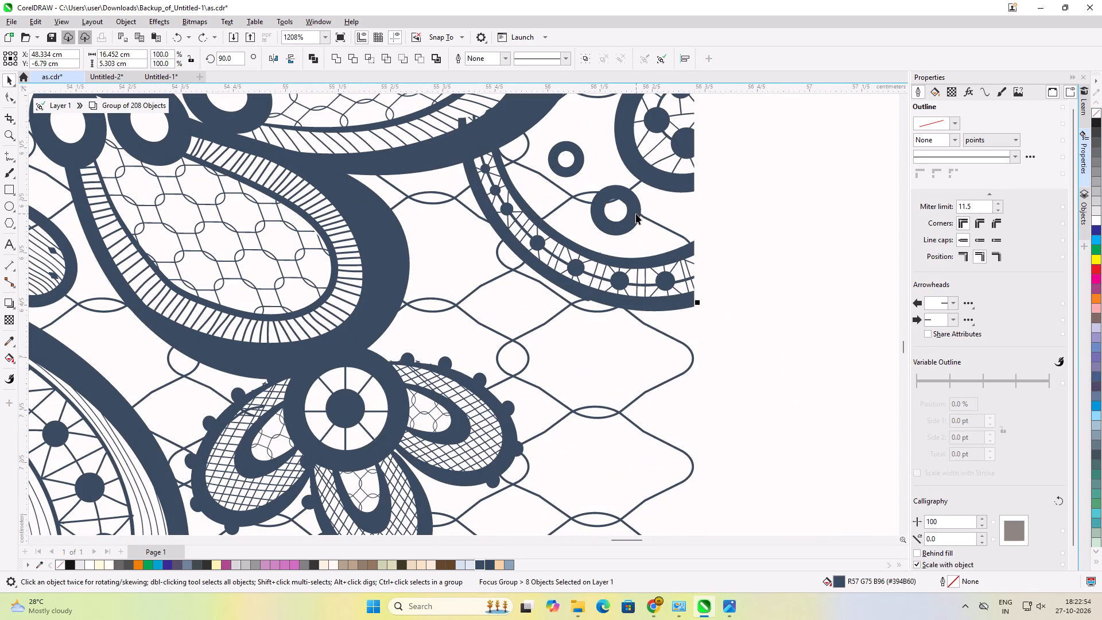
shift+click(636, 214)
shift+click(578, 164)
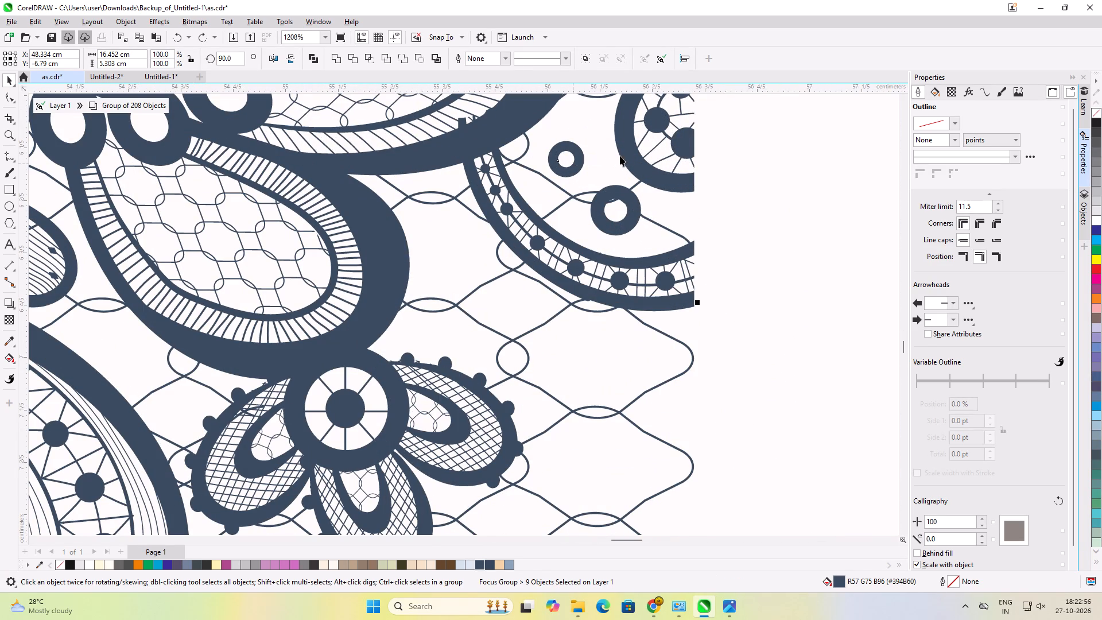
shift+click(630, 152)
scroll(635, 303, down, 7)
scroll(651, 214, up, 1)
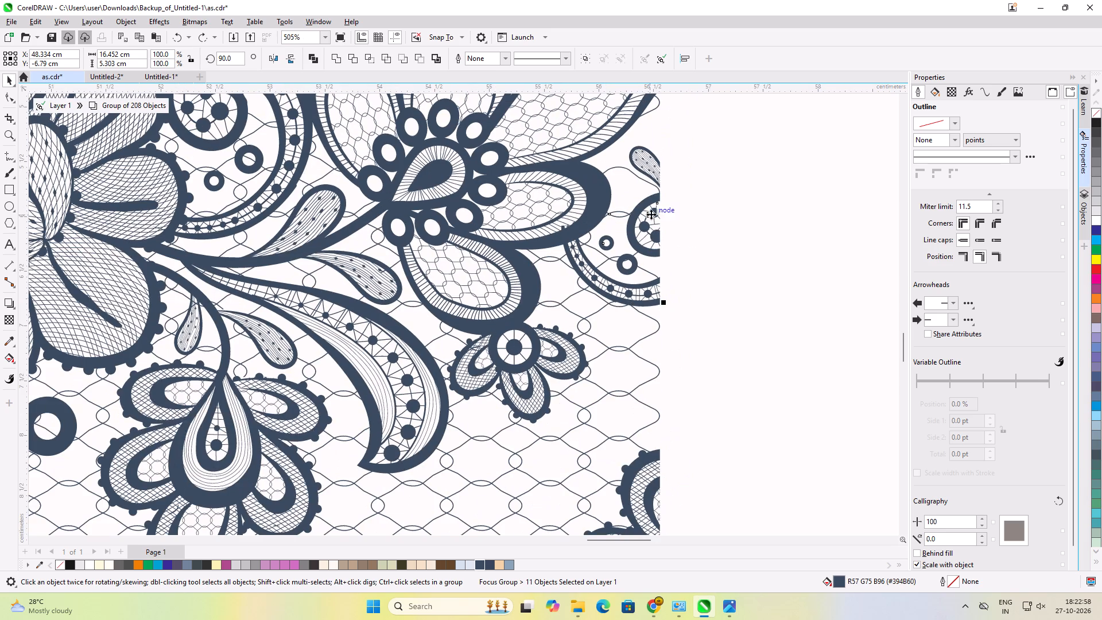
key(ctrl+g)
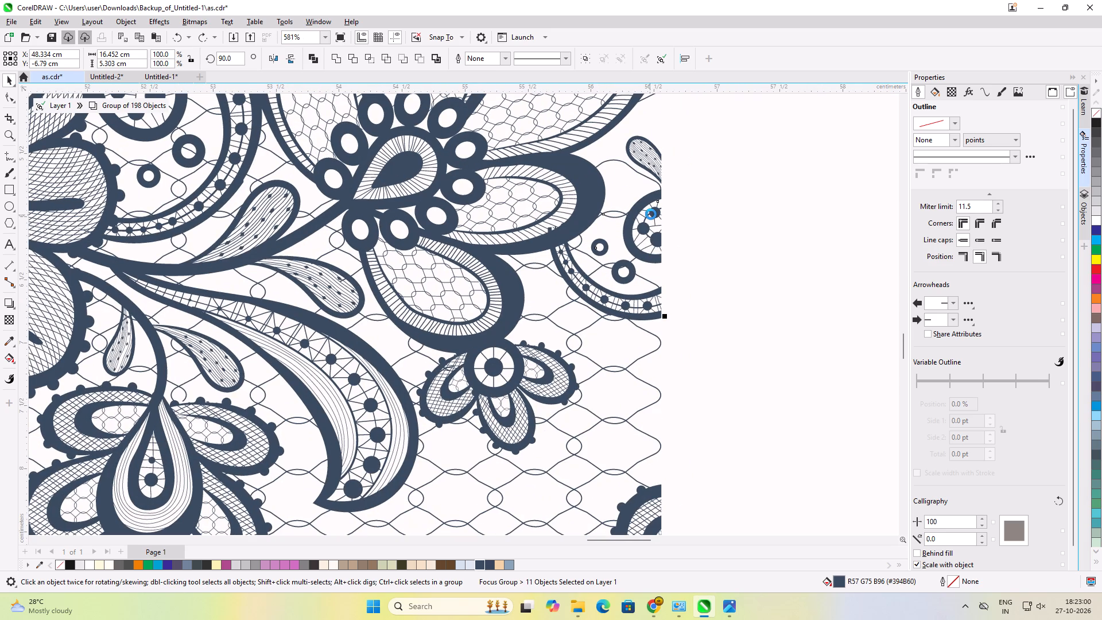
scroll(652, 232, down, 5)
scroll(657, 325, down, 7)
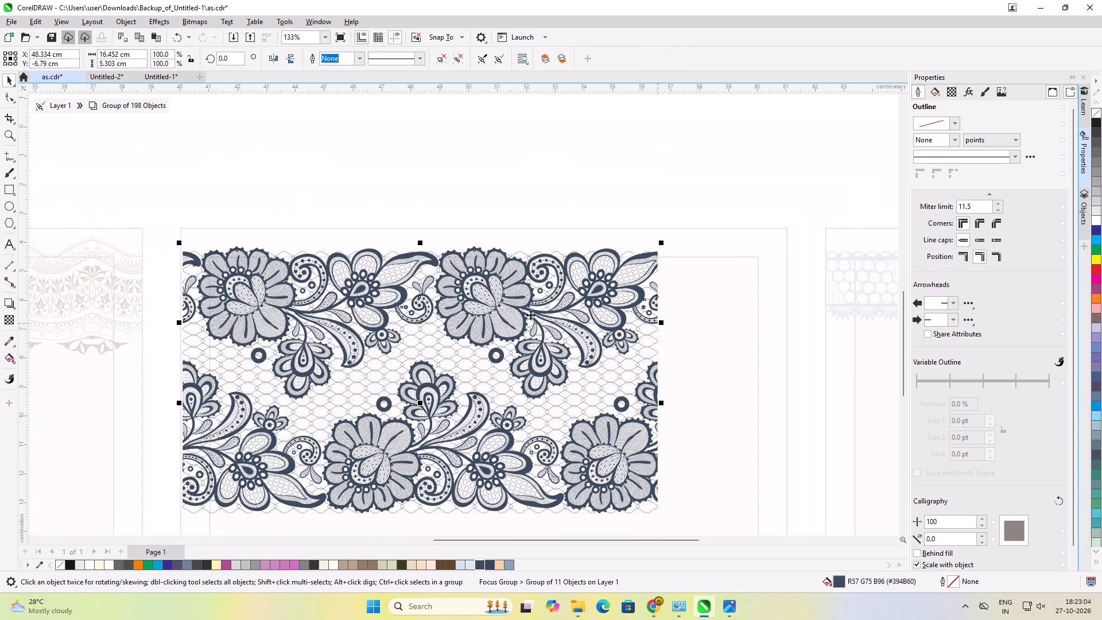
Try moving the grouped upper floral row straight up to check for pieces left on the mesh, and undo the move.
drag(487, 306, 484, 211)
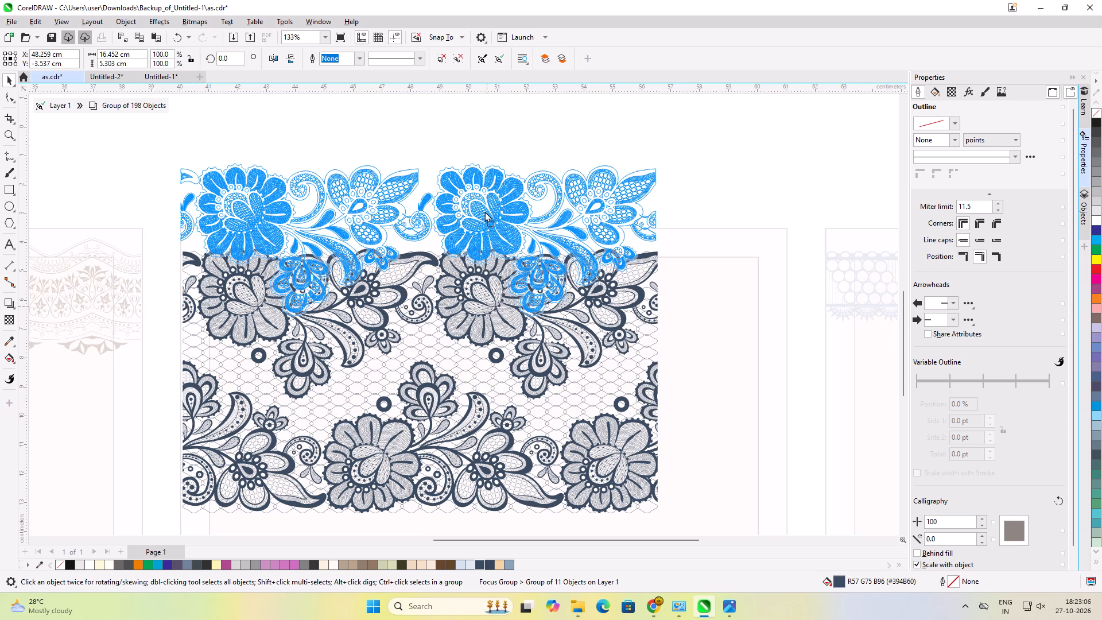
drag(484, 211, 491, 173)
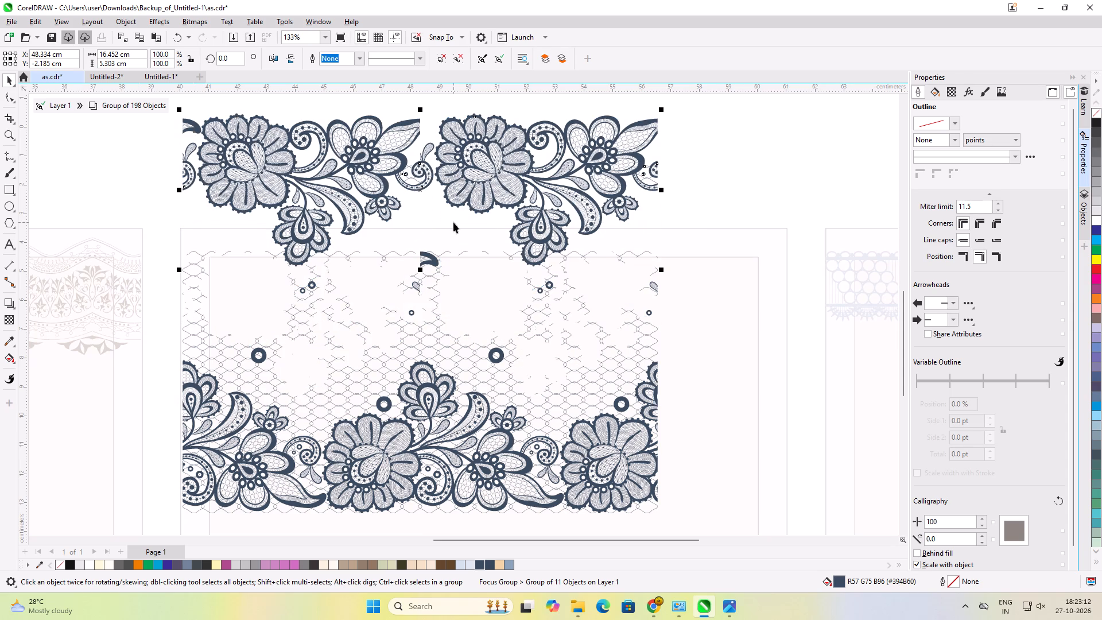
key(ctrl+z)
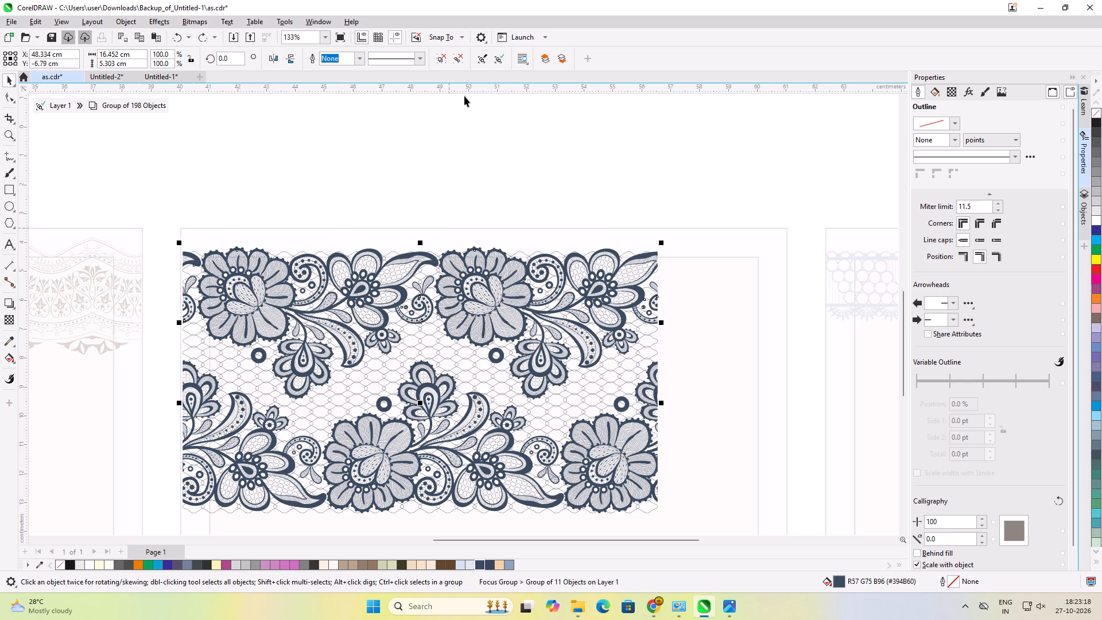
Ungroup the upper row and add the leftover rings and pieces in the first spiral and between the two sprays to the selection.
click(440, 64)
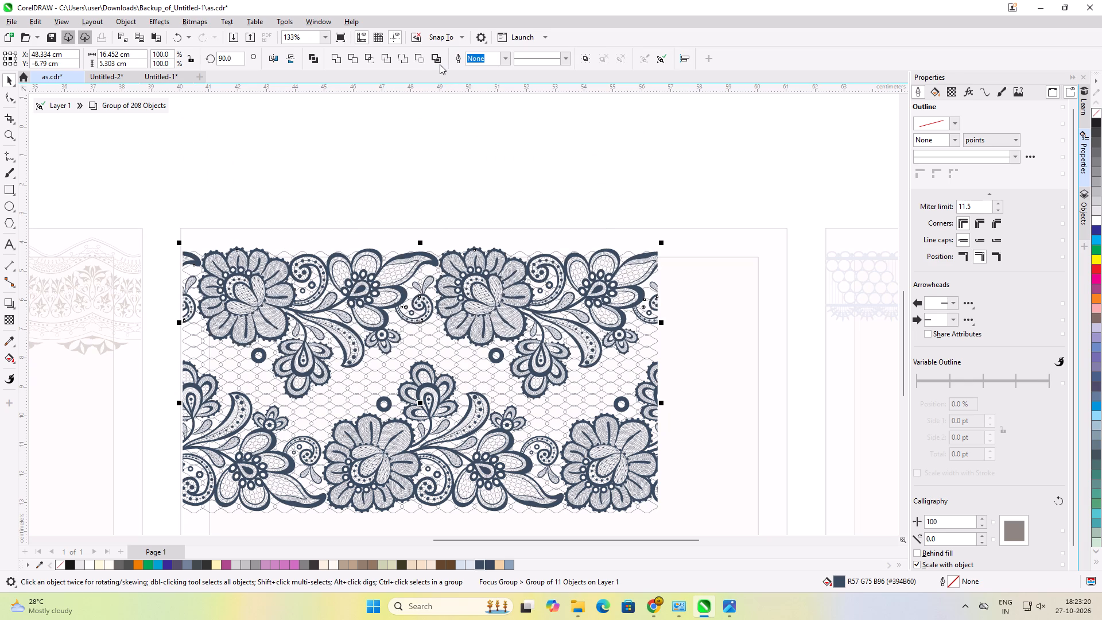
scroll(292, 299, up, 3)
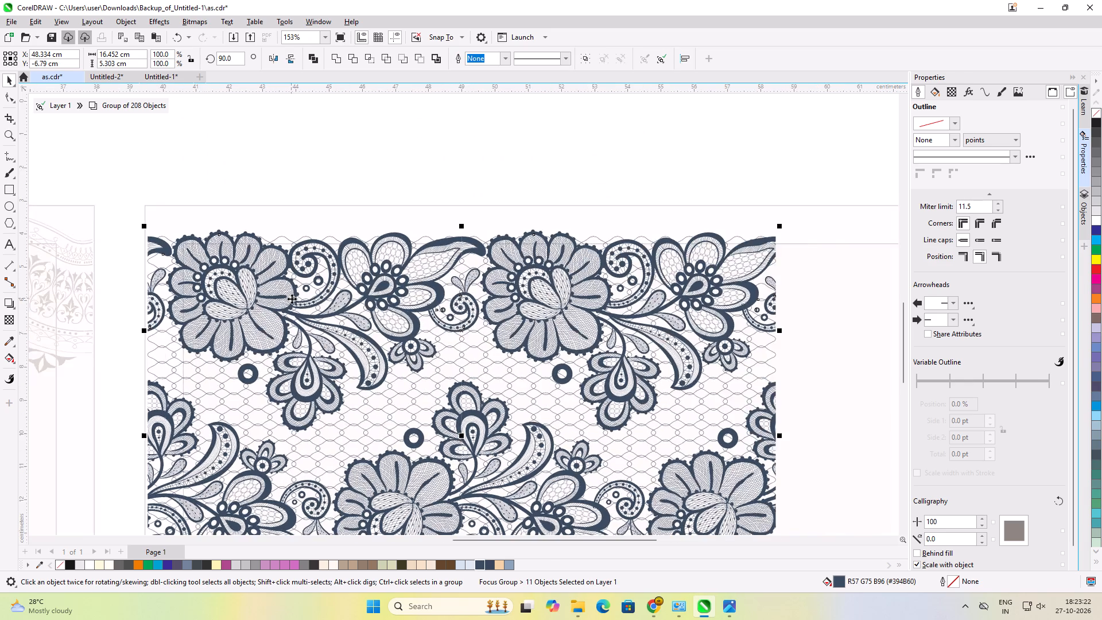
scroll(292, 299, up, 3)
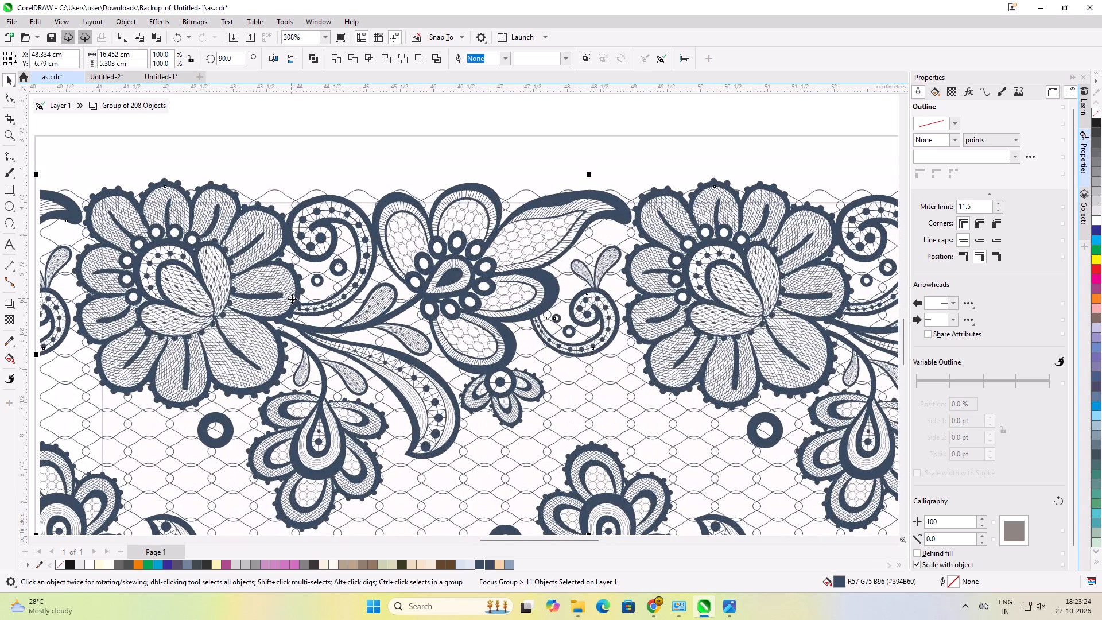
shift+click(322, 280)
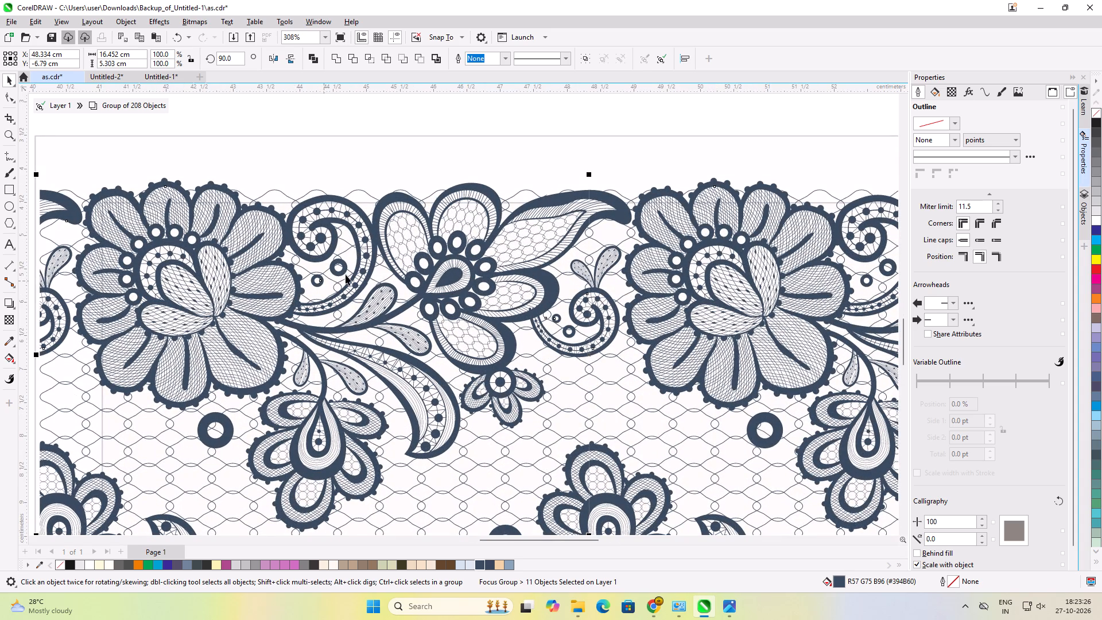
shift+click(346, 269)
shift+click(601, 196)
shift+scroll(592, 286, up, 3)
shift+scroll(592, 286, down, 5)
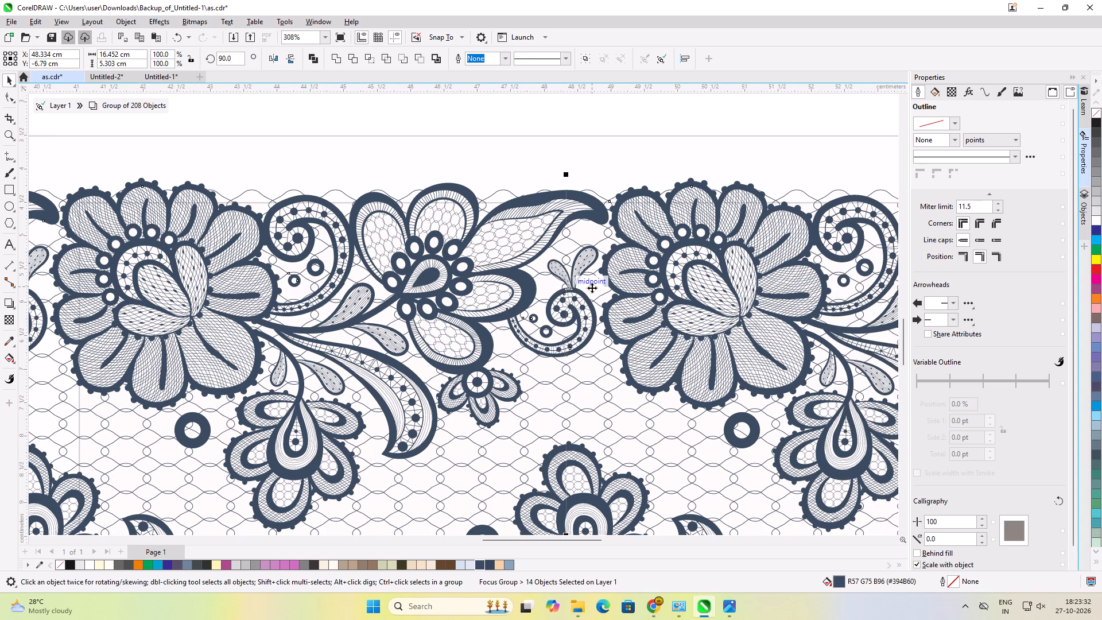
scroll(592, 309, up, 8)
shift+click(498, 350)
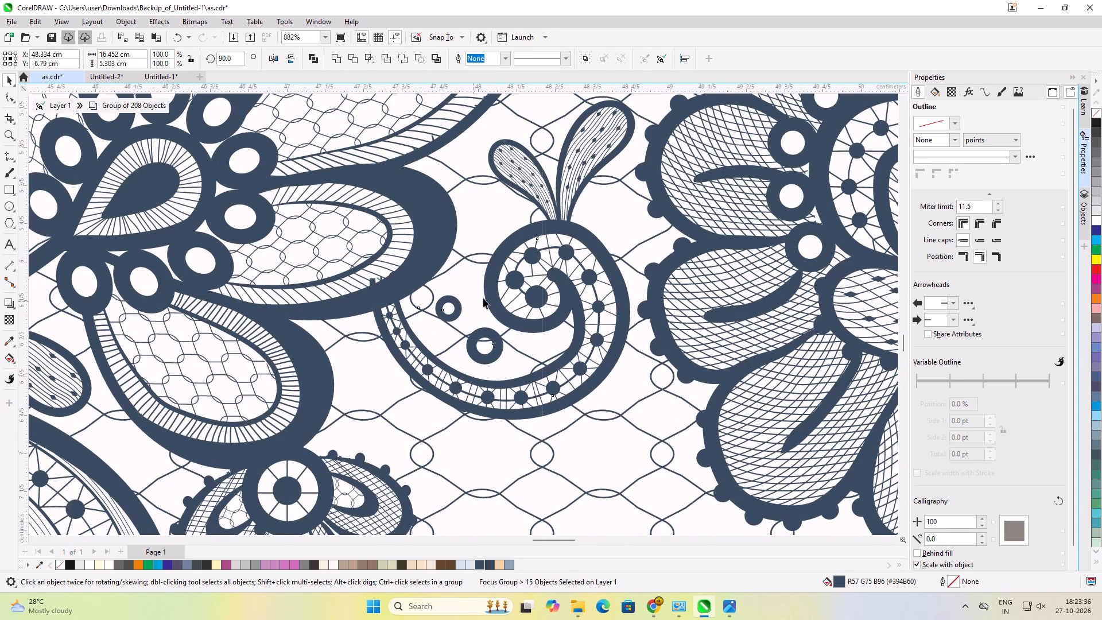
shift+click(561, 280)
Add the cut teardrop and the larger small ring at the upper row's right end to the selection.
scroll(332, 255, down, 3)
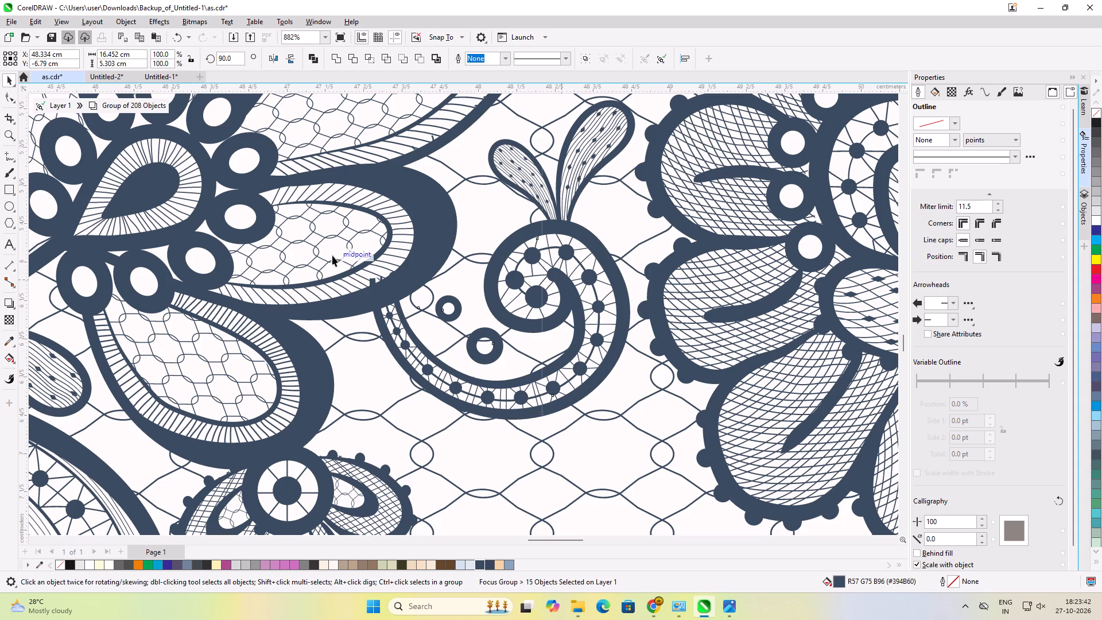
scroll(332, 255, down, 10)
scroll(593, 299, up, 3)
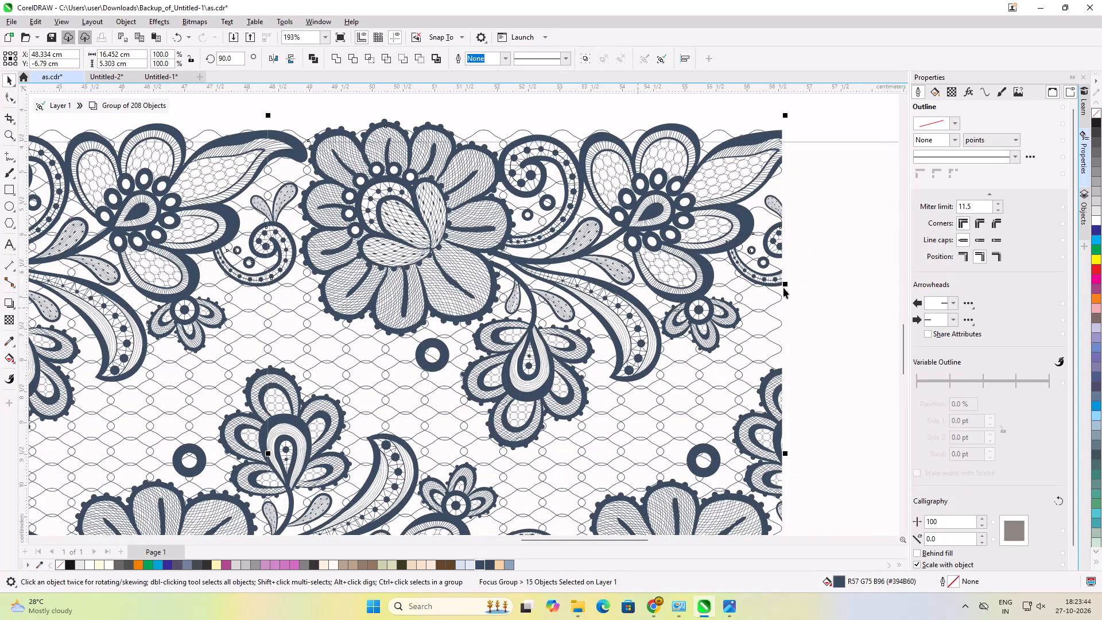
scroll(814, 281, up, 6)
scroll(746, 151, up, 6)
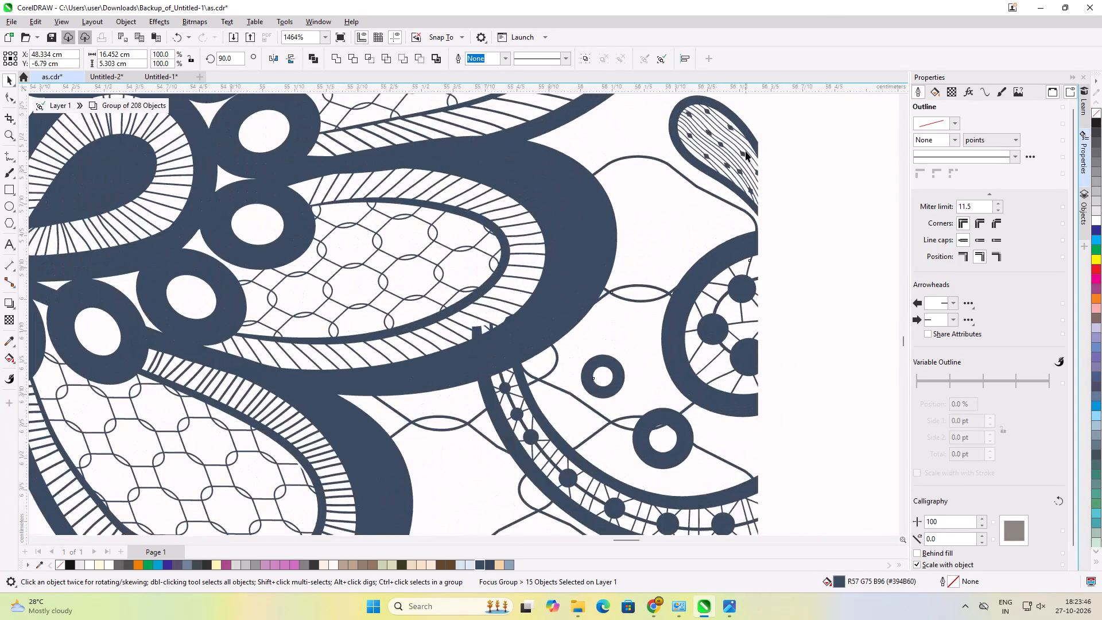
scroll(744, 153, down, 5)
scroll(732, 129, up, 4)
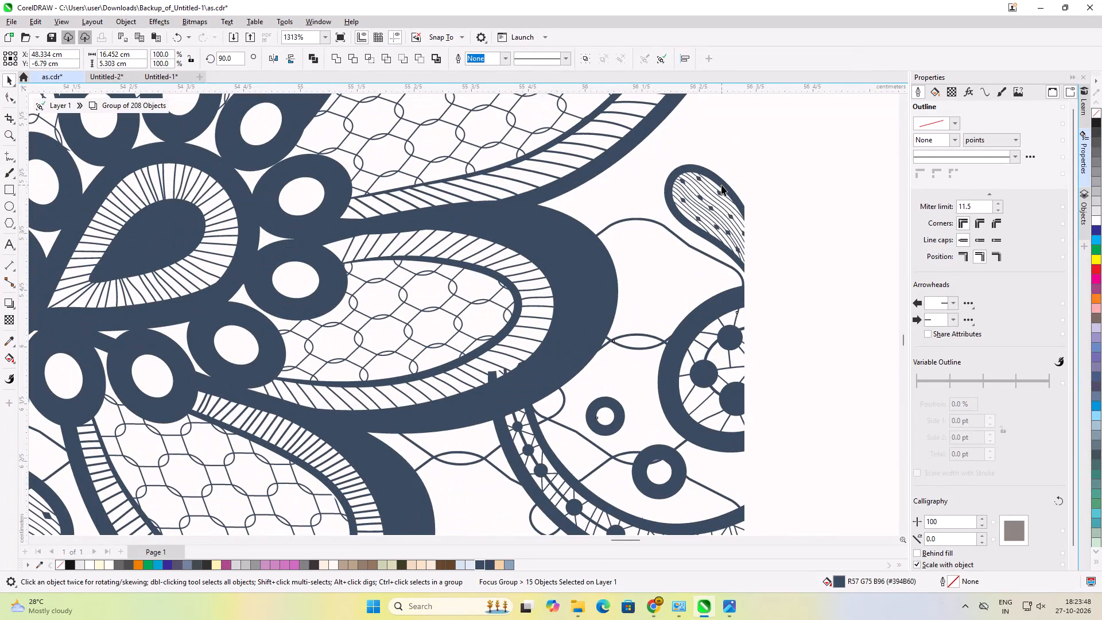
shift+click(721, 185)
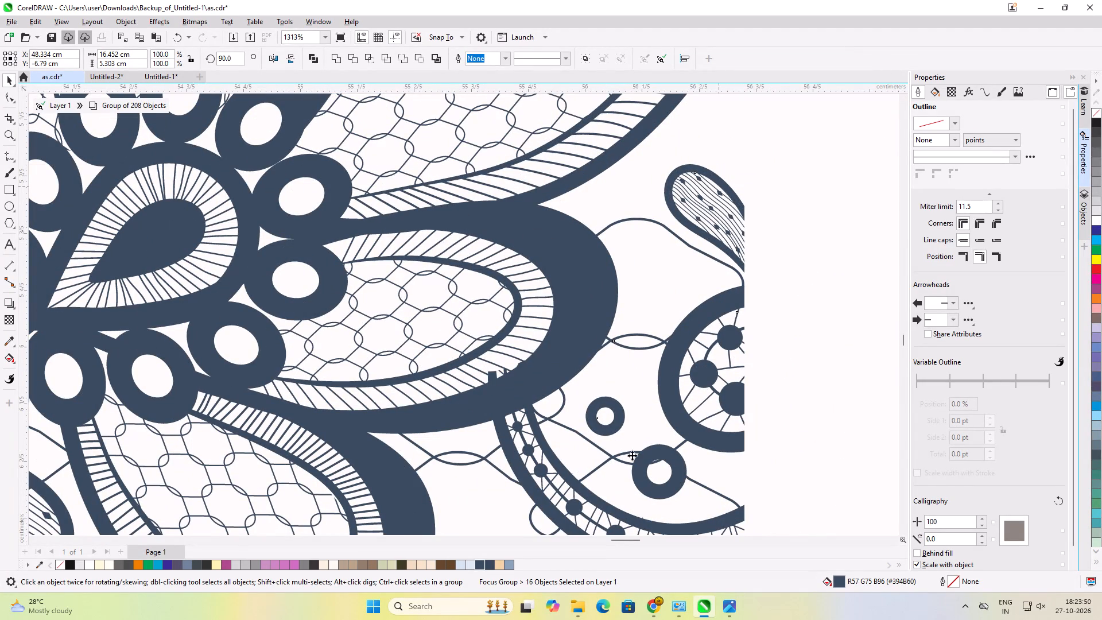
shift+click(641, 456)
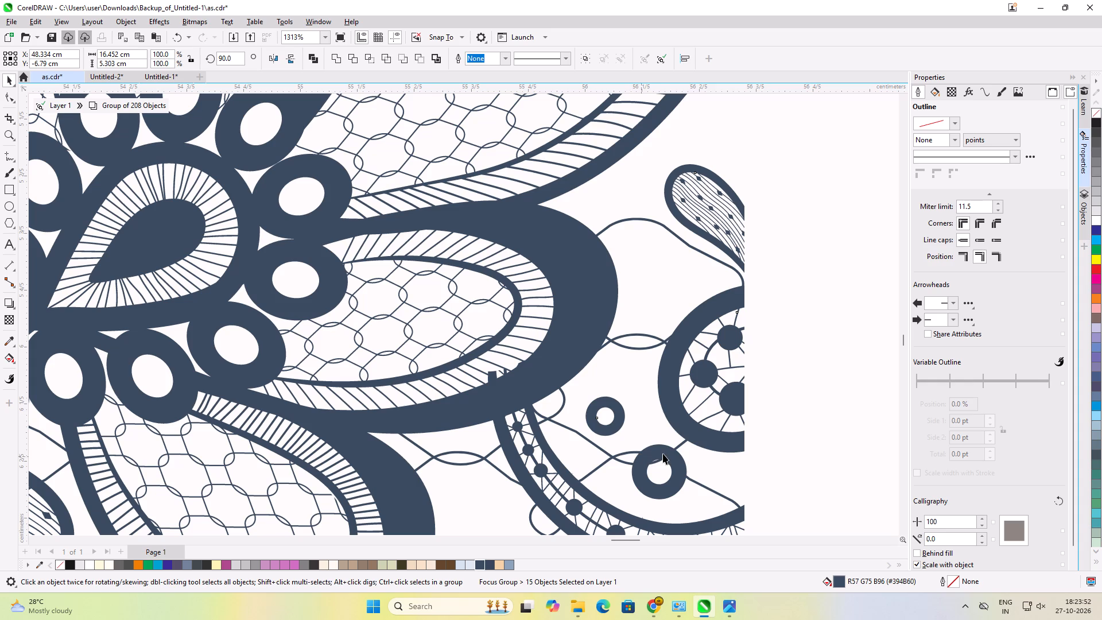
shift+click(663, 454)
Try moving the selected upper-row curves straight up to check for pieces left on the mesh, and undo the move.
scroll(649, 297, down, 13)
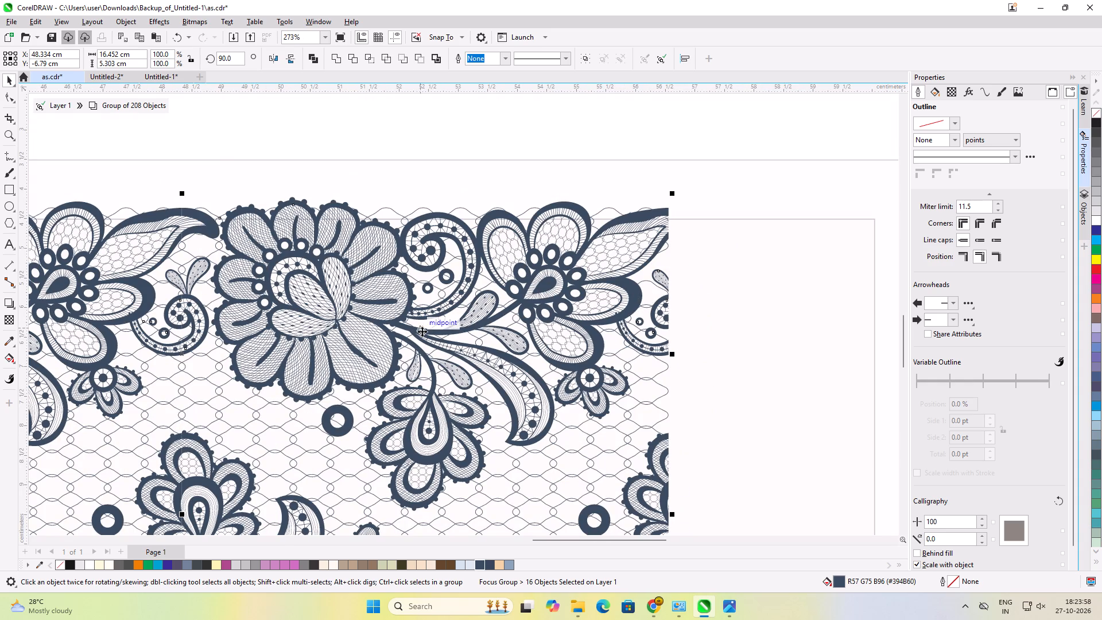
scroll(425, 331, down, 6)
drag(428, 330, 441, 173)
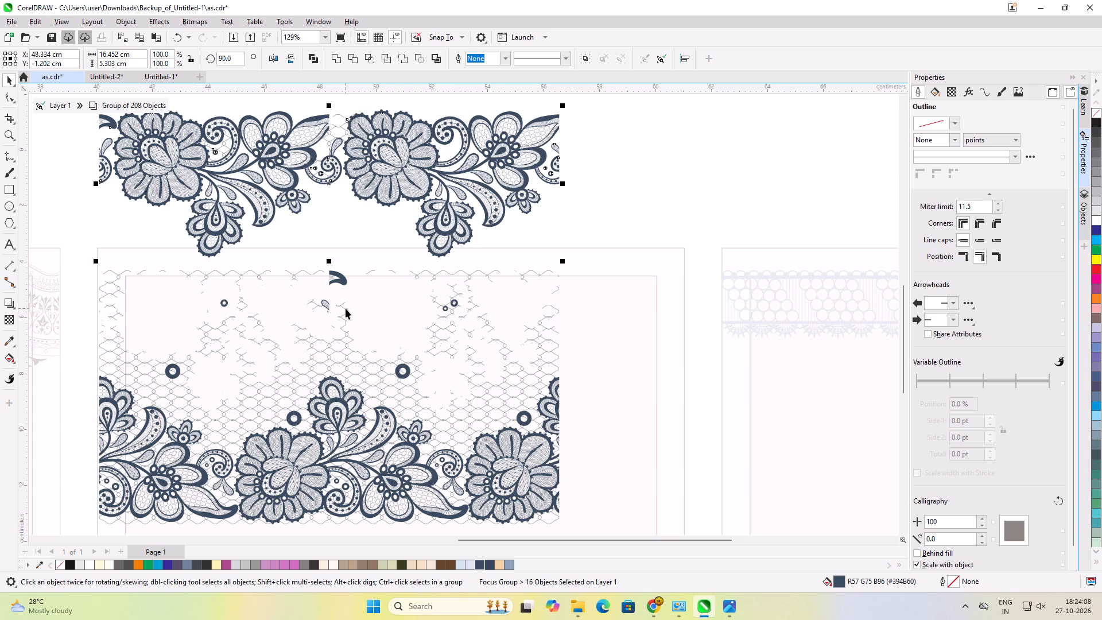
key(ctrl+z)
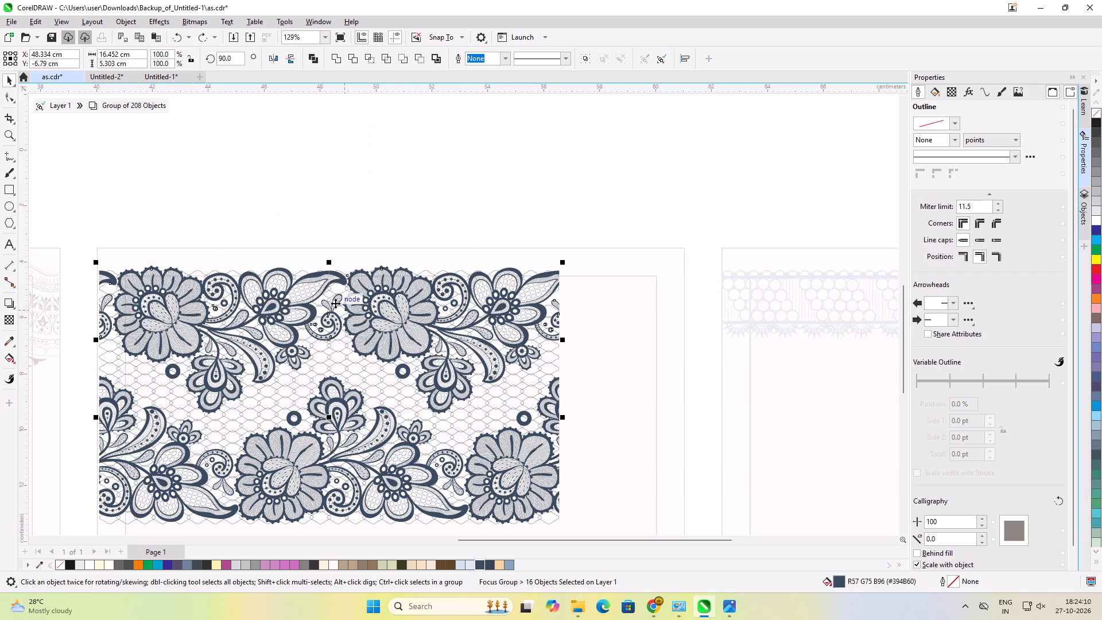
Add the dark leaf tip and the smaller teardrop above the spiral between the two upper sprays to the selection.
scroll(335, 302, up, 12)
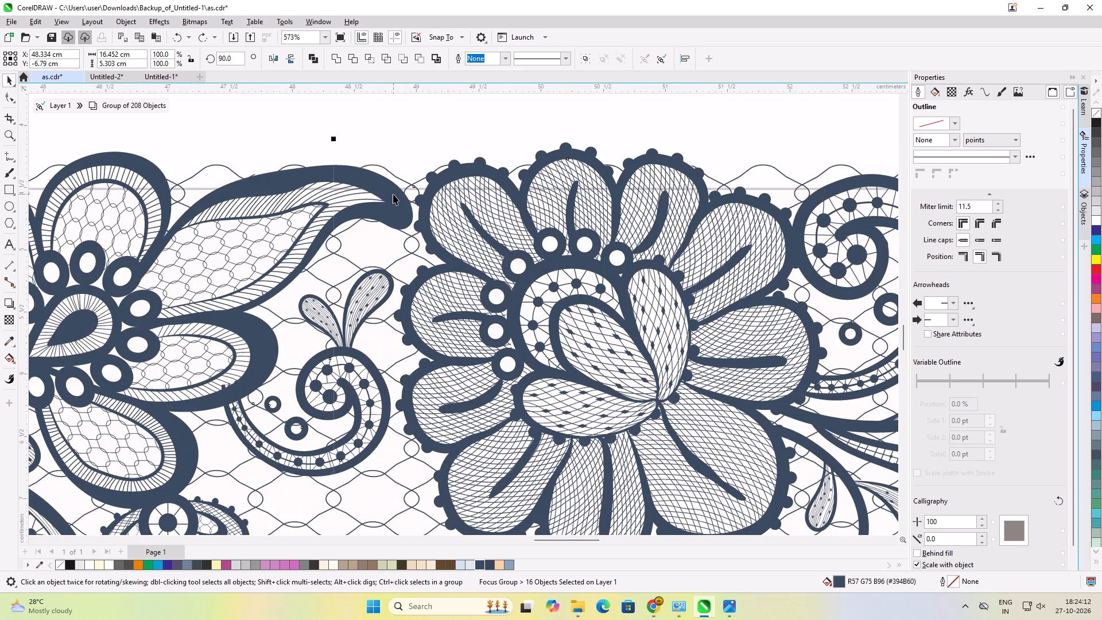
shift+click(393, 194)
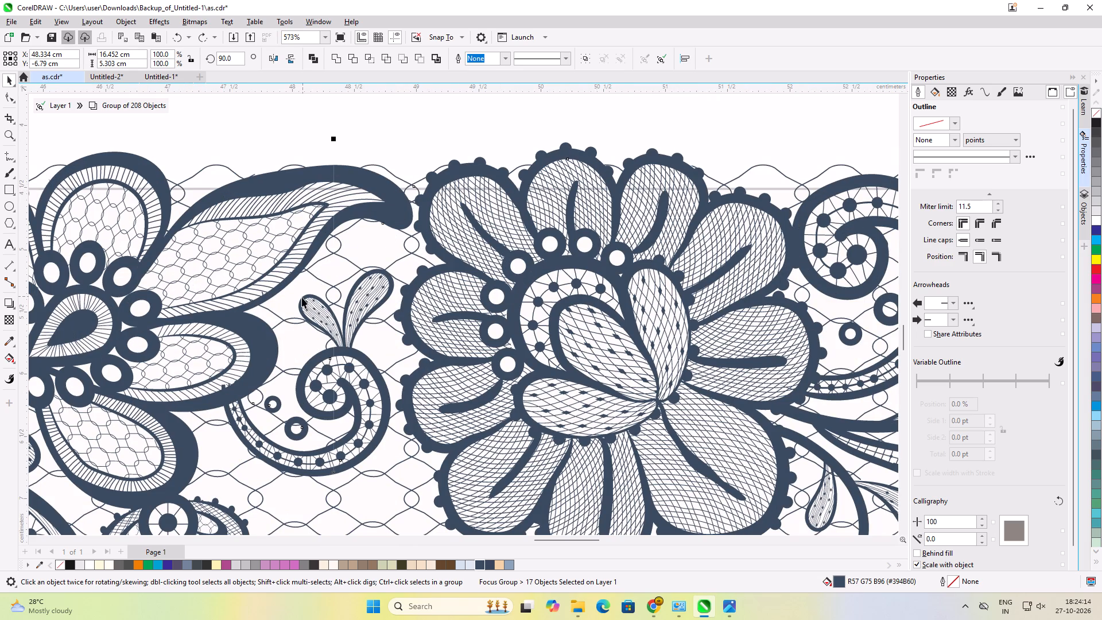
shift+click(302, 299)
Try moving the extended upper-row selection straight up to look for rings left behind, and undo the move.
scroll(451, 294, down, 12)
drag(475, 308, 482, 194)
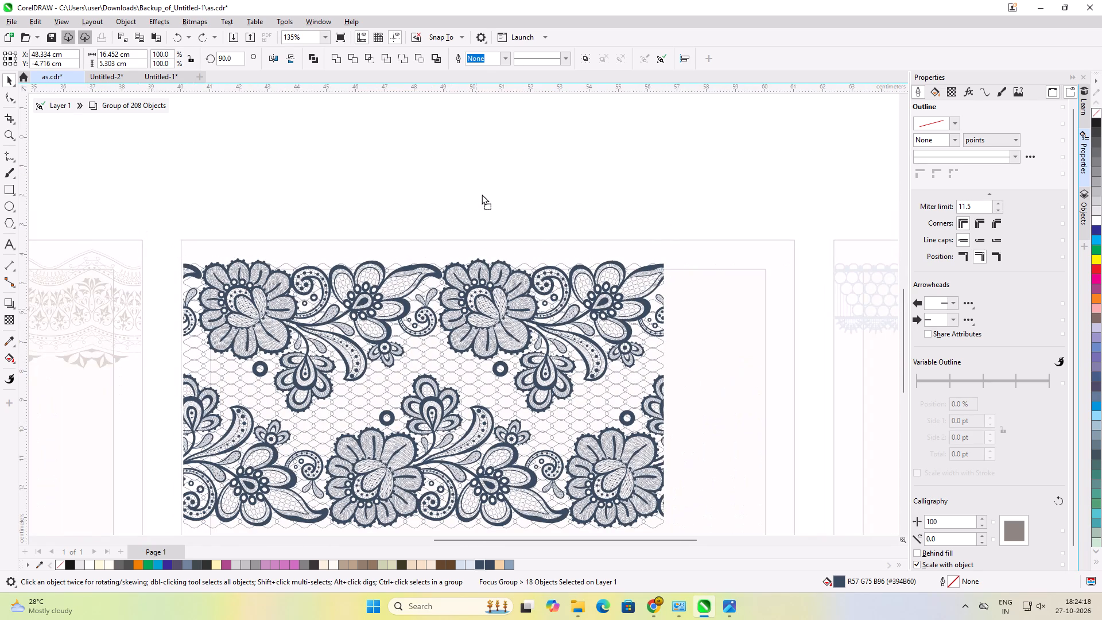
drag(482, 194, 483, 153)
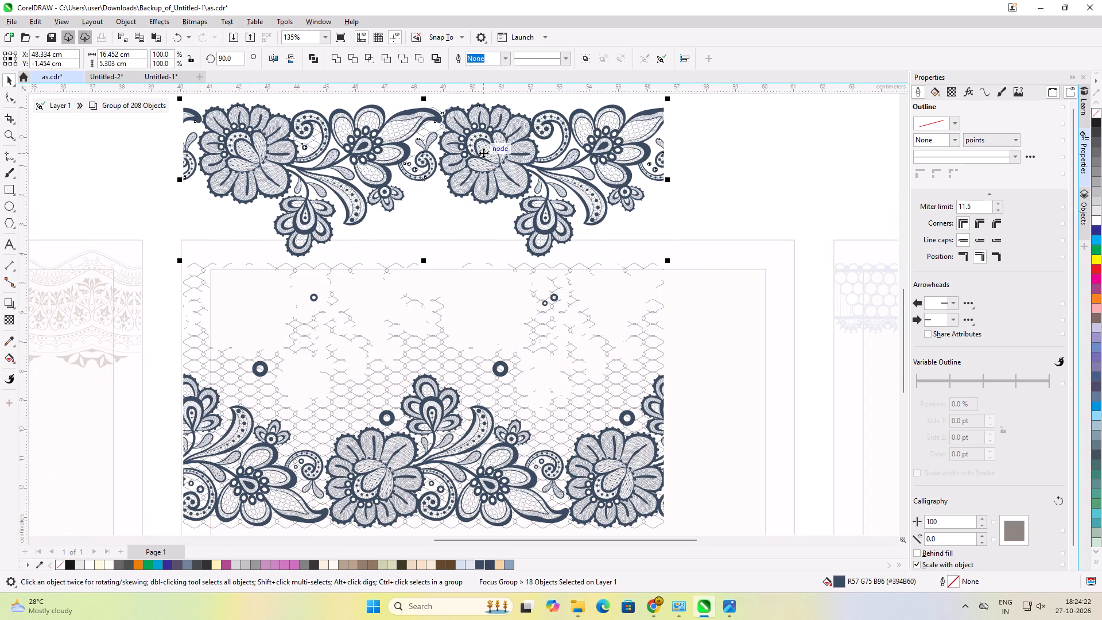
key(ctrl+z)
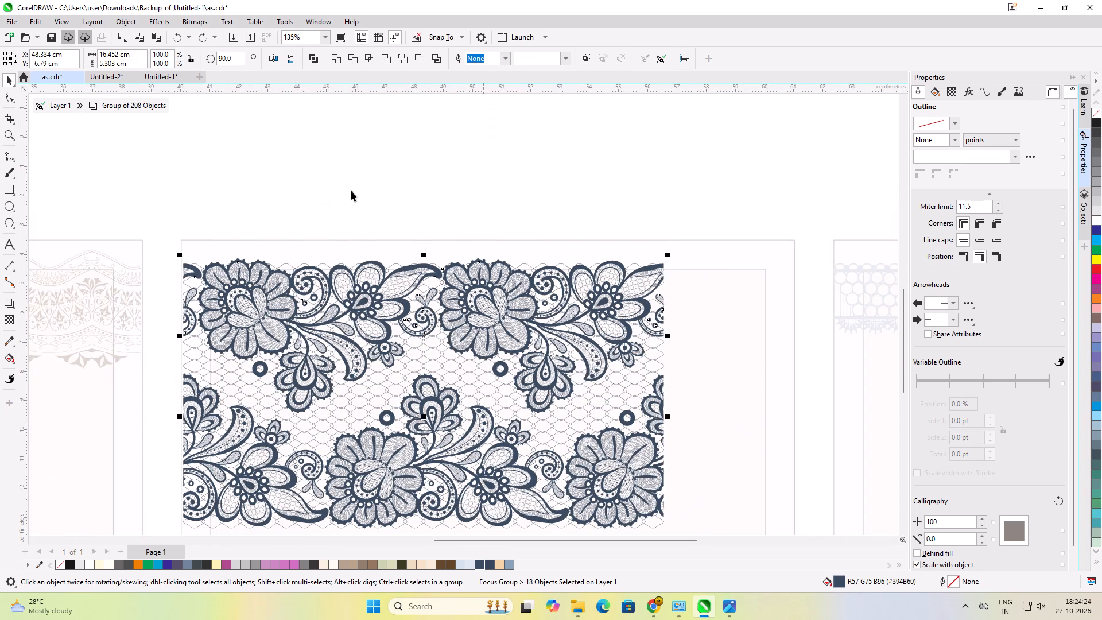
Add the larger ring inside the spiral beside the first large upper flower to the selection.
scroll(317, 308, up, 12)
shift+click(312, 281)
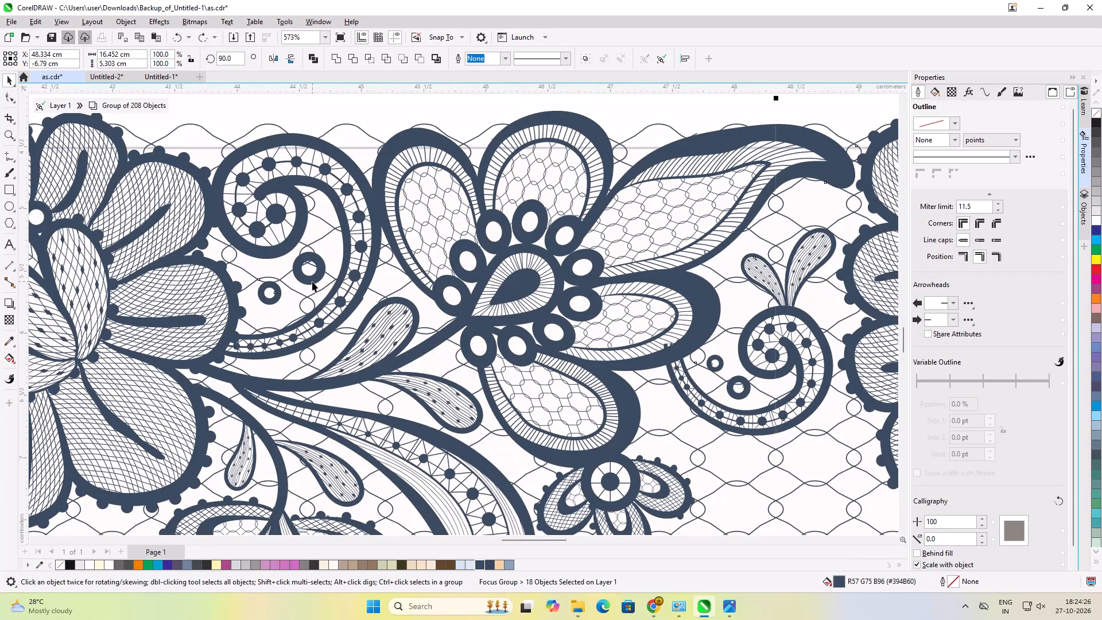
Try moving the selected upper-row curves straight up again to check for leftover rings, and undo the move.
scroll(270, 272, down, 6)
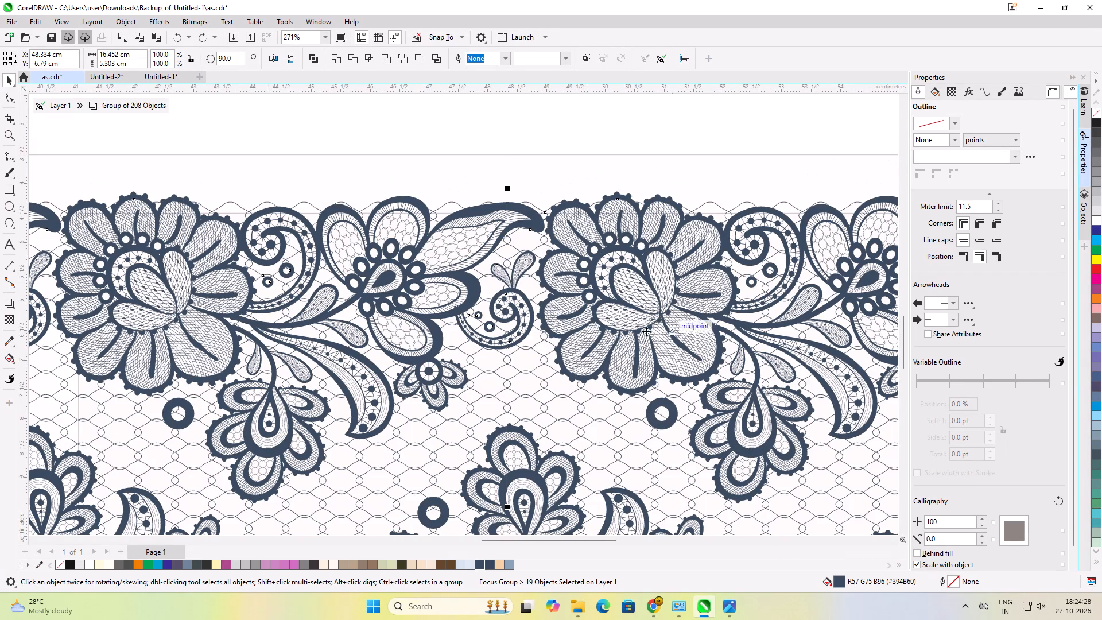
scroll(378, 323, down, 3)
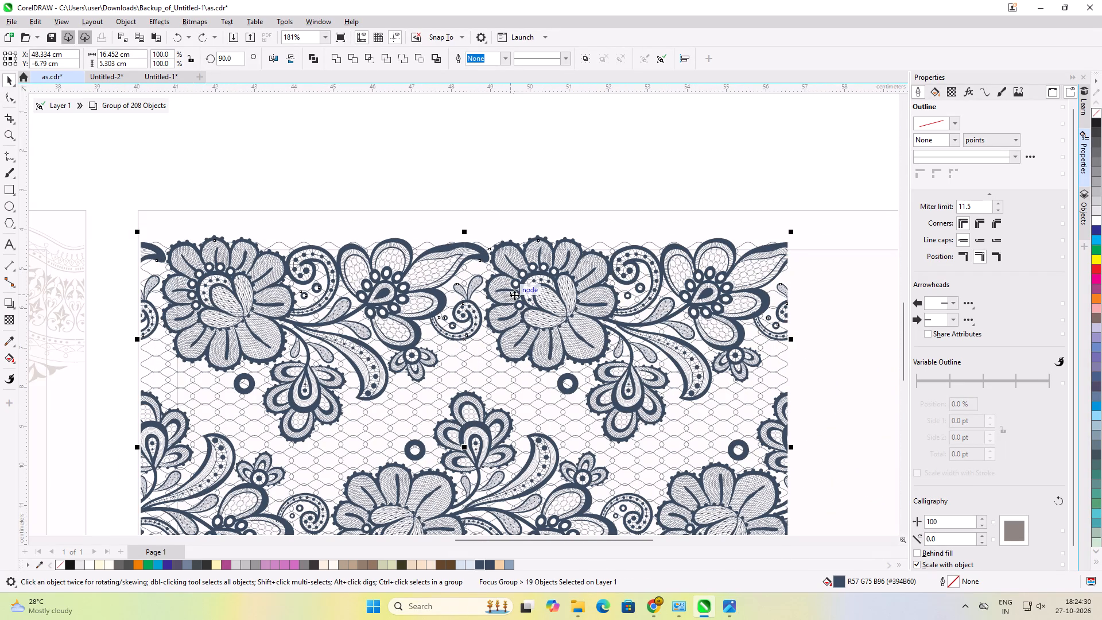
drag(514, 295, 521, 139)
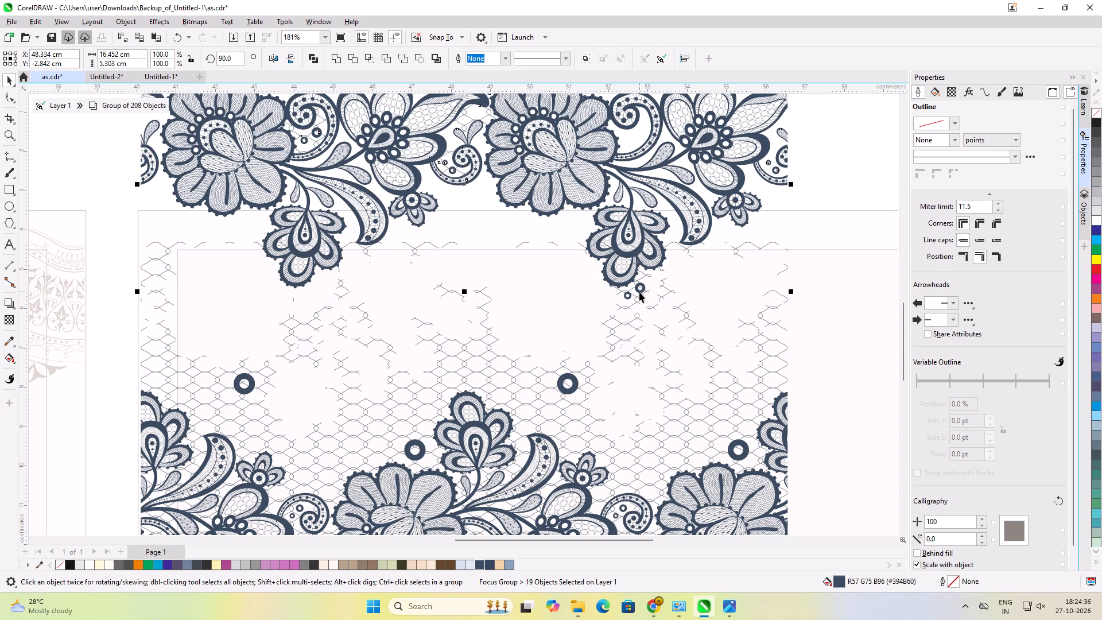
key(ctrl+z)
Add the two rings inside the spiral beside the second large upper flower, and group all the selected upper-row curves.
shift+scroll(639, 292, up, 5)
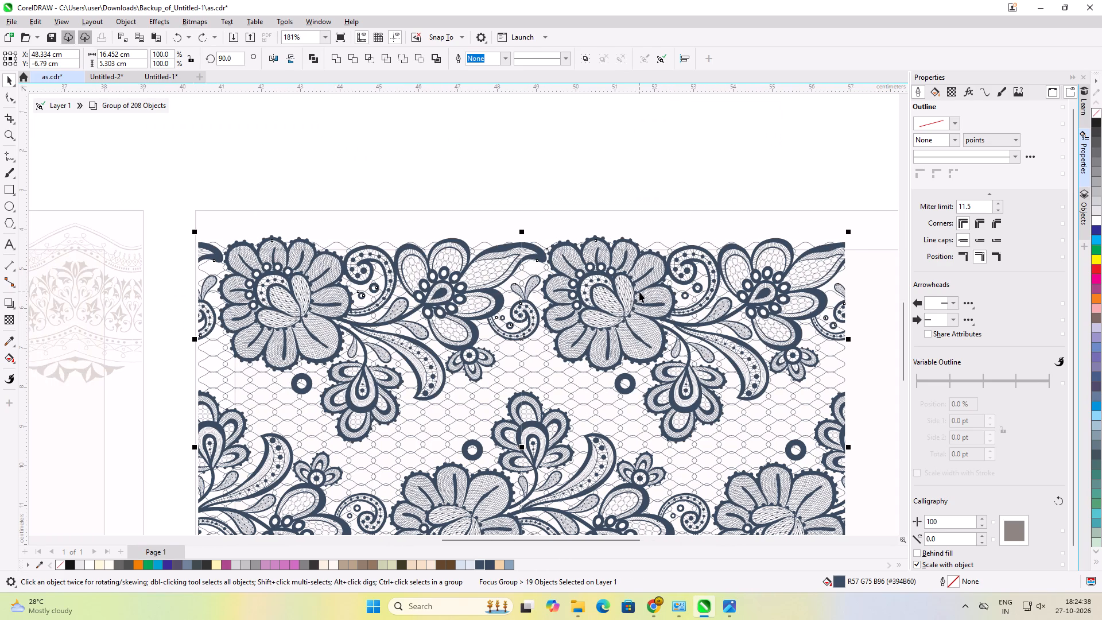
shift+scroll(639, 292, down, 5)
scroll(655, 292, up, 16)
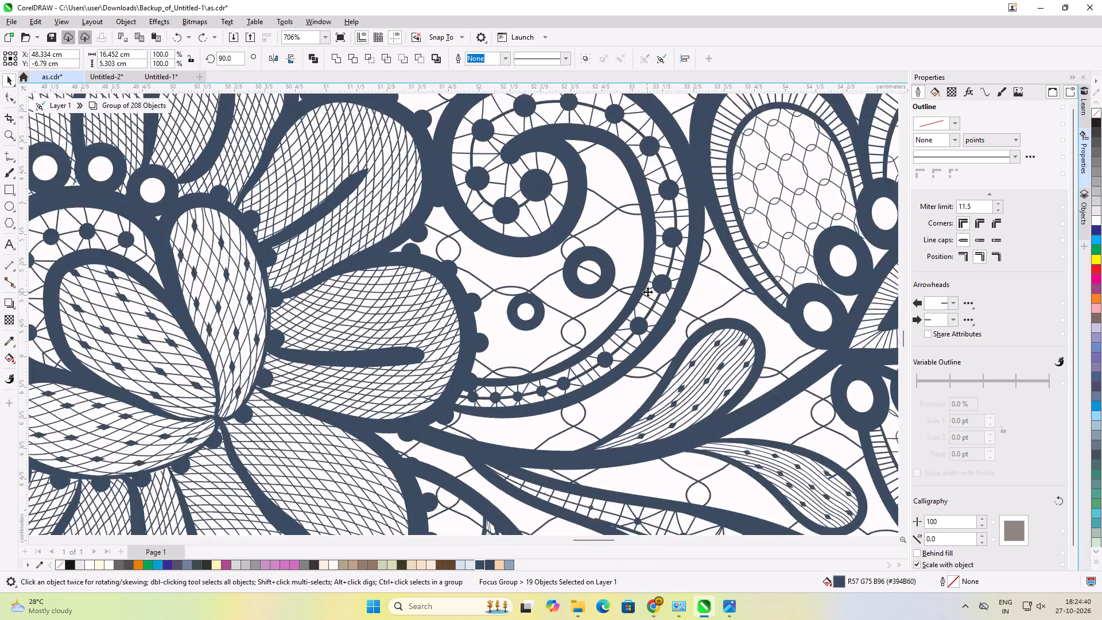
shift+click(549, 284)
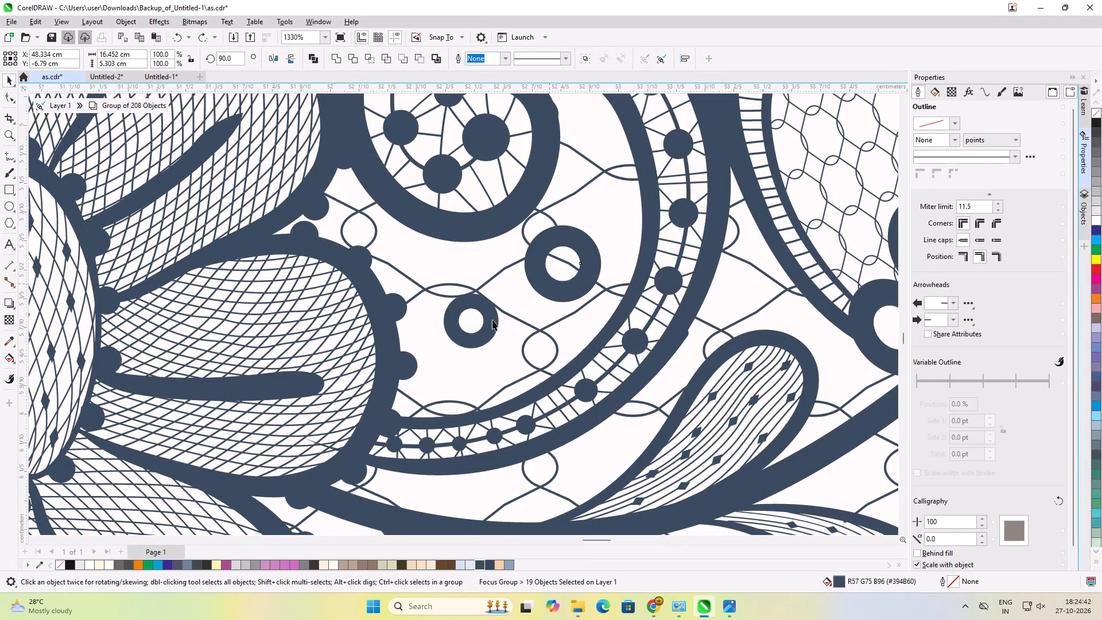
shift+click(489, 321)
scroll(491, 313, down, 14)
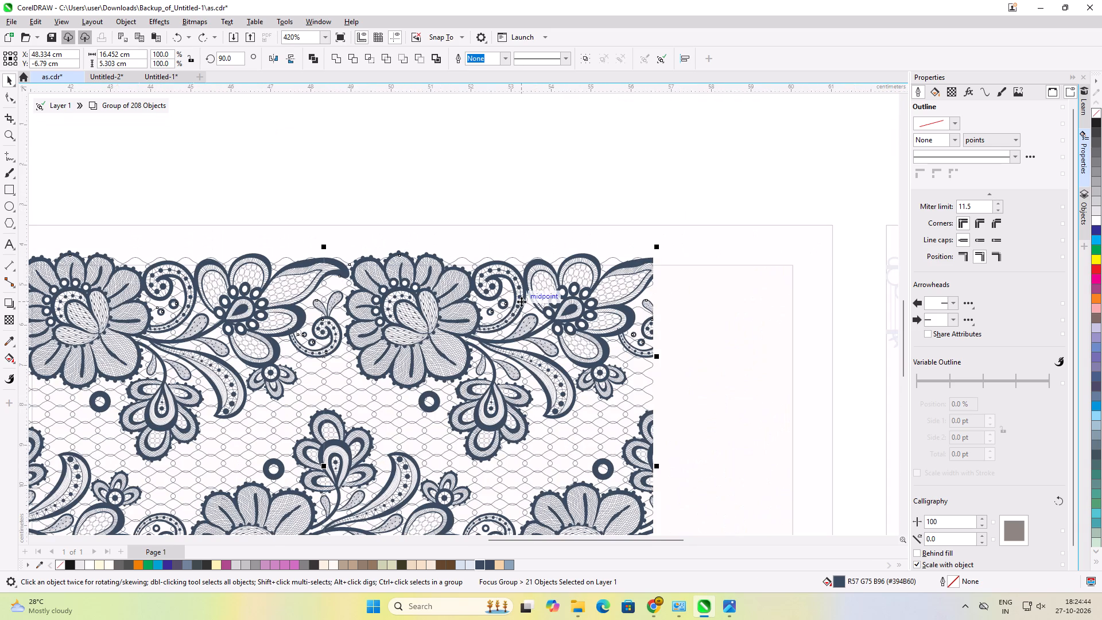
key(ctrl+g)
Move the grouped upper floral row about 7.1 cm straight up, clear of the lace mesh and the design's frame.
scroll(669, 320, down, 6)
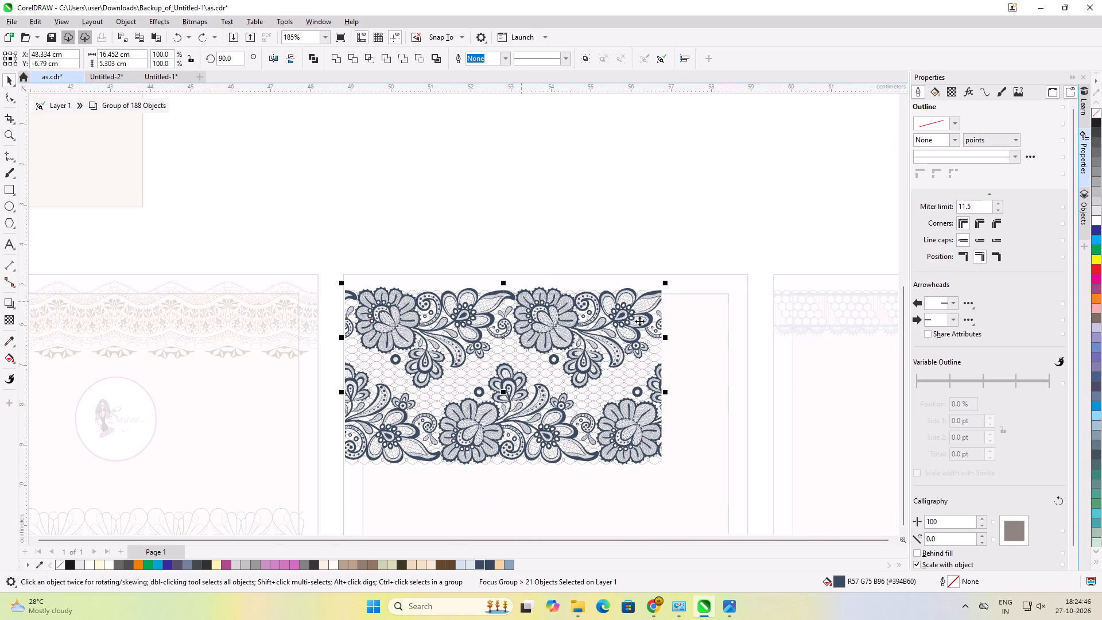
drag(572, 317, 576, 180)
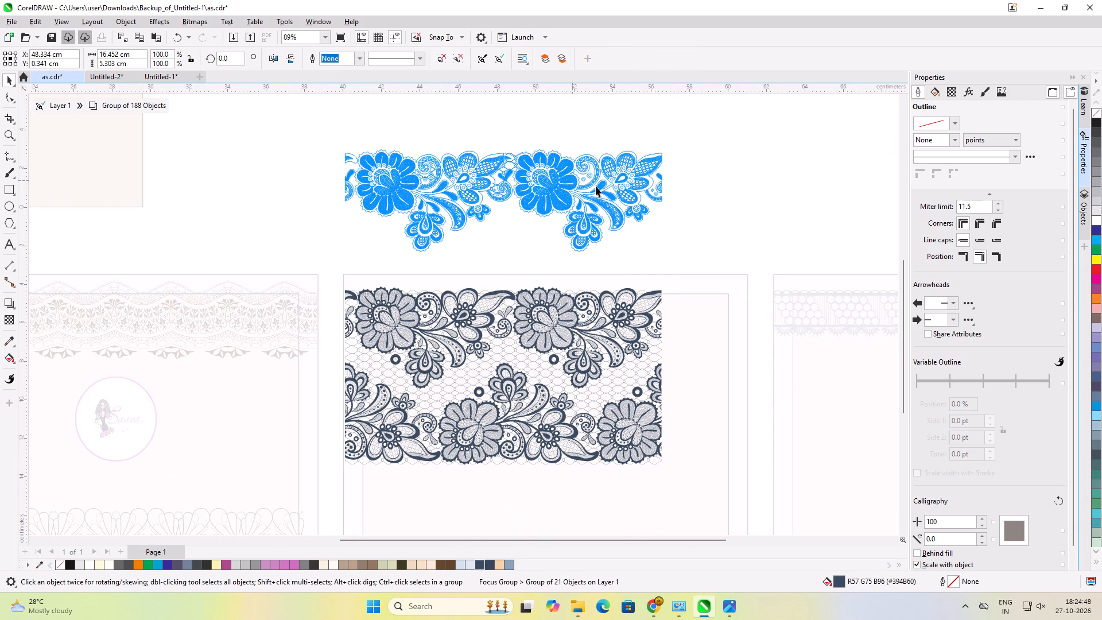
click(711, 220)
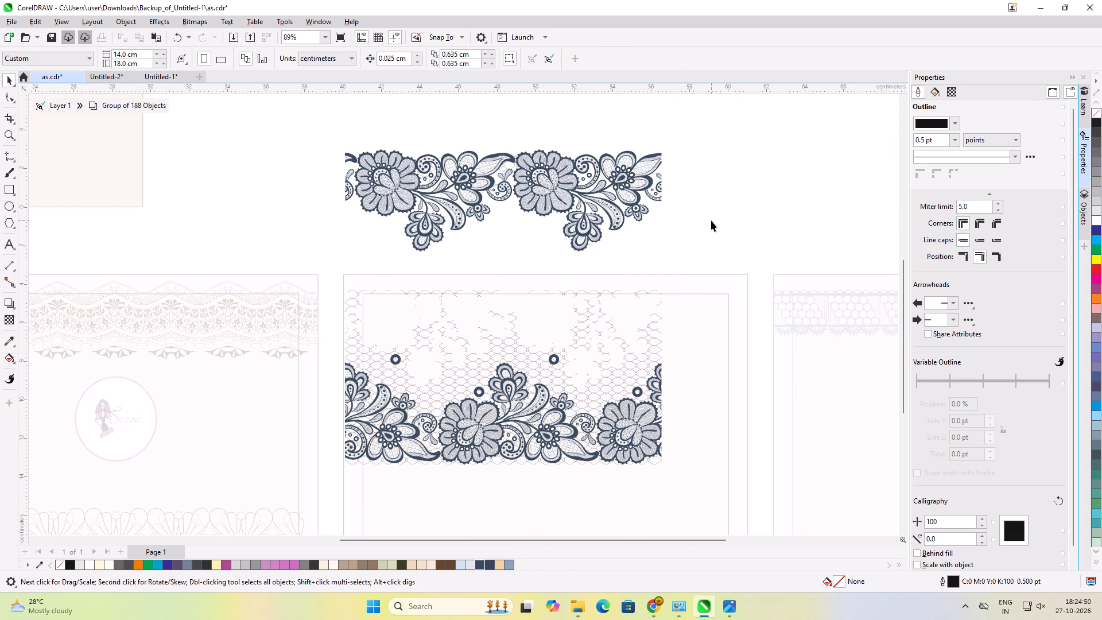
Pull the large mesh curve behind the lower floral row sideways to check its extent, and delete it.
scroll(595, 369, up, 3)
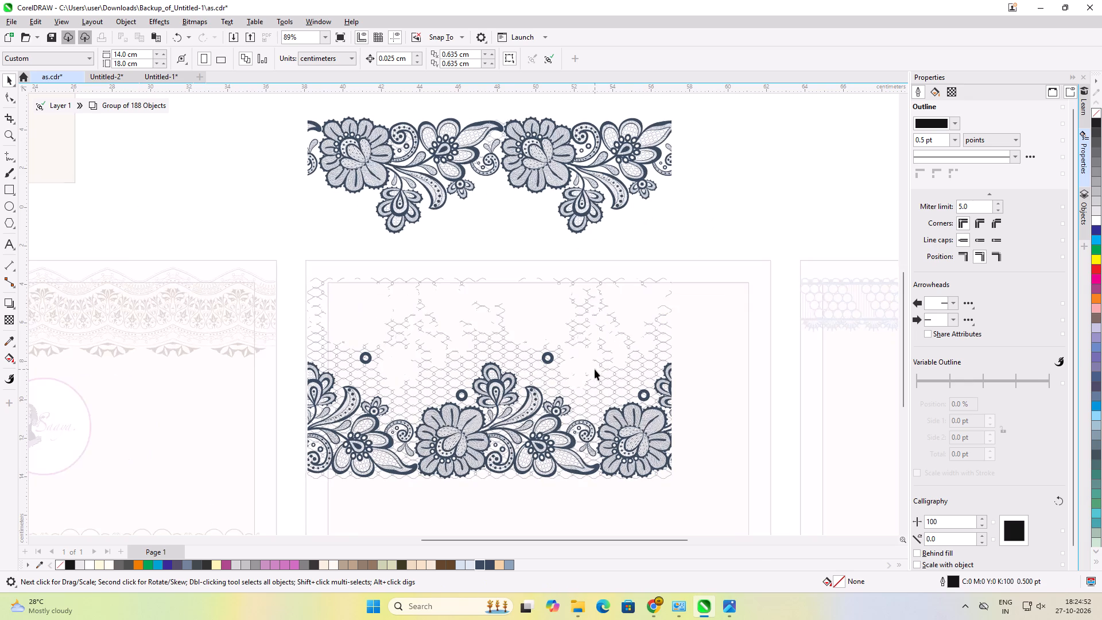
scroll(595, 369, up, 3)
click(607, 417)
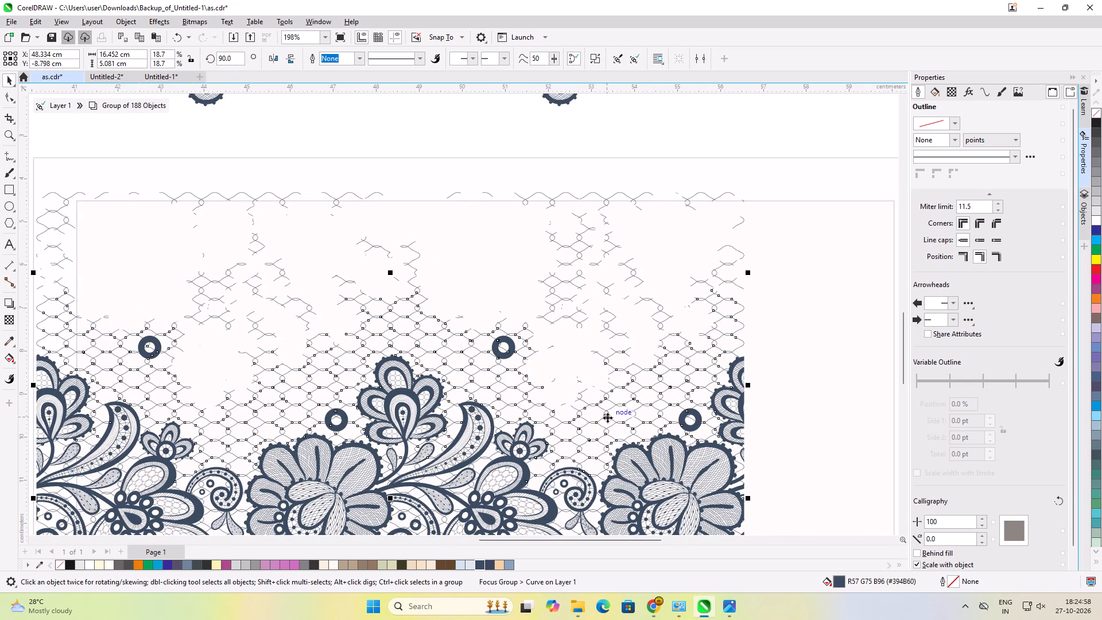
scroll(439, 247, down, 6)
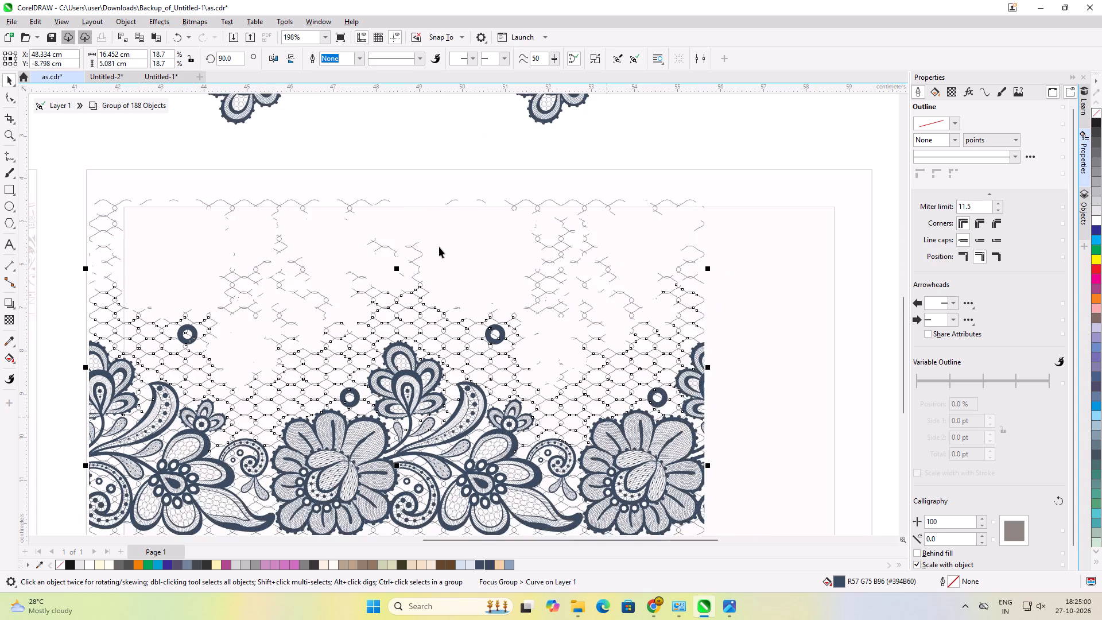
scroll(398, 316, up, 3)
scroll(661, 303, up, 6)
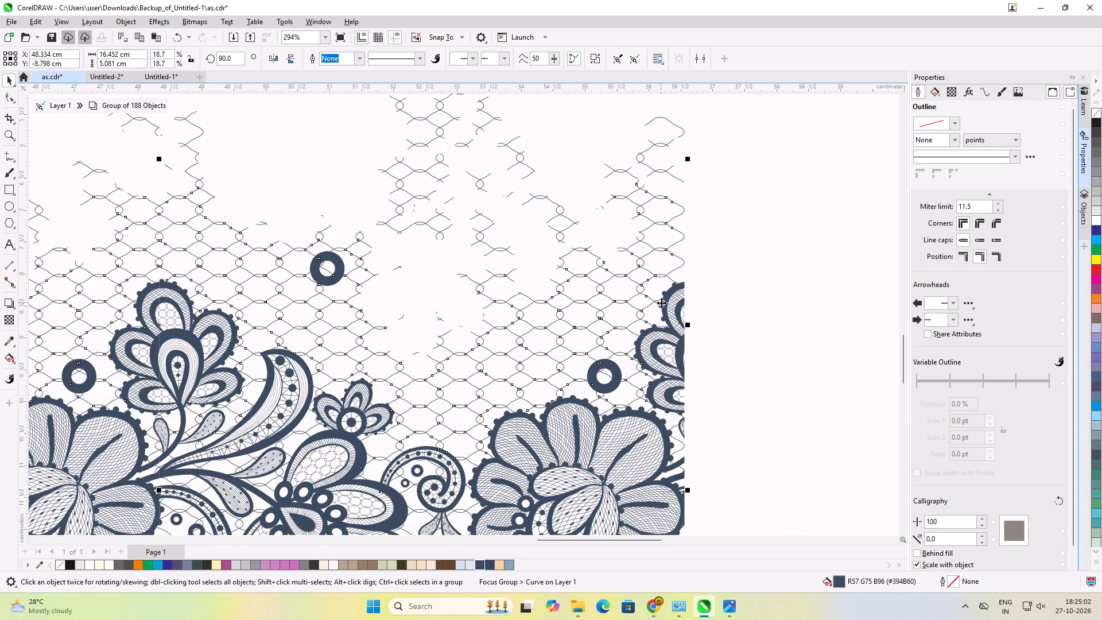
scroll(661, 303, up, 1)
scroll(691, 262, up, 10)
scroll(370, 269, down, 4)
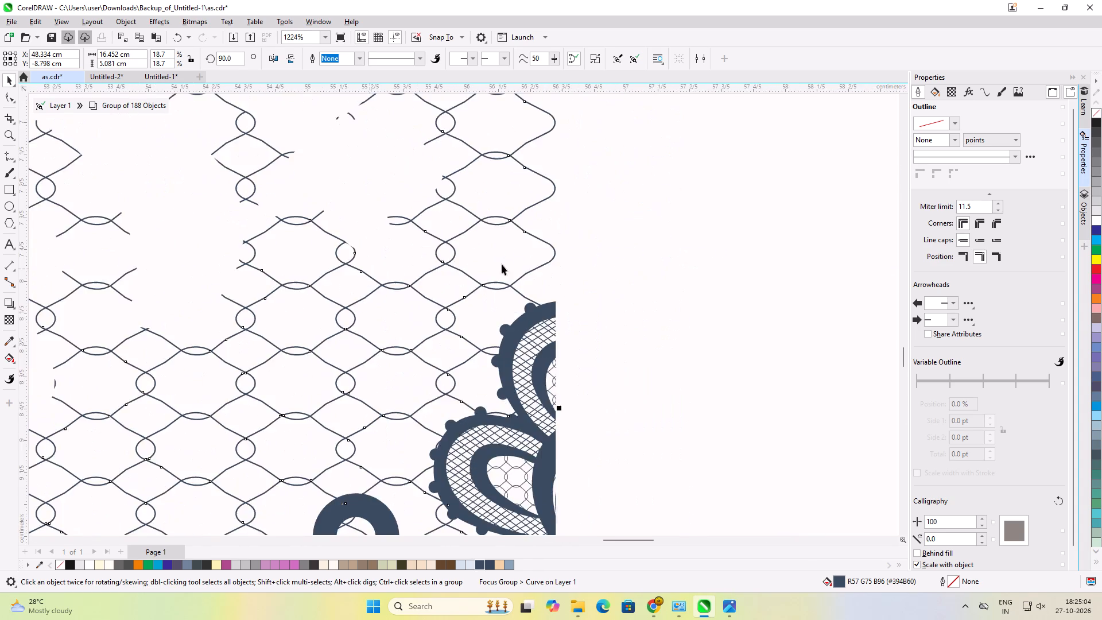
scroll(549, 256, up, 6)
drag(556, 241, 791, 237)
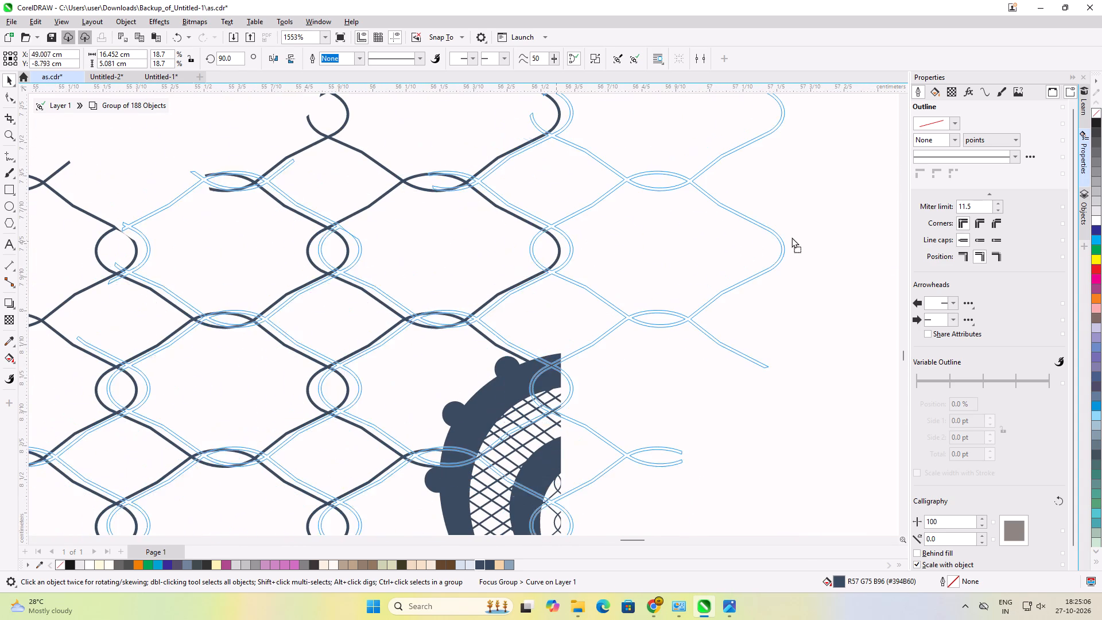
drag(791, 237, 813, 237)
scroll(580, 242, down, 13)
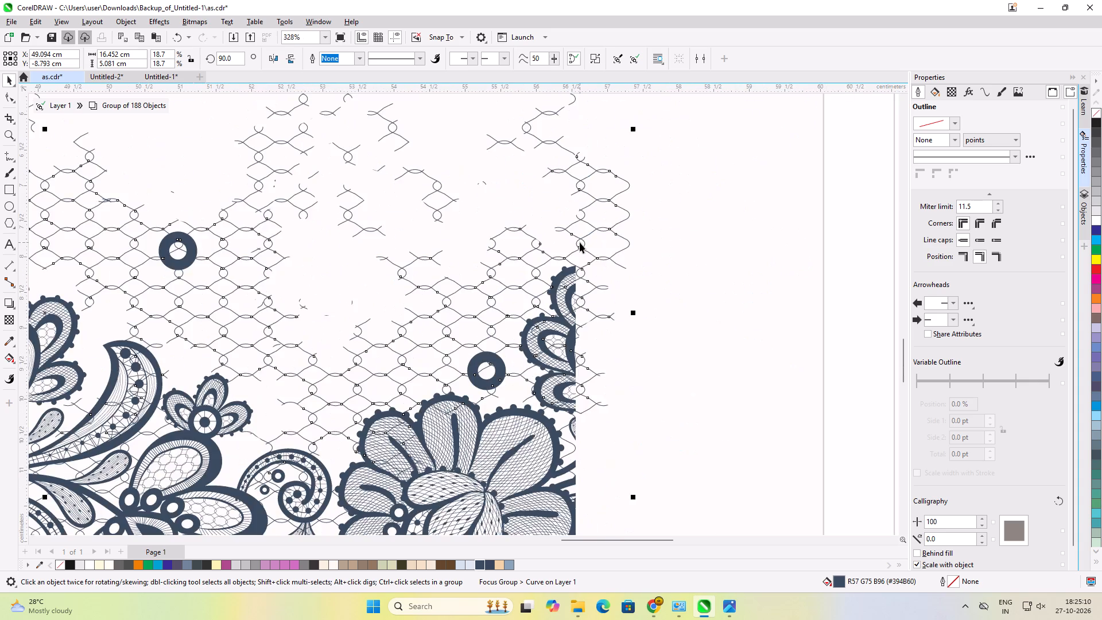
scroll(580, 242, down, 6)
drag(482, 306, 698, 275)
key(Delete)
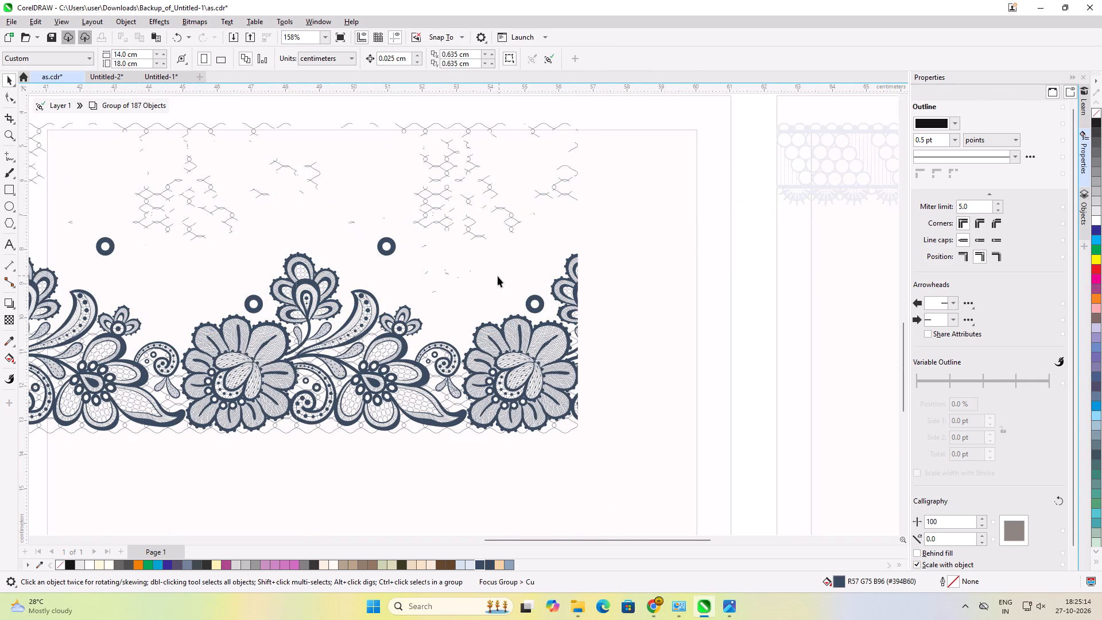
Delete the remaining mesh curves along the lower row's bottom edge, beside its pointed leaf and inside the small spiral.
scroll(428, 413, up, 5)
click(426, 442)
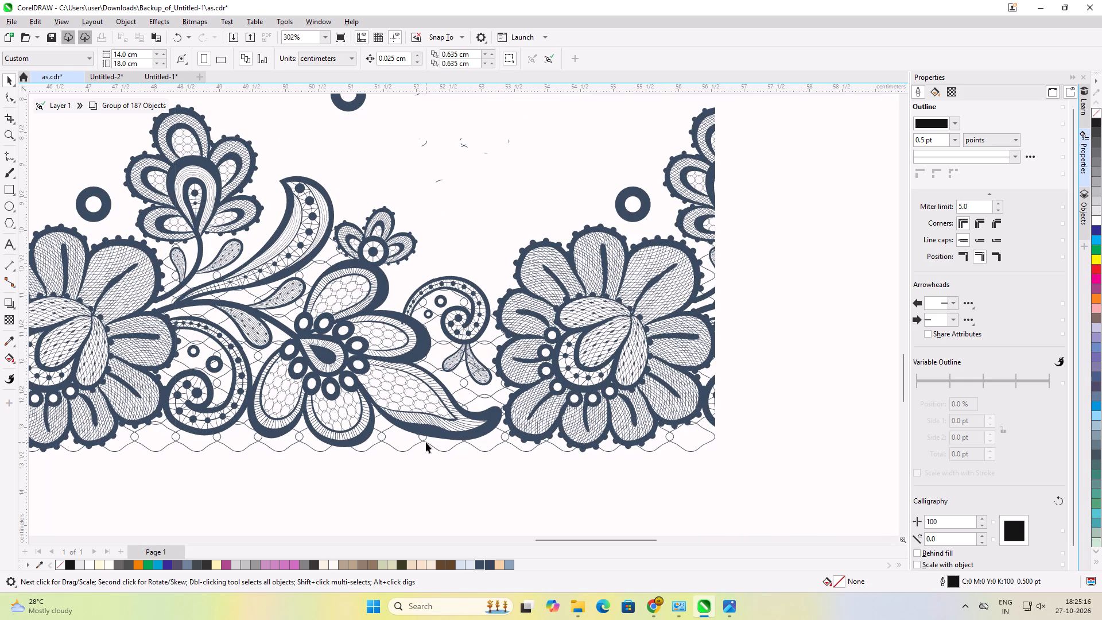
key(Delete)
click(481, 394)
key(Delete)
scroll(484, 315, up, 12)
click(416, 251)
key(Delete)
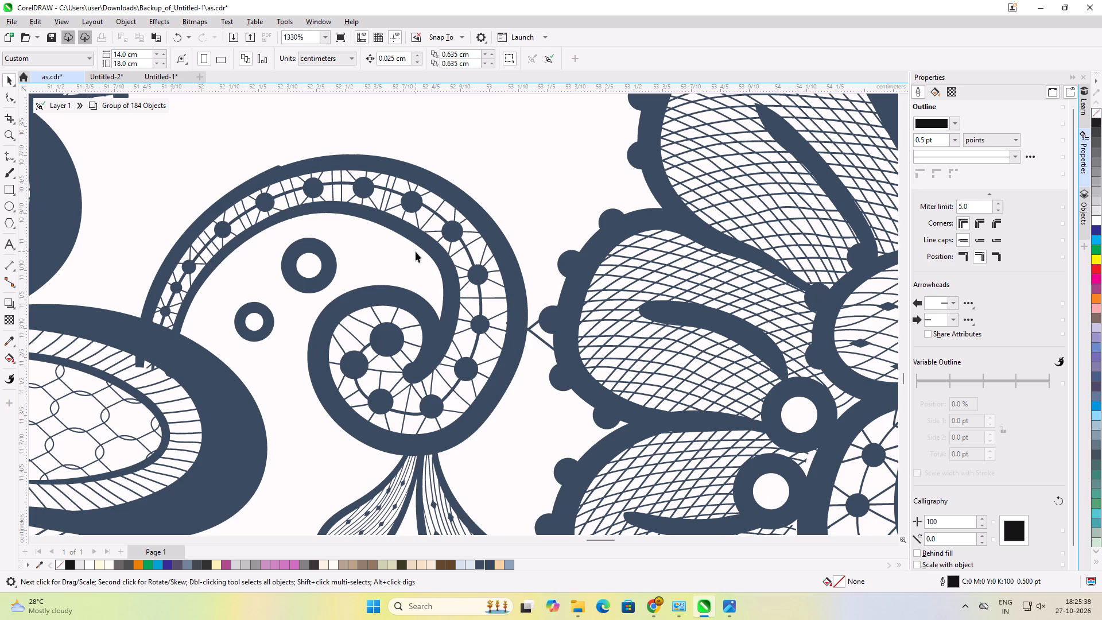
Switch to File Explorer and open drive D's WELKIN APEX PVT. LTD > 02. BUYER DETAIL > MFK > 21-10-2026 > CAD FILE > 21-10-2026 folder.
click(1049, 4)
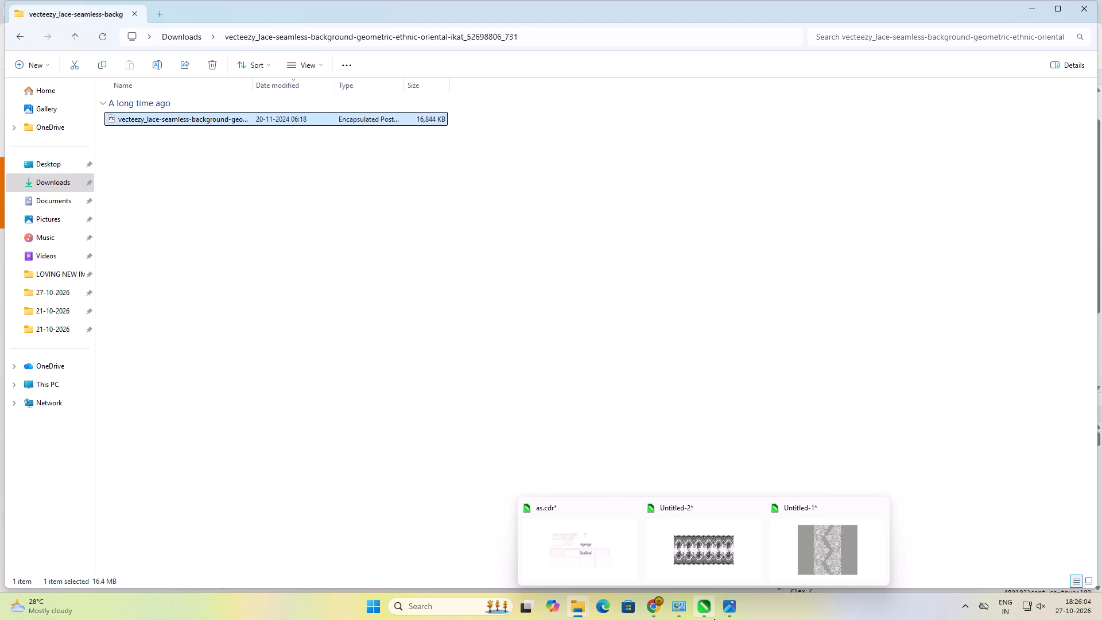
scroll(714, 619, up, 1)
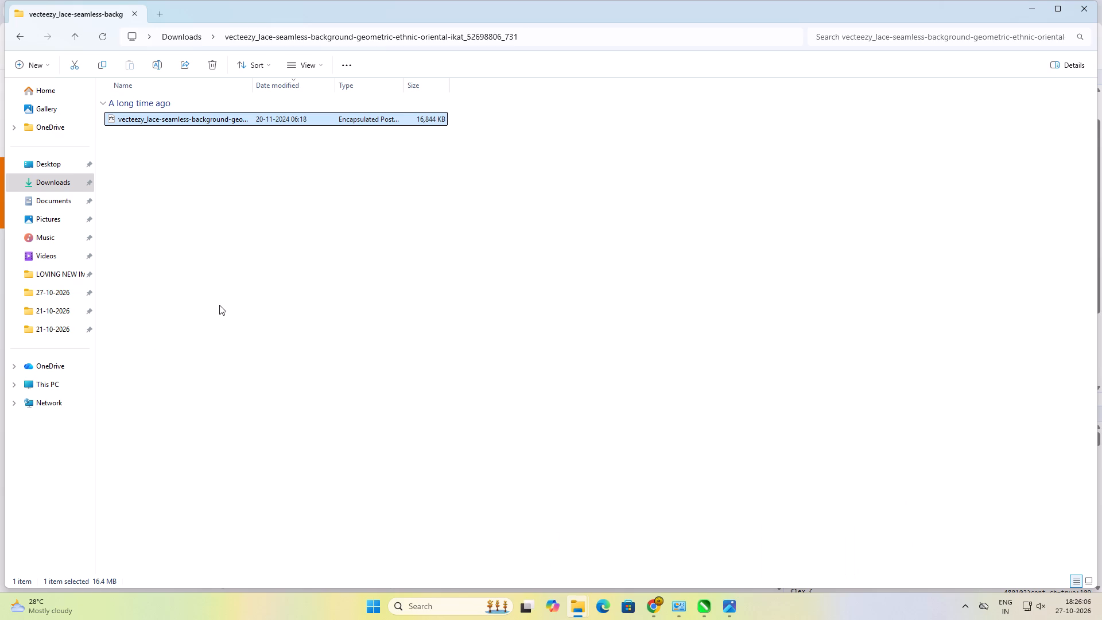
click(219, 305)
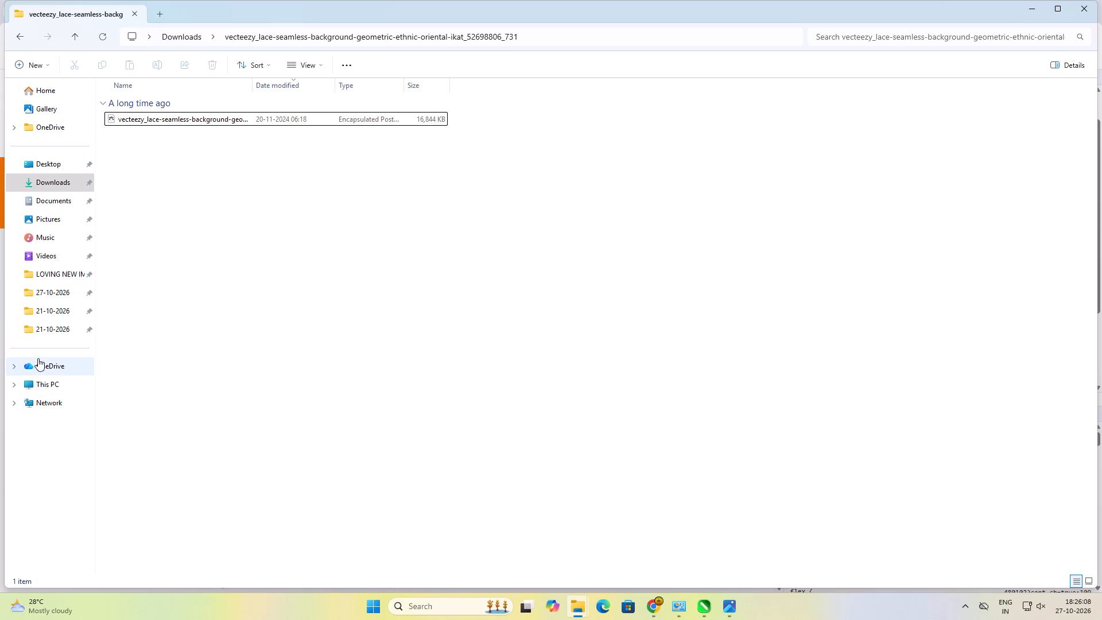
click(40, 391)
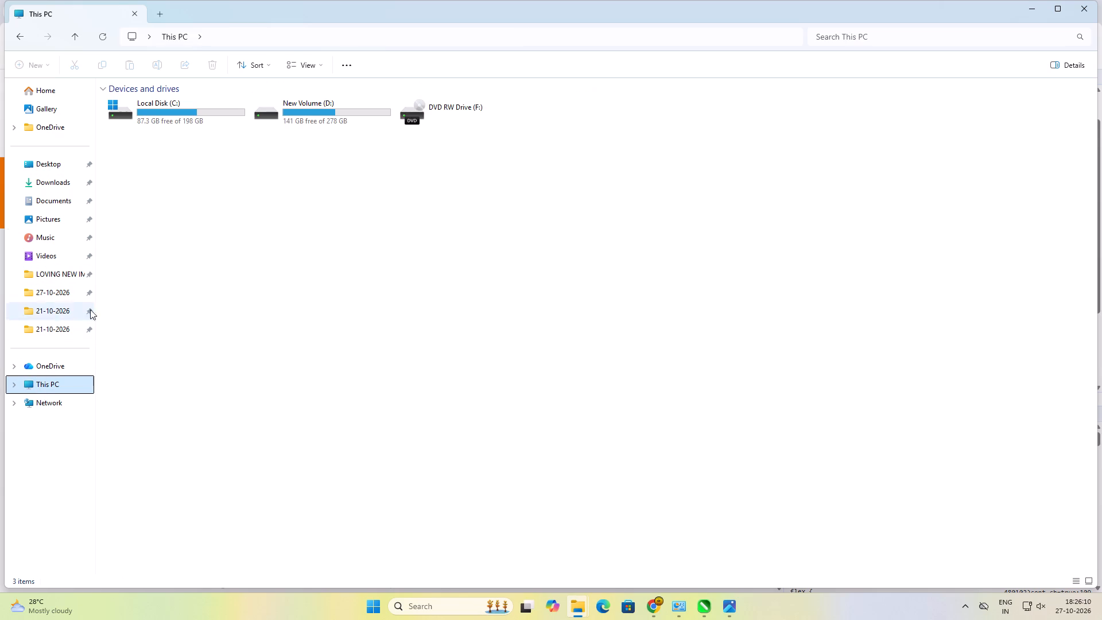
double_click(333, 111)
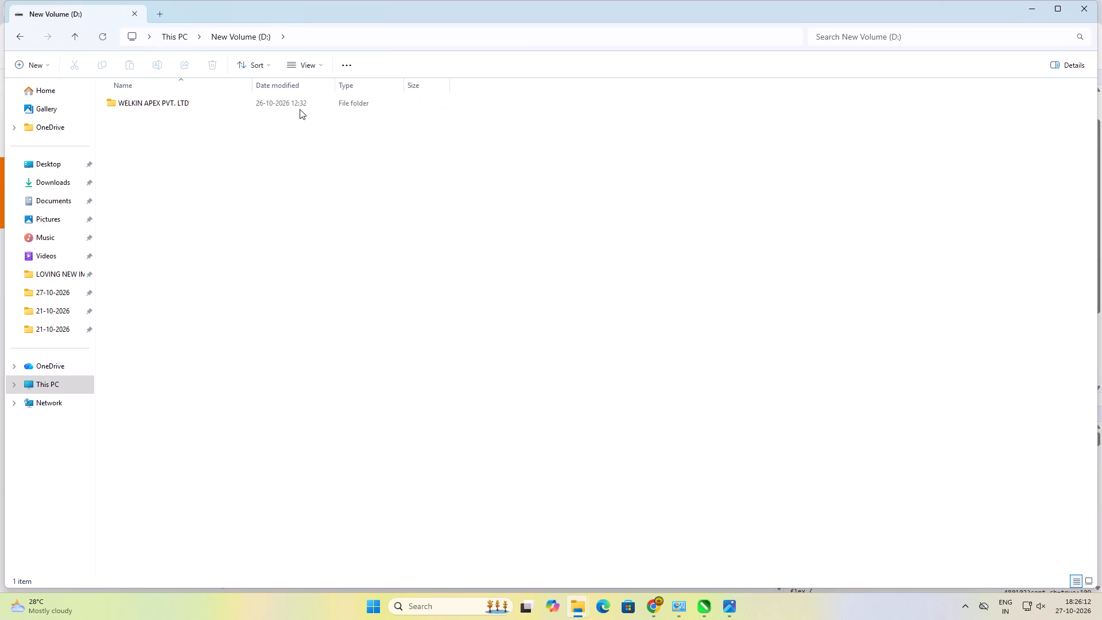
double_click(259, 103)
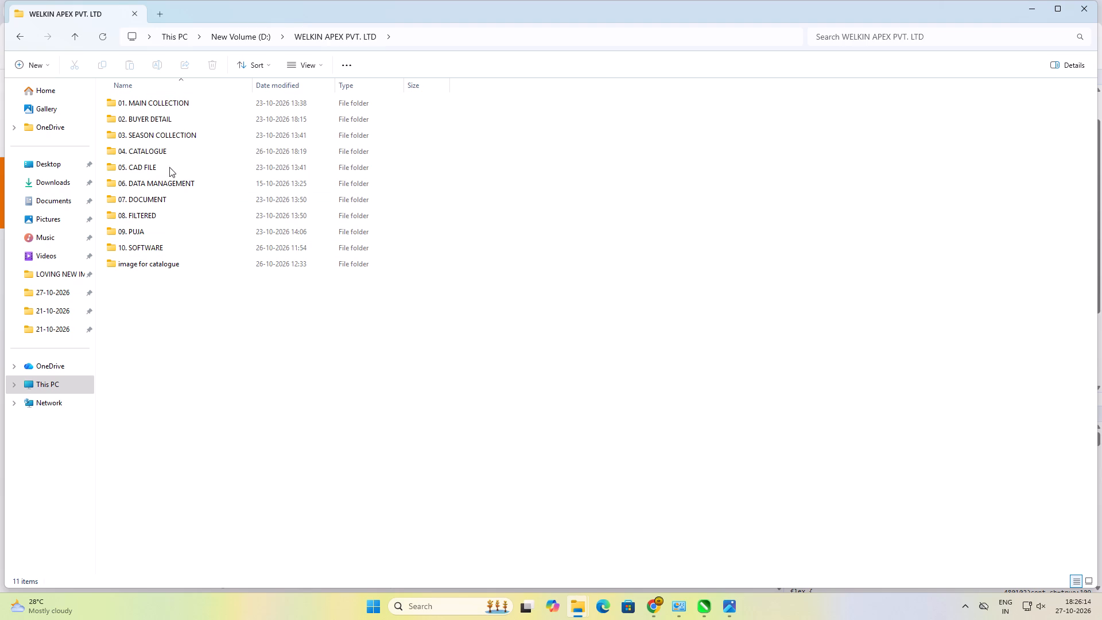
double_click(174, 119)
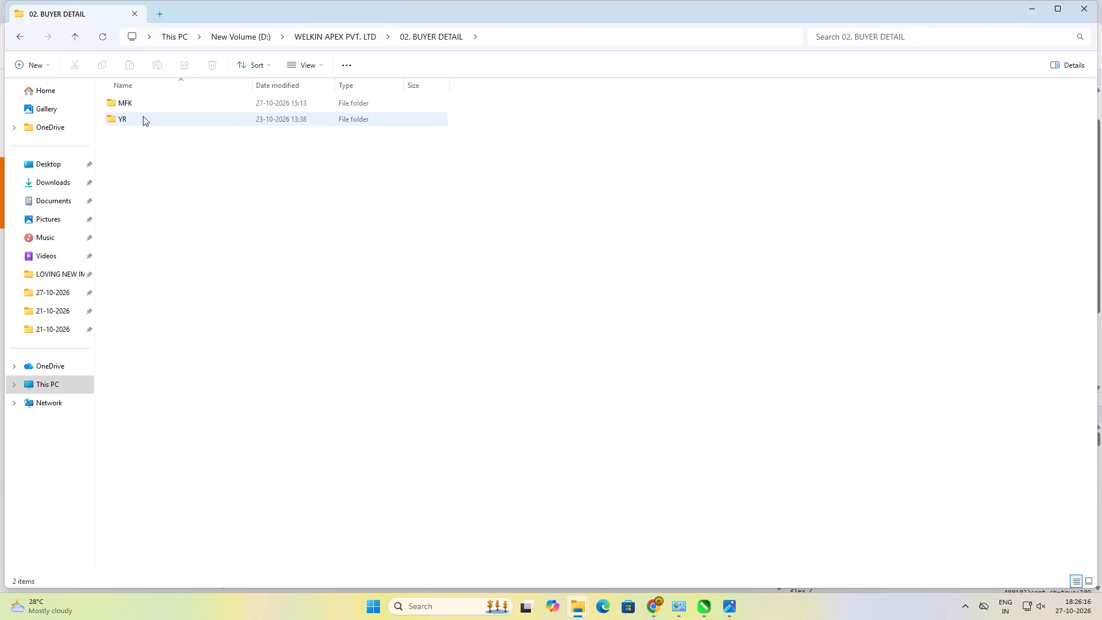
double_click(143, 109)
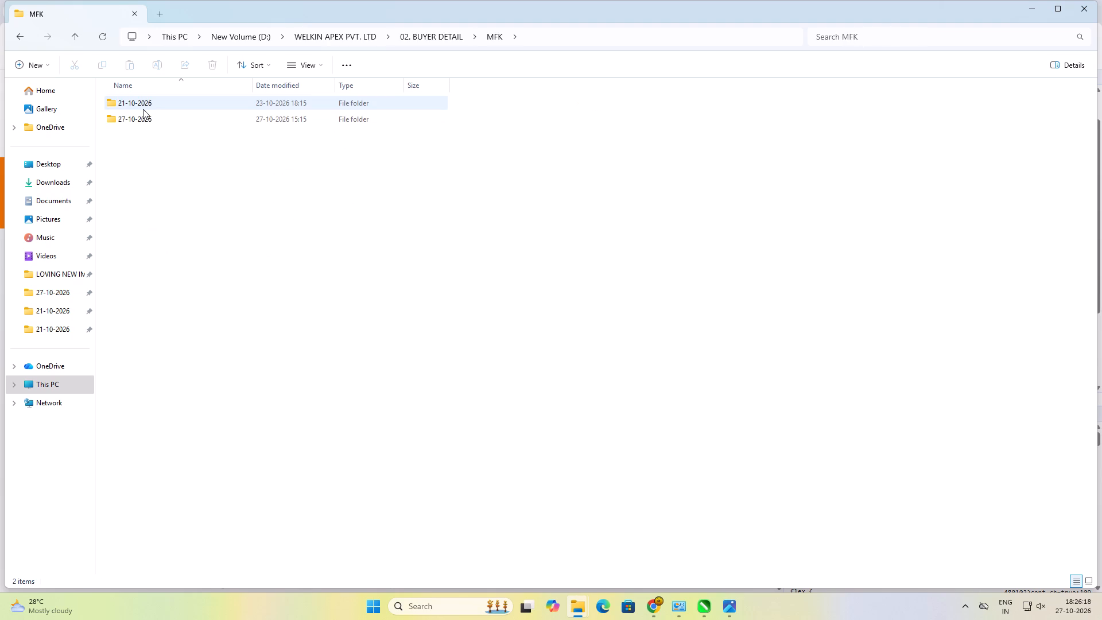
double_click(143, 109)
double_click(143, 109)
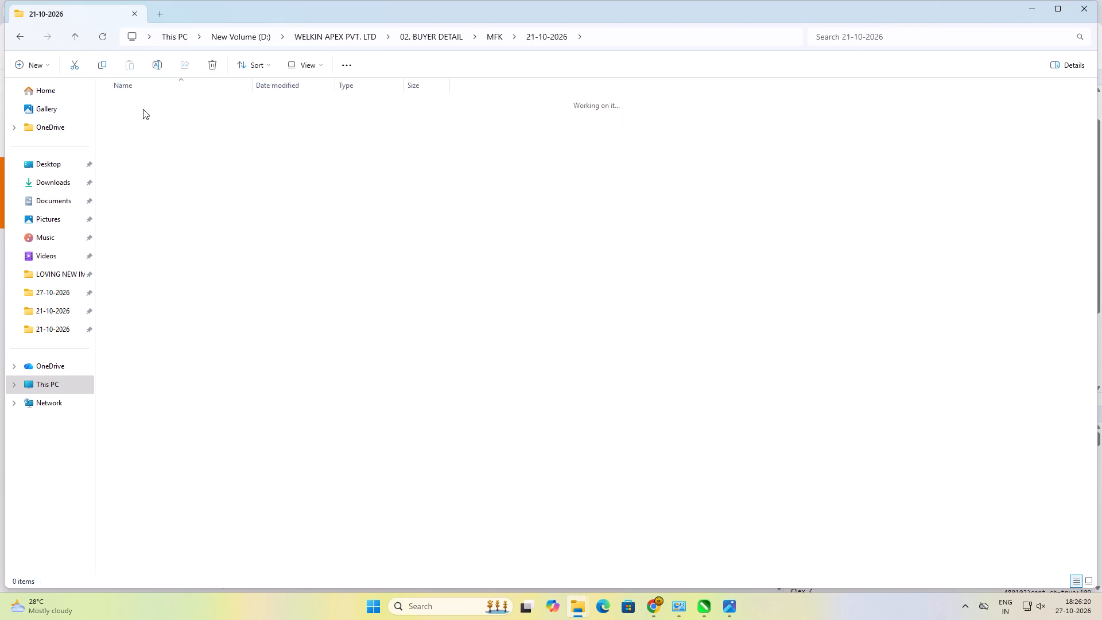
double_click(143, 109)
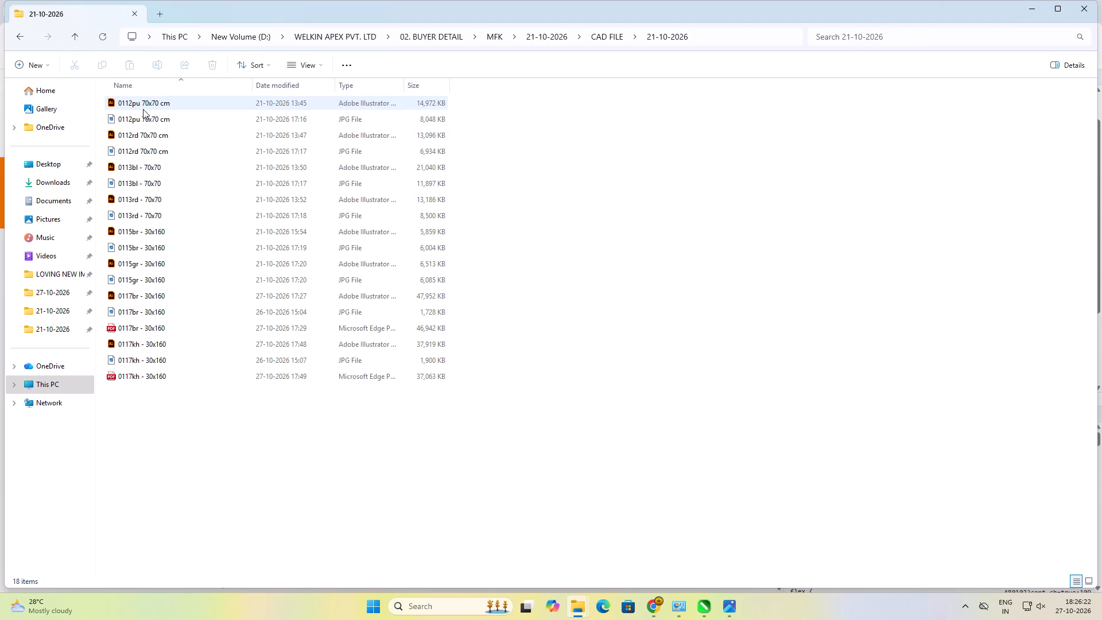
Open the 0117br - 30x160 and 0117kh - 30x160 PDFs in separate side-by-side windows and compare the designs from the top.
double_click(250, 322)
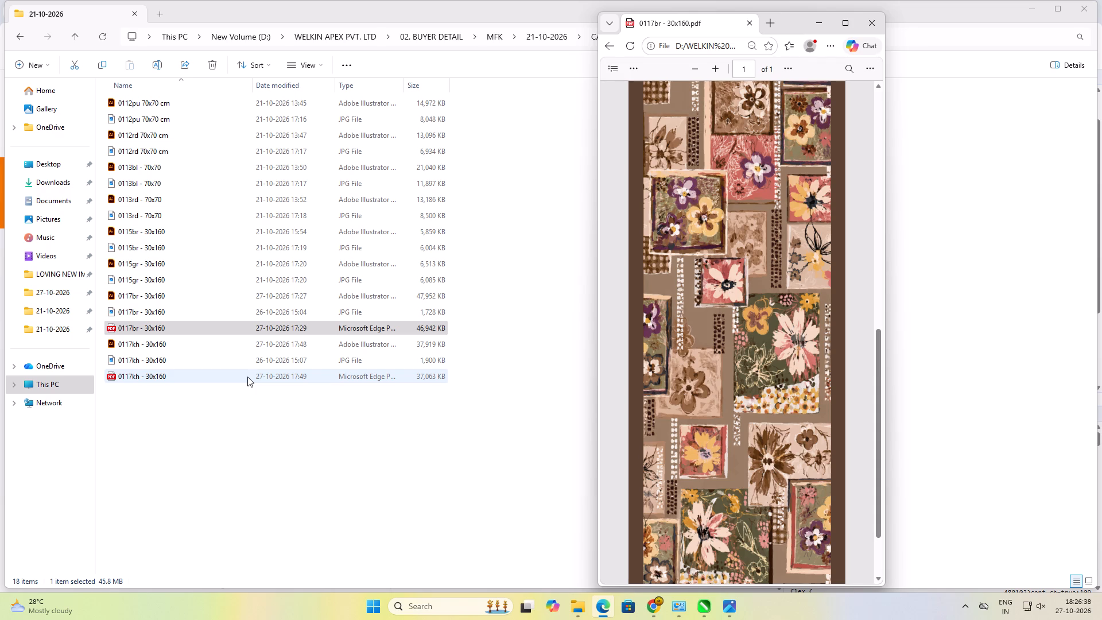
click(247, 377)
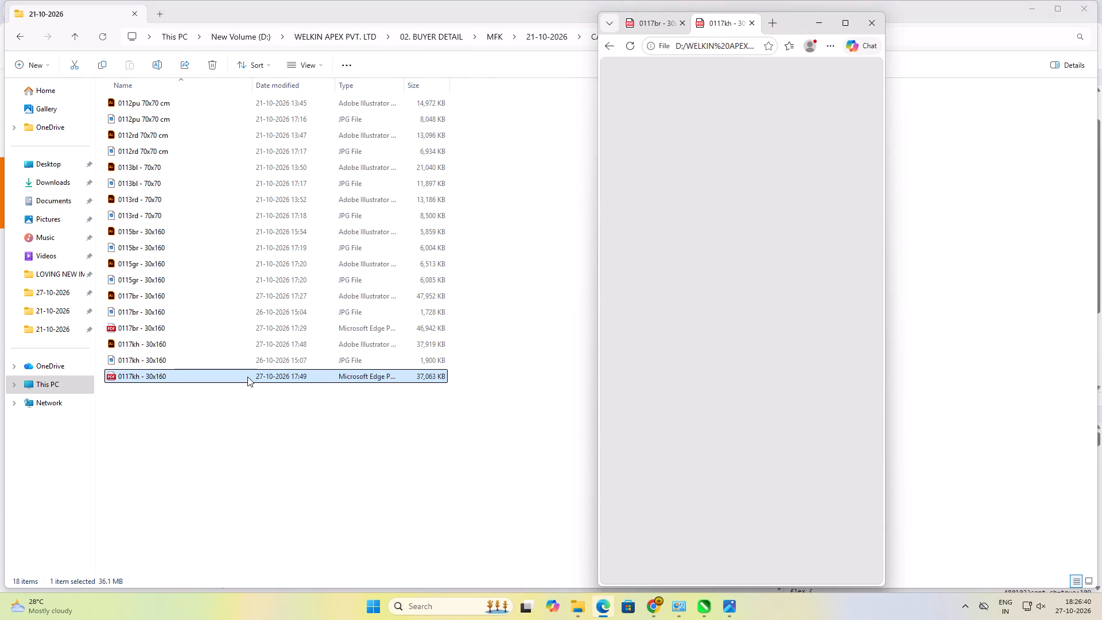
drag(665, 26, 610, 41)
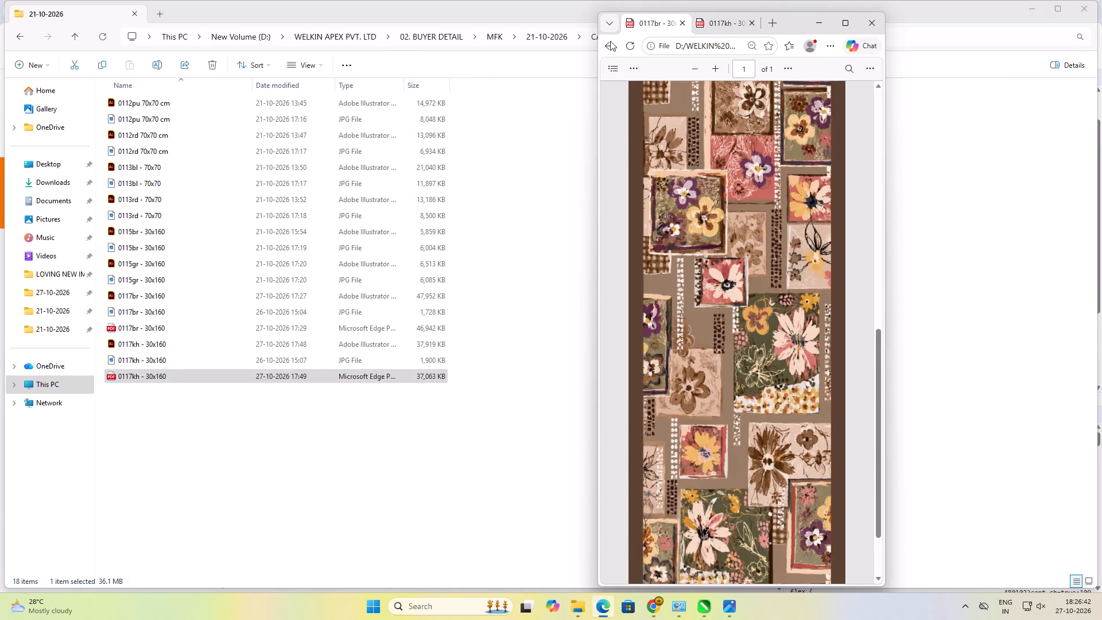
drag(610, 41, 371, 25)
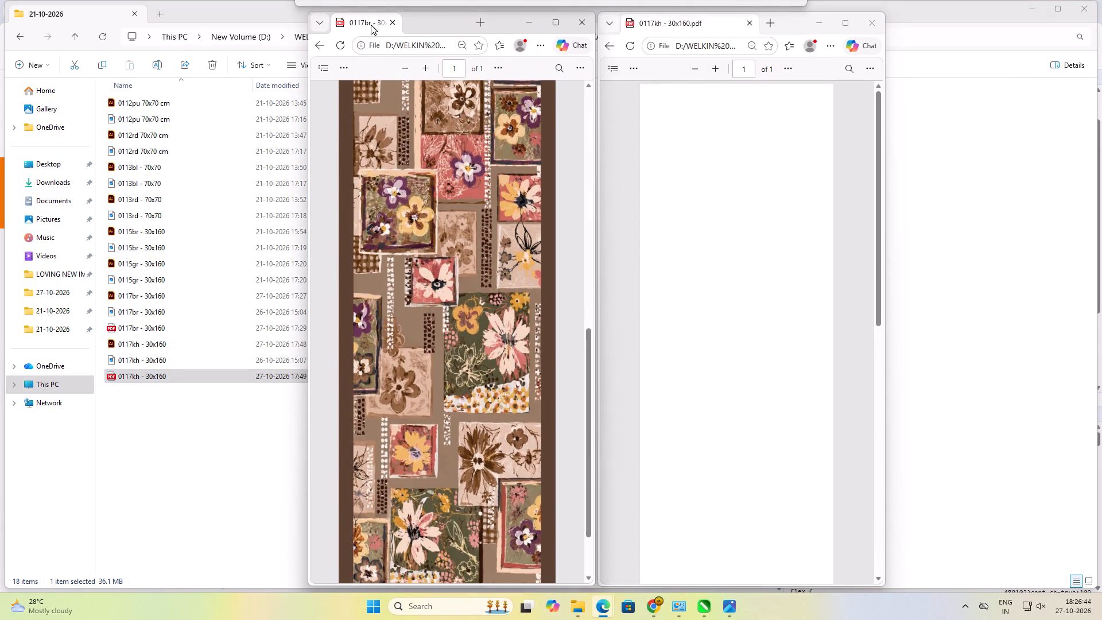
drag(371, 25, 372, 23)
scroll(482, 215, up, 8)
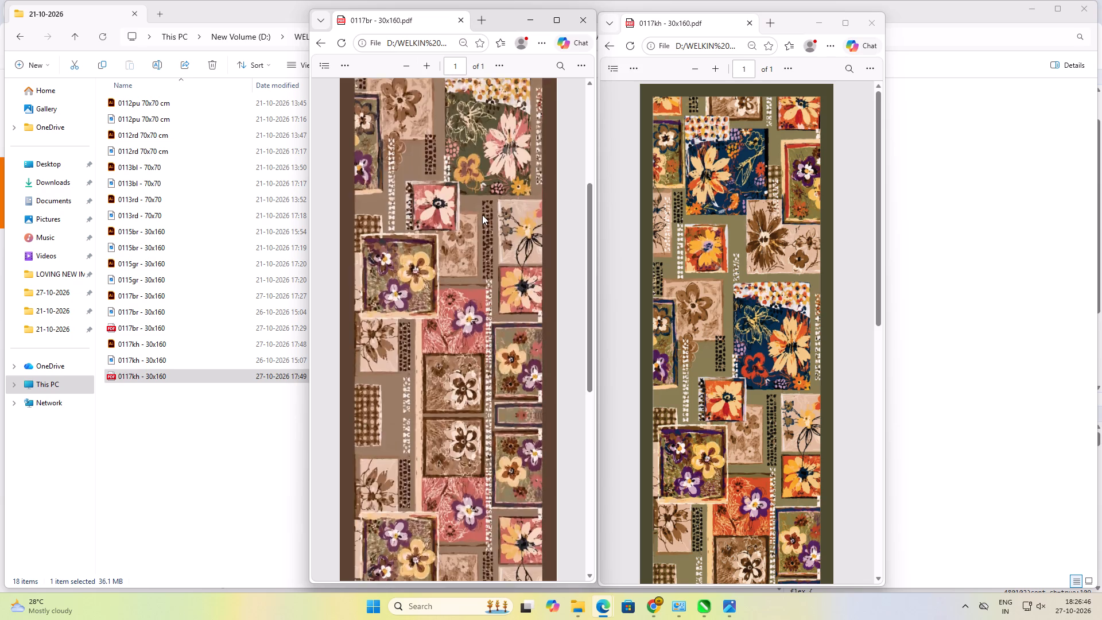
scroll(482, 215, up, 9)
scroll(837, 185, up, 6)
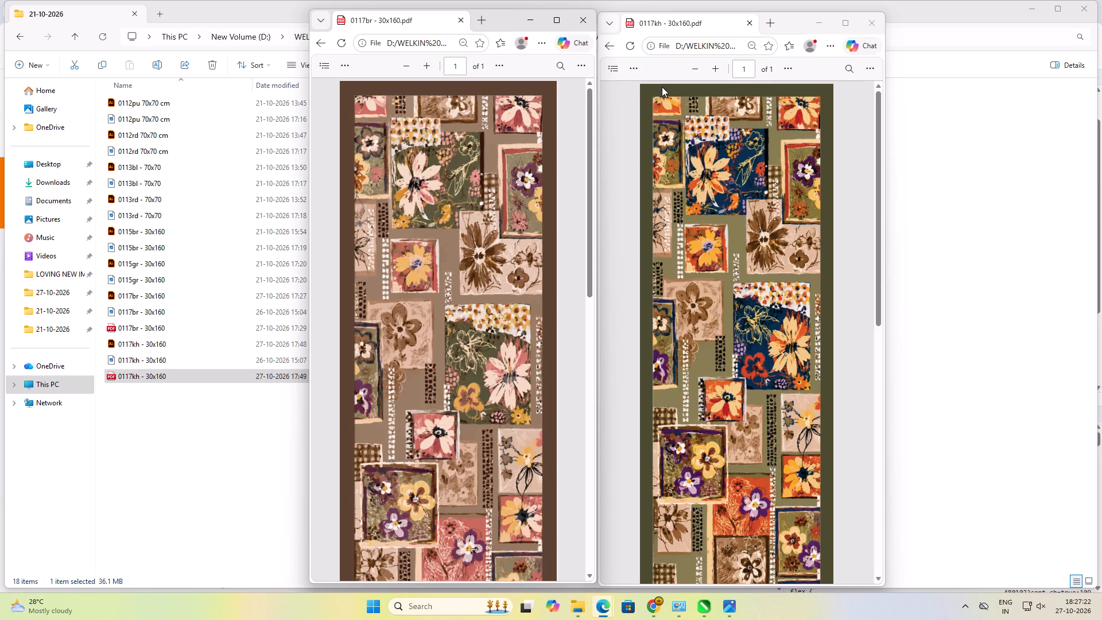
scroll(662, 87, up, 1)
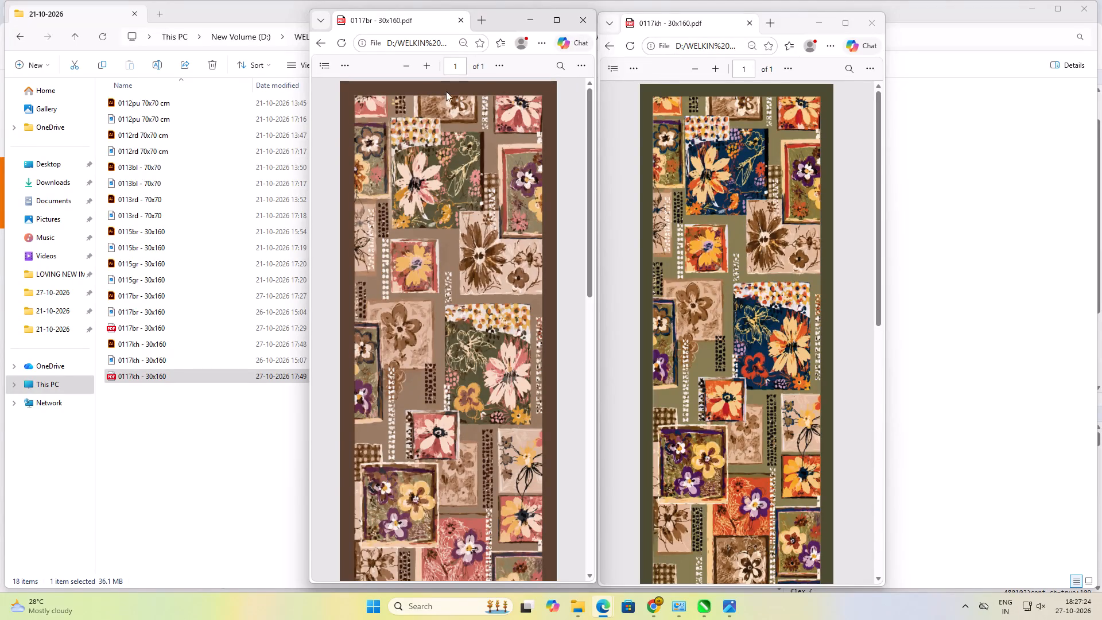
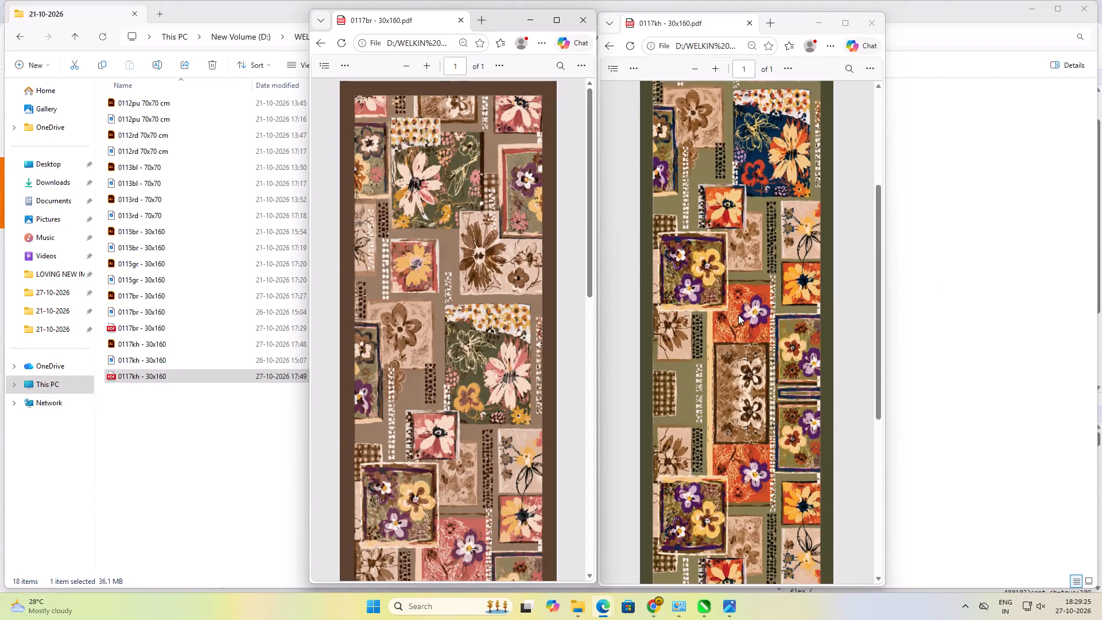
Compare the middle and lower parts of the 0117br and 0117kh 30x160 designs side by side, down to their bottom borders.
scroll(738, 315, down, 2)
scroll(738, 315, up, 1)
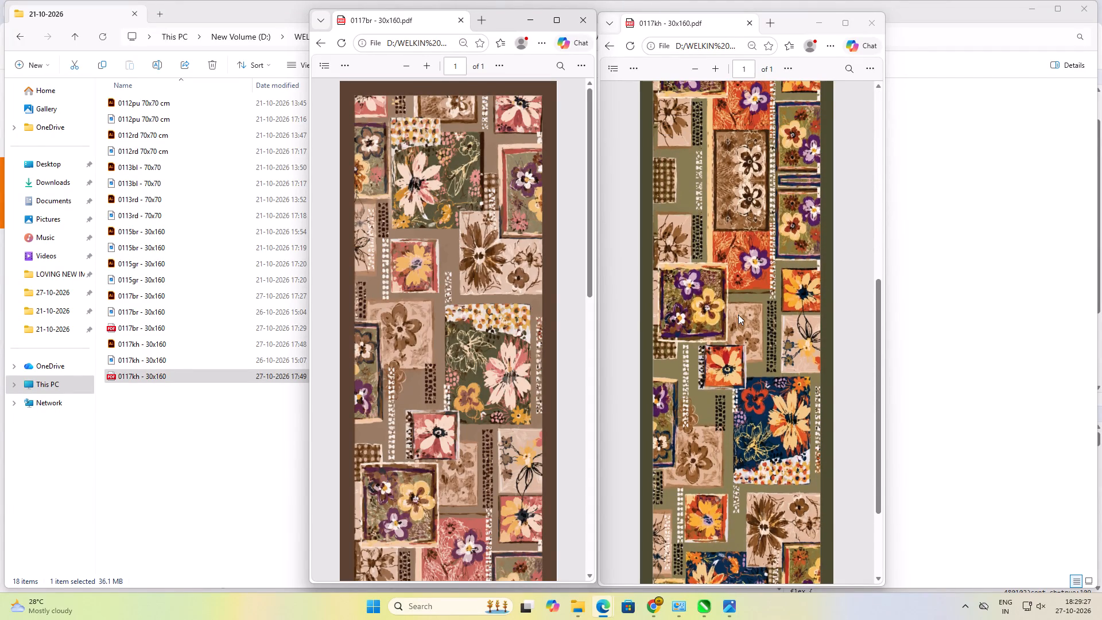
scroll(474, 303, down, 8)
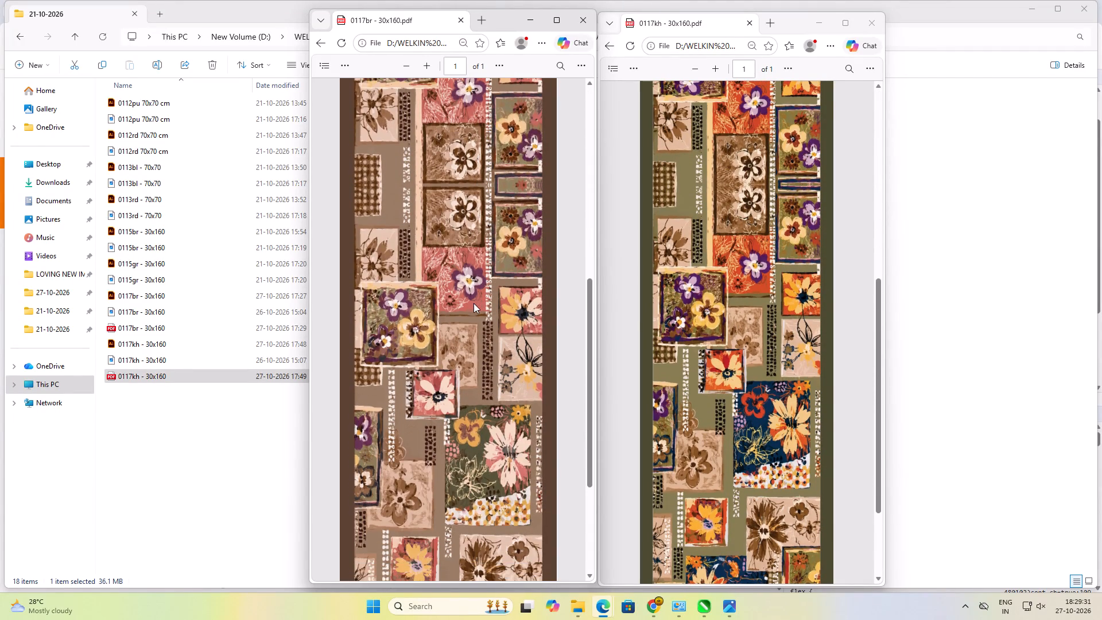
click(589, 307)
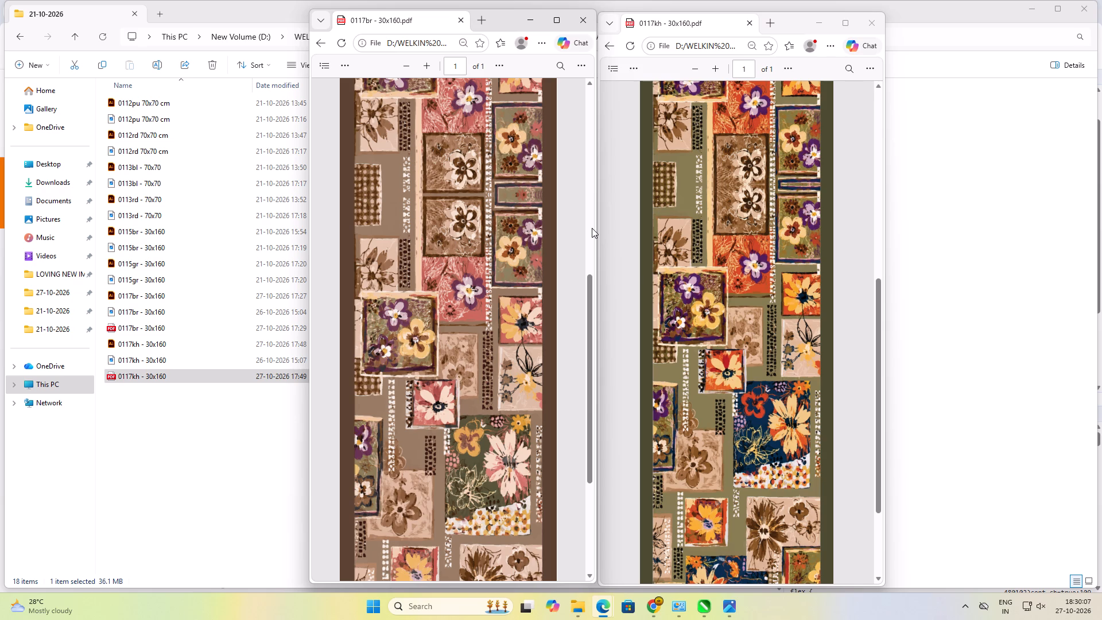
scroll(335, 255, down, 12)
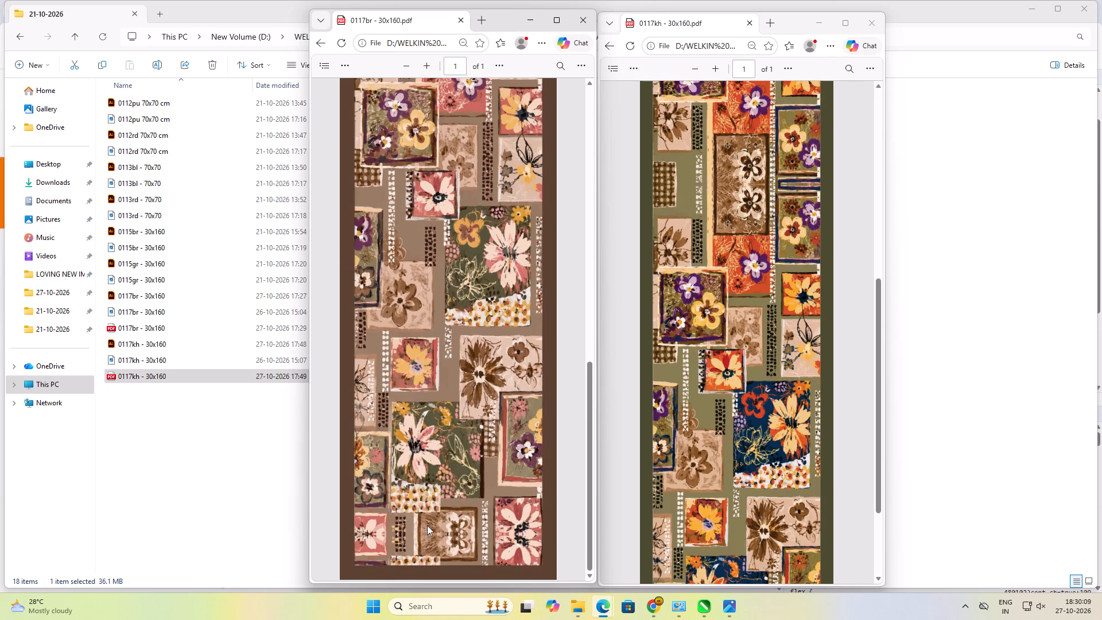
scroll(825, 283, down, 15)
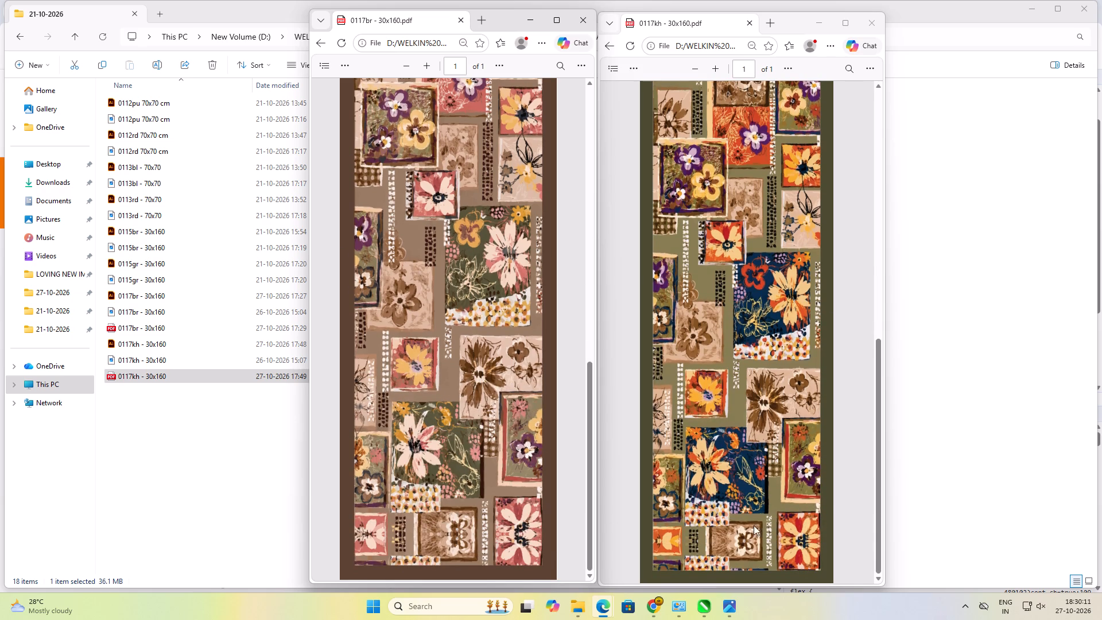
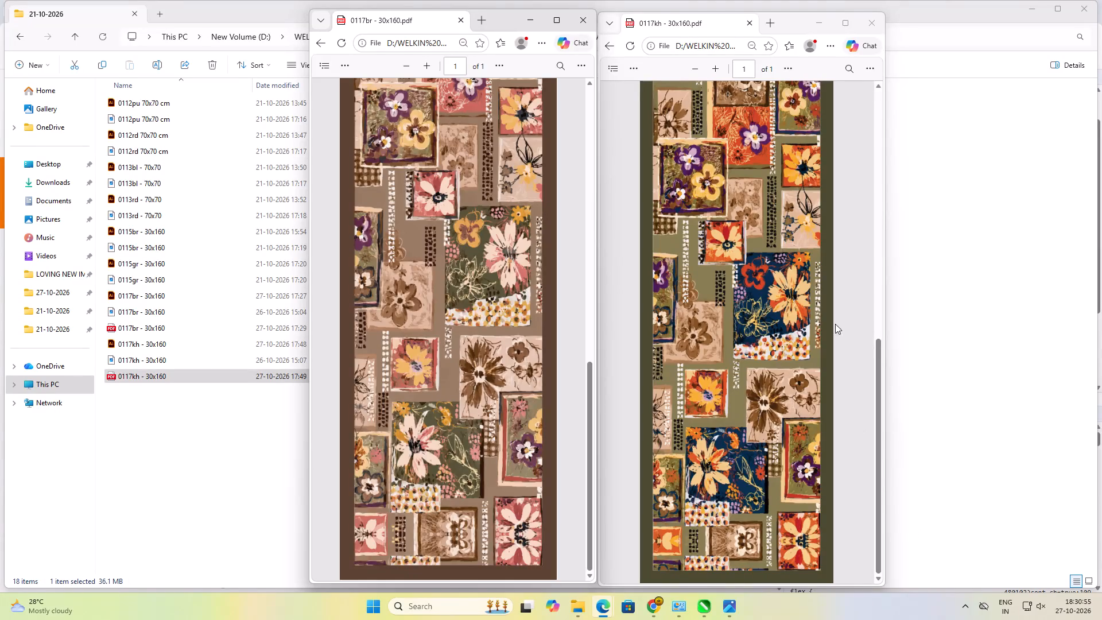
Look back over the upper and middle parts of the 0117br 30x160 design beside the 0117kh version.
scroll(407, 346, up, 12)
scroll(407, 346, down, 1)
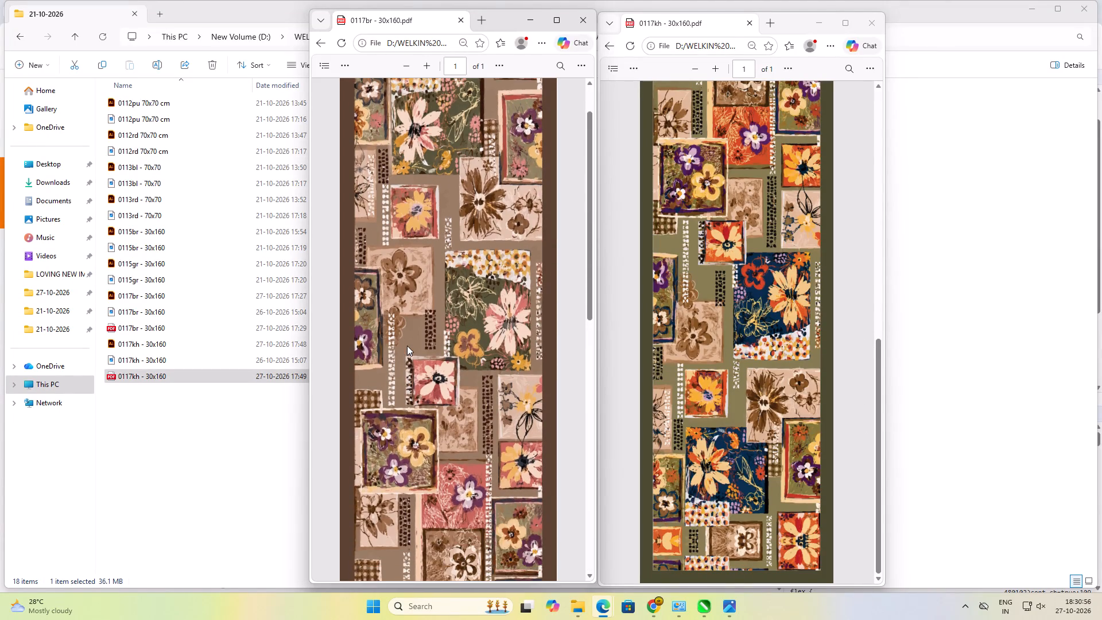
scroll(407, 346, up, 5)
scroll(441, 262, down, 4)
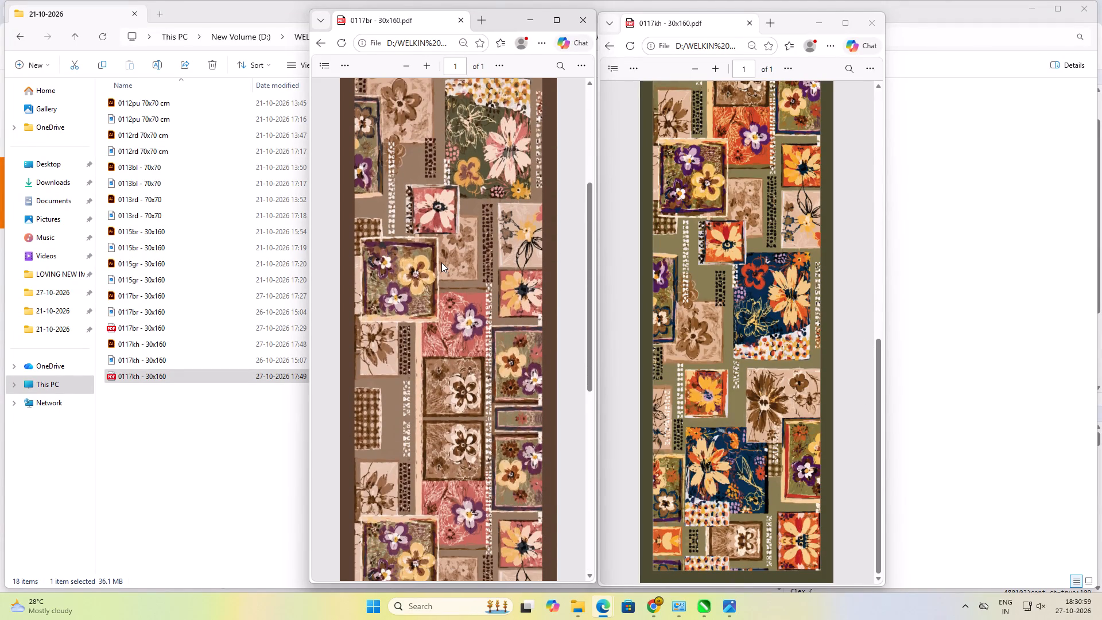
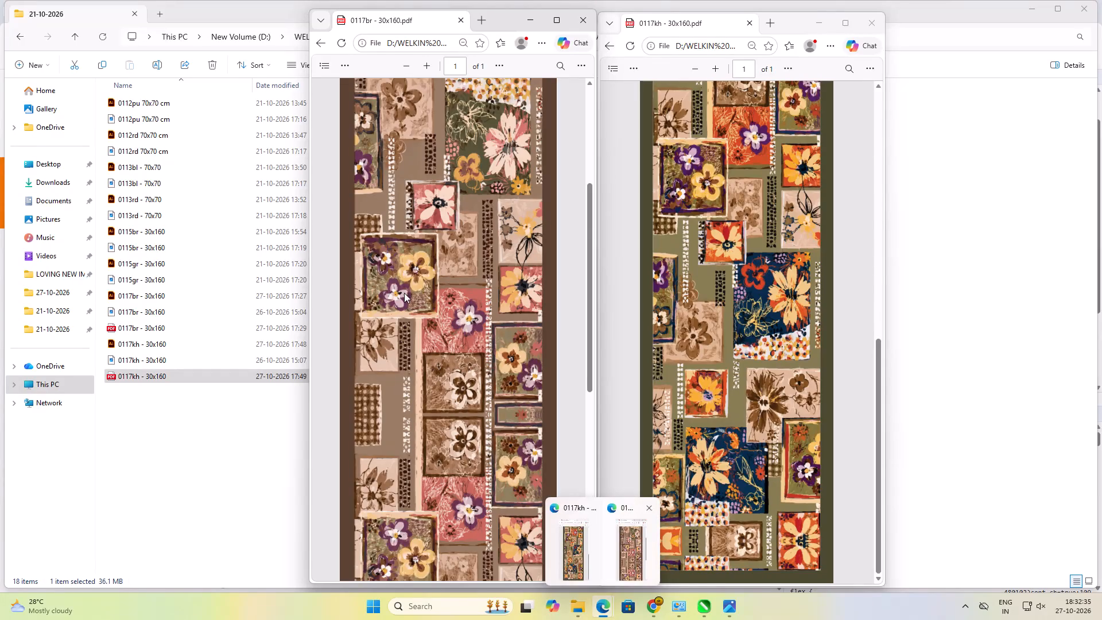
Examine the 0117br 30x160 design from its middle down to the lower end and back to the top, against the 0117kh version.
scroll(381, 330, down, 5)
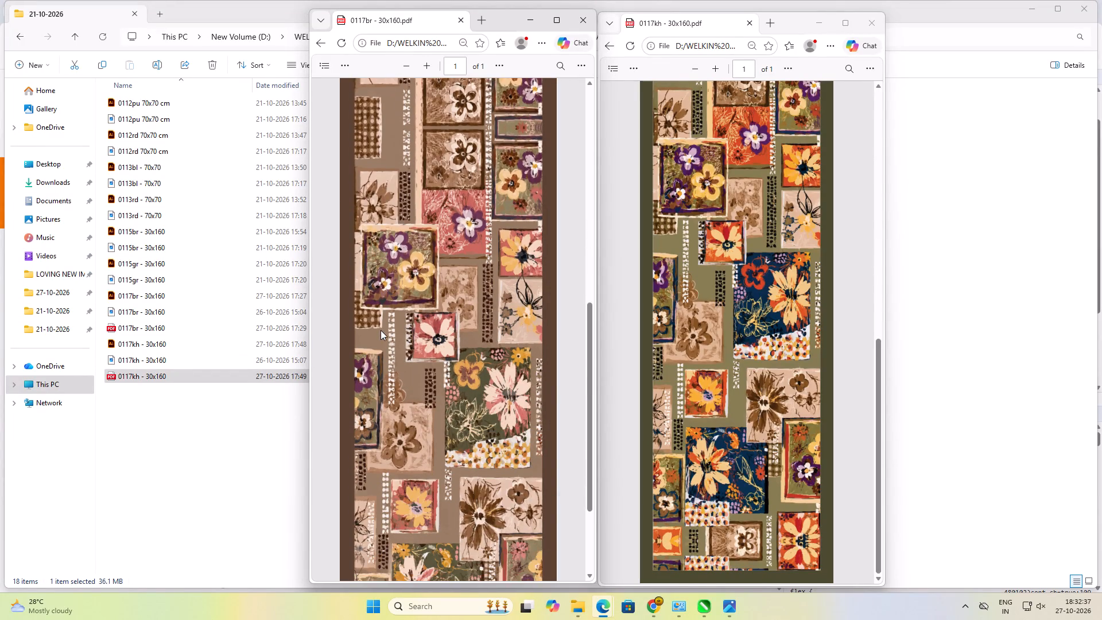
scroll(381, 330, down, 4)
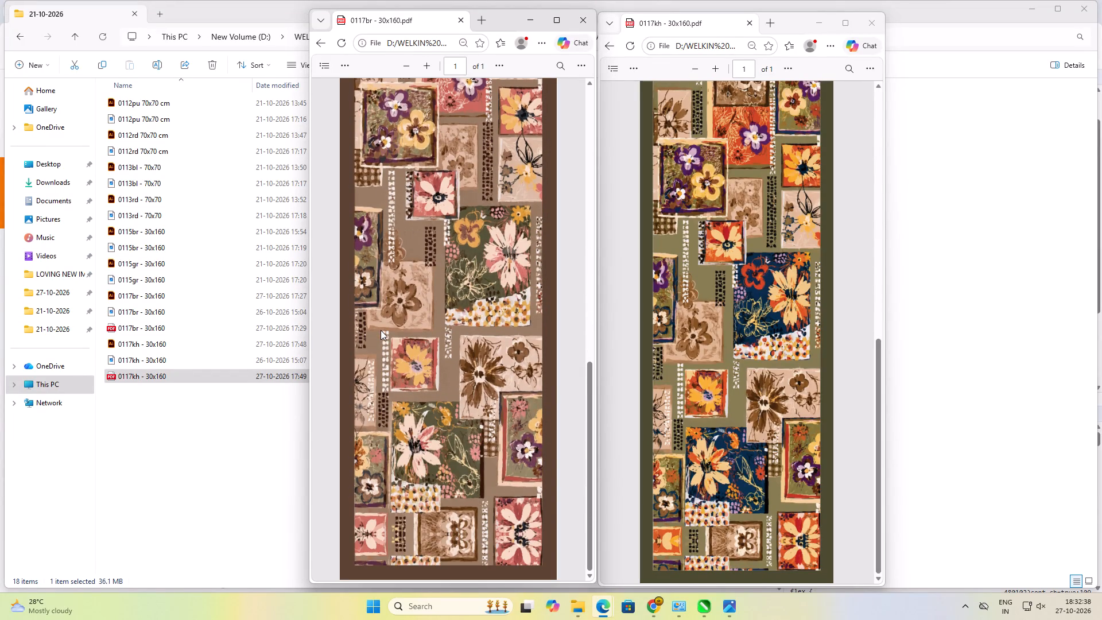
scroll(381, 330, up, 7)
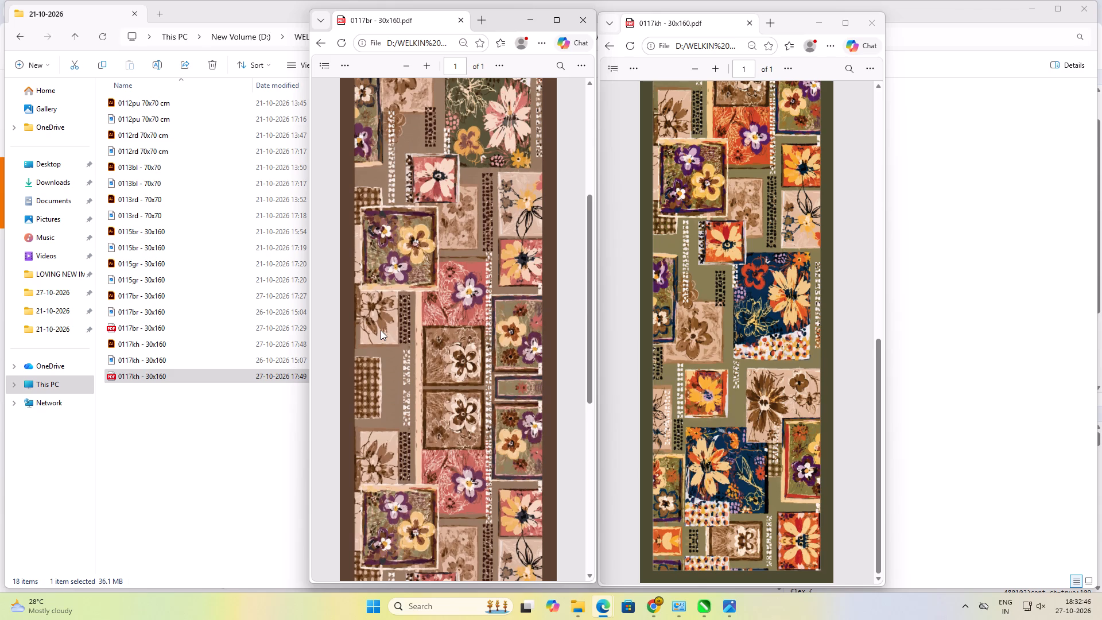
scroll(381, 330, down, 4)
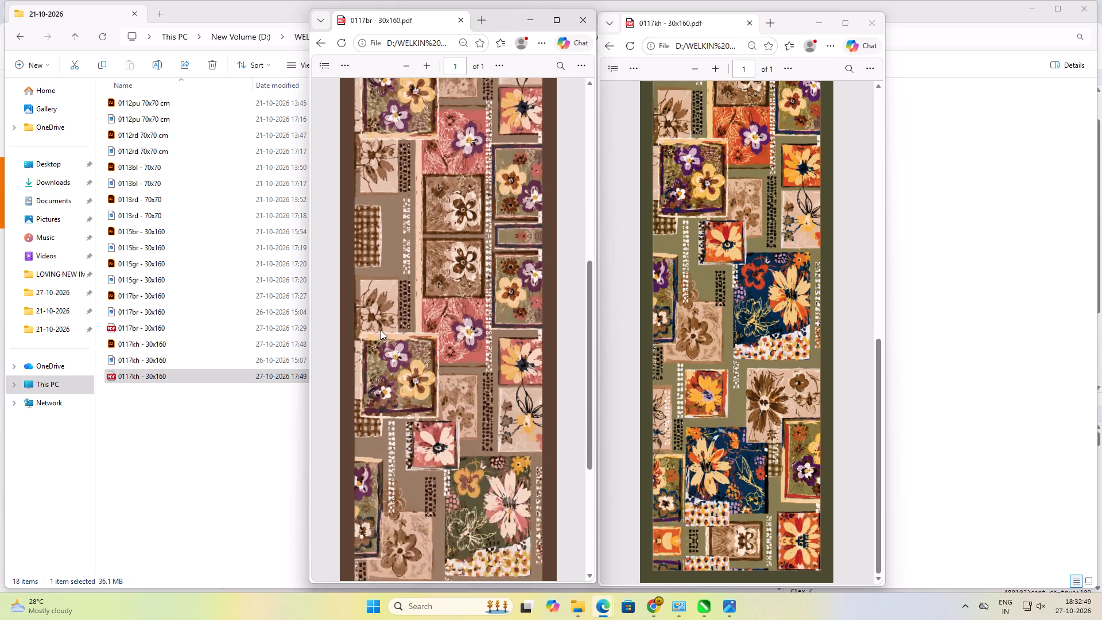
scroll(381, 330, down, 2)
scroll(381, 330, up, 4)
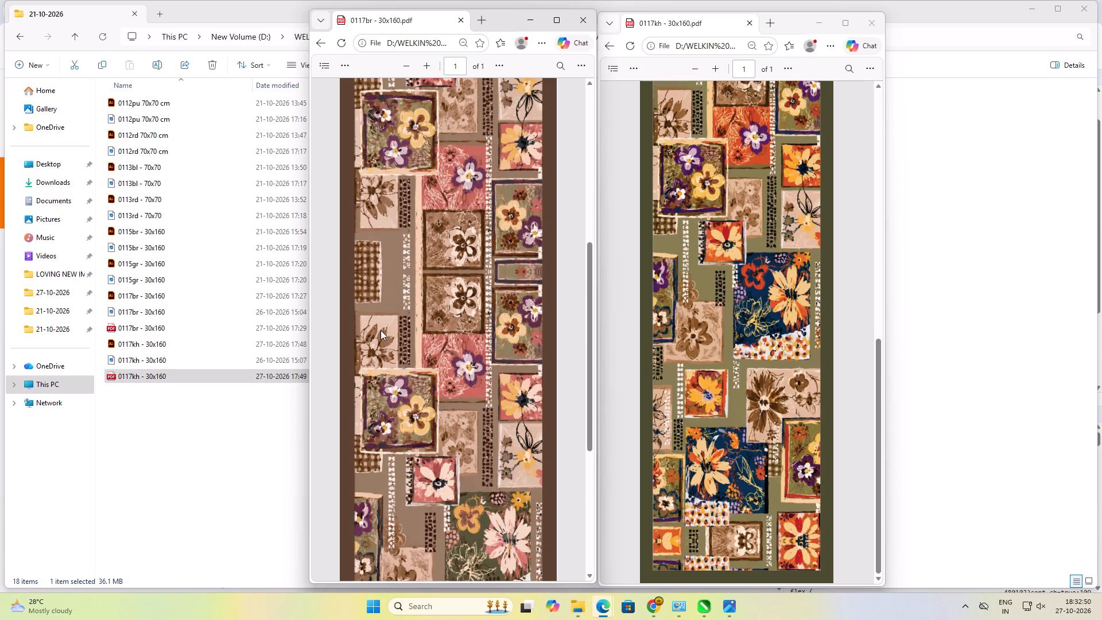
scroll(381, 330, up, 2)
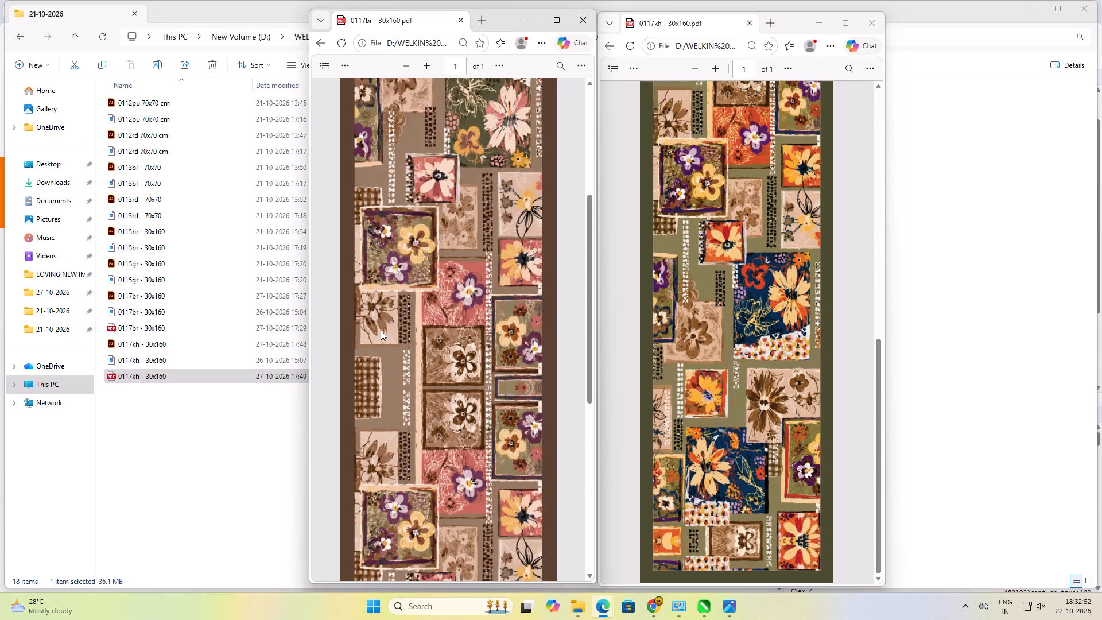
scroll(381, 330, down, 4)
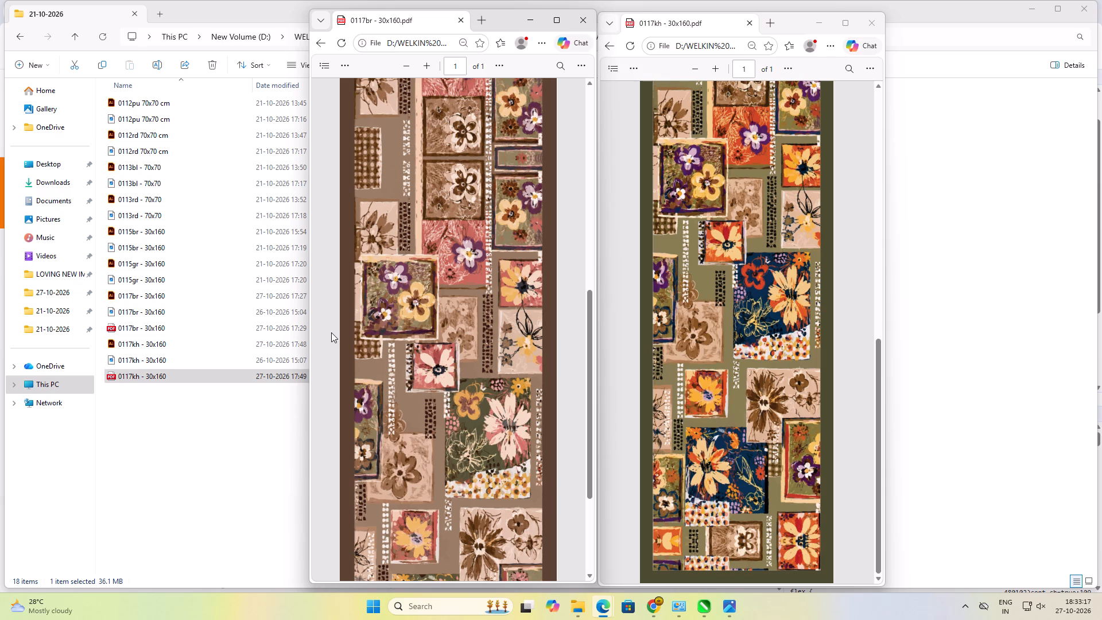
scroll(338, 199, down, 6)
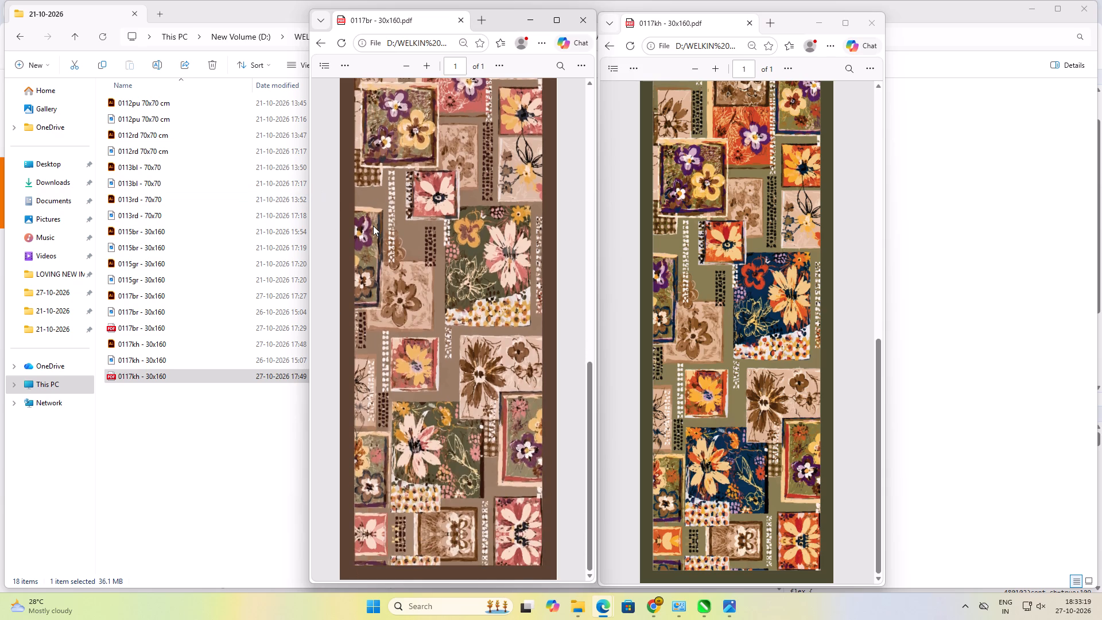
scroll(373, 226, down, 5)
scroll(373, 226, up, 12)
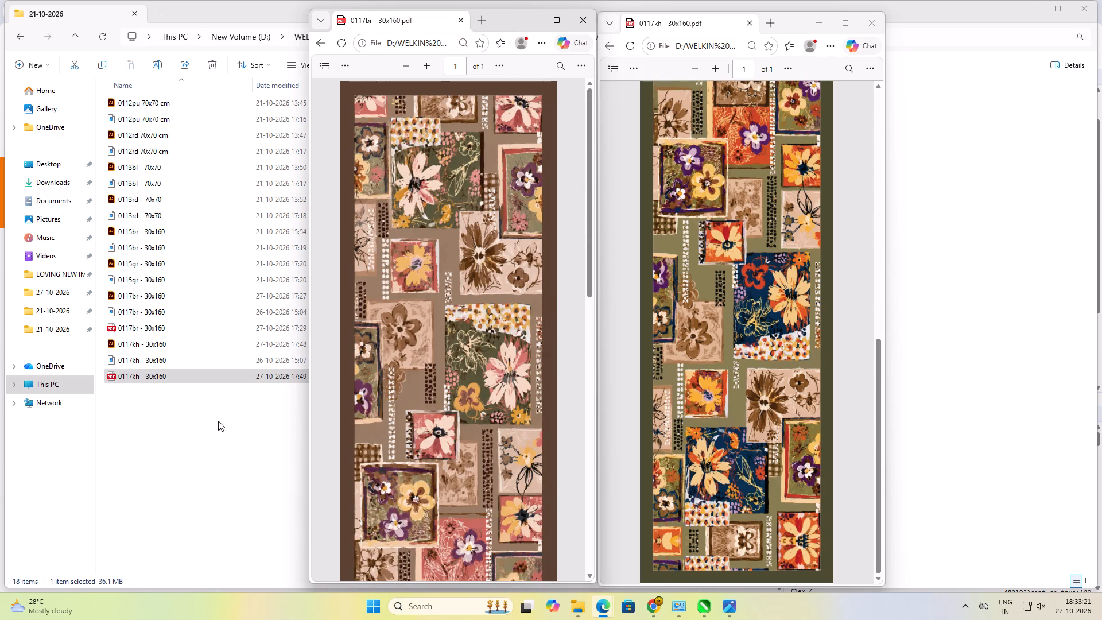
Switch to the Untitled-1 document in CorelDRAW and import the 0117br - 30x160 image at its original size beside the lace artwork.
click(212, 441)
click(306, 428)
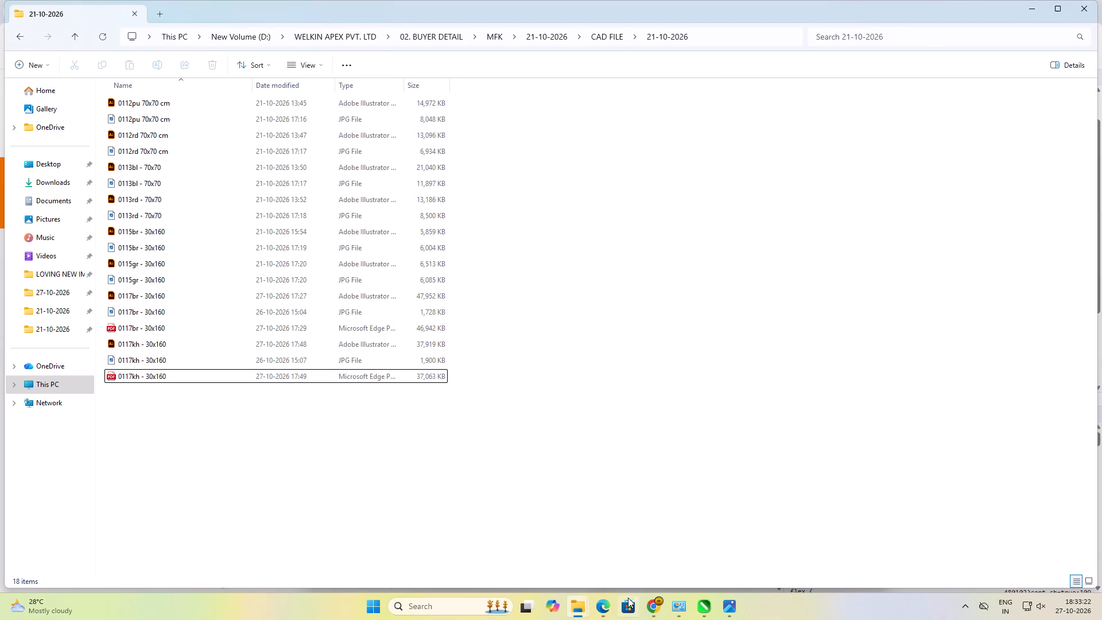
click(701, 609)
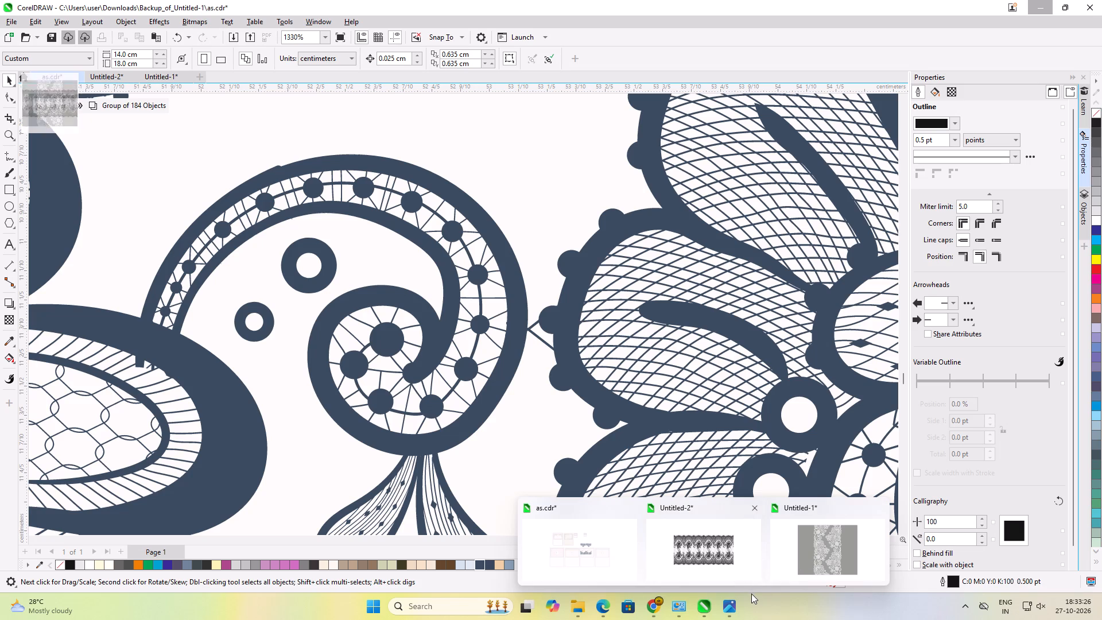
click(707, 609)
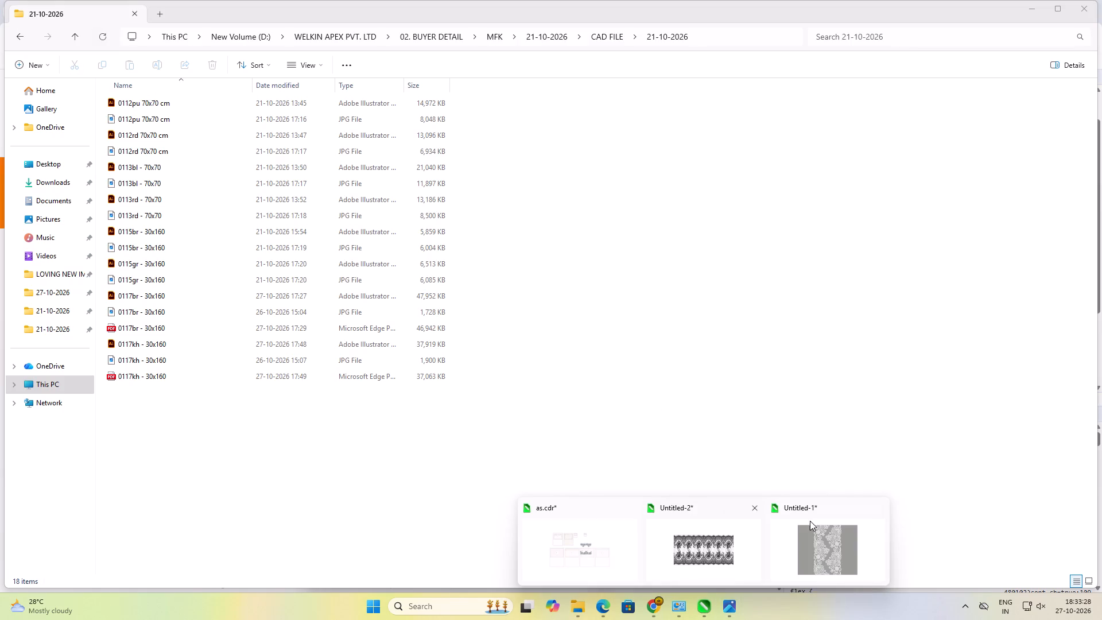
click(861, 541)
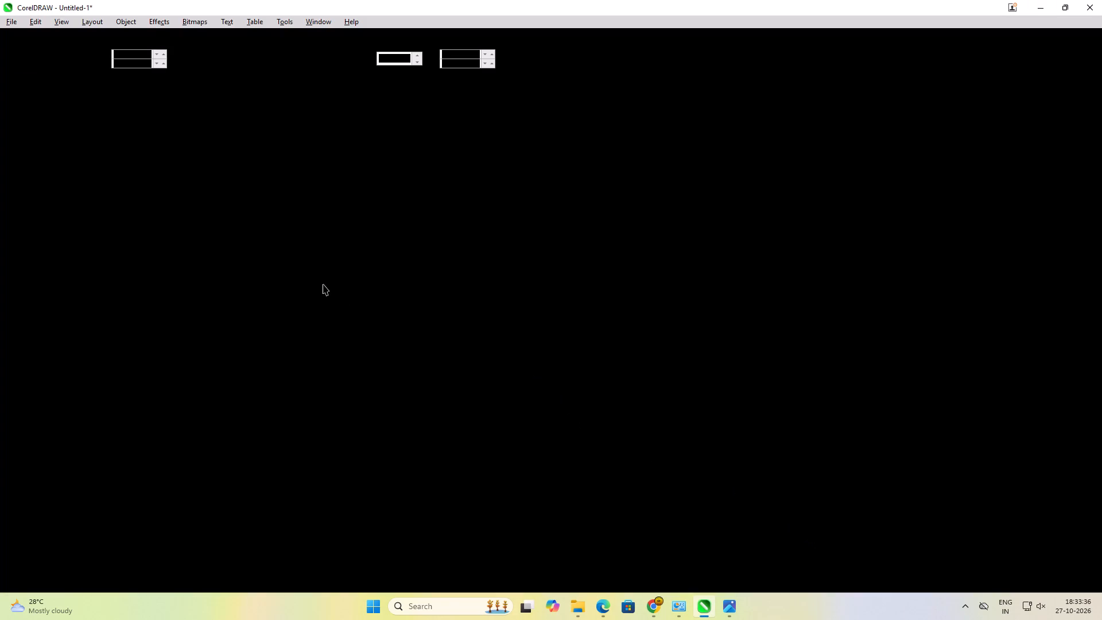
scroll(323, 284, up, 1)
click(684, 308)
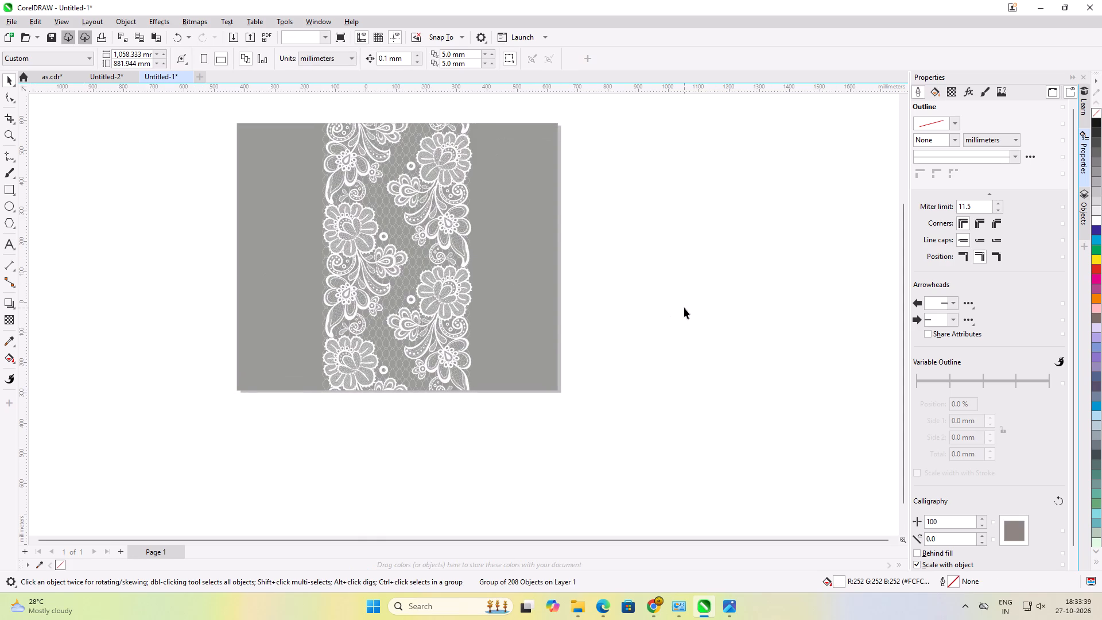
key(ctrl+i)
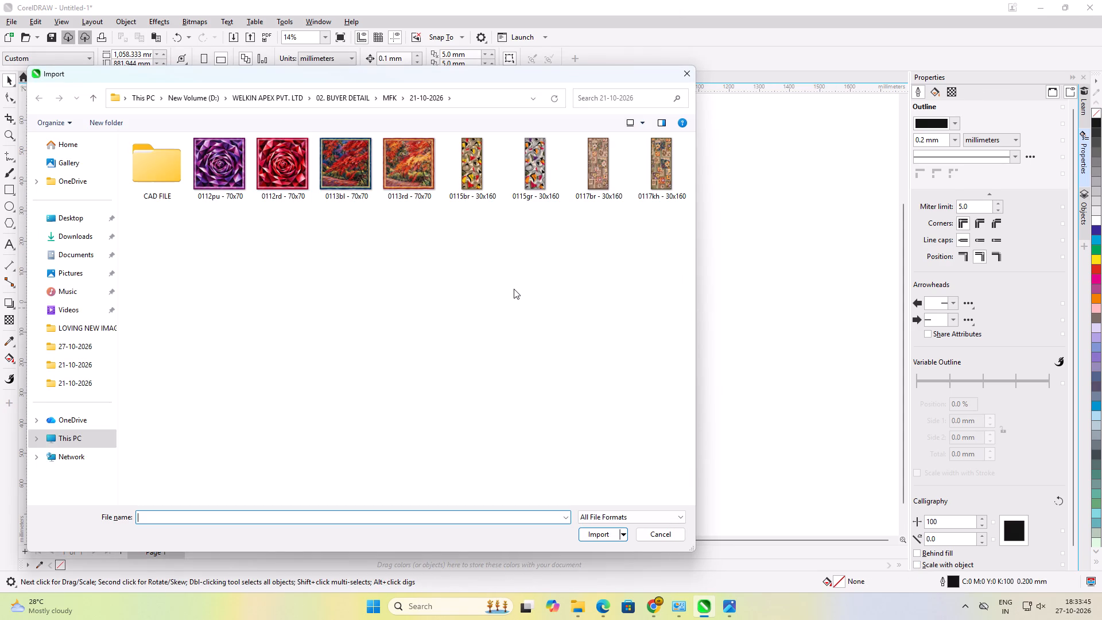
click(593, 170)
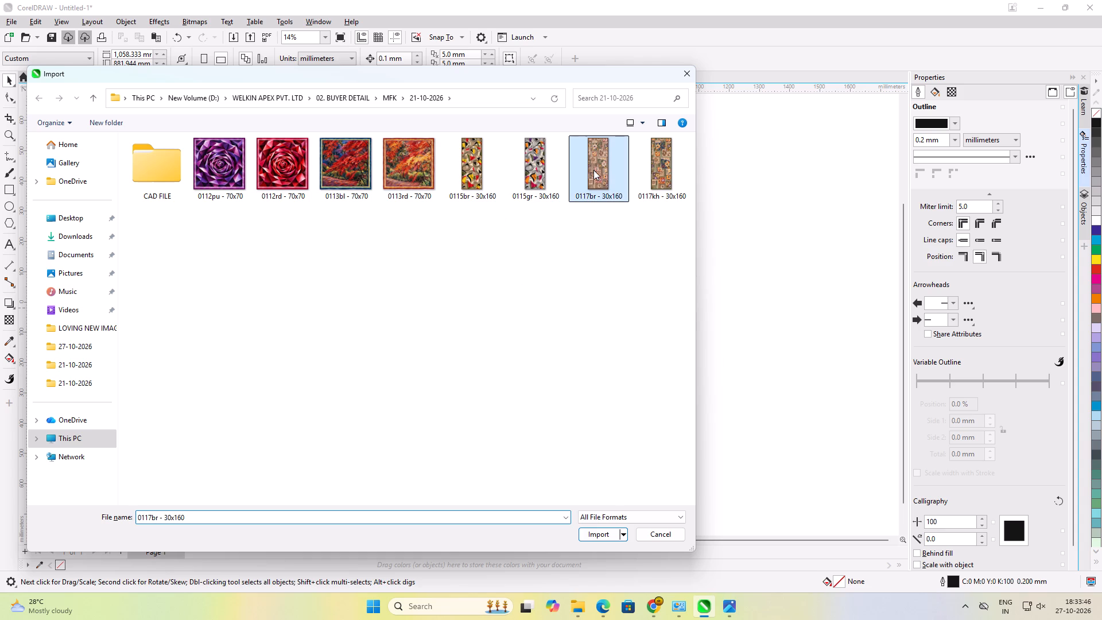
double_click(593, 170)
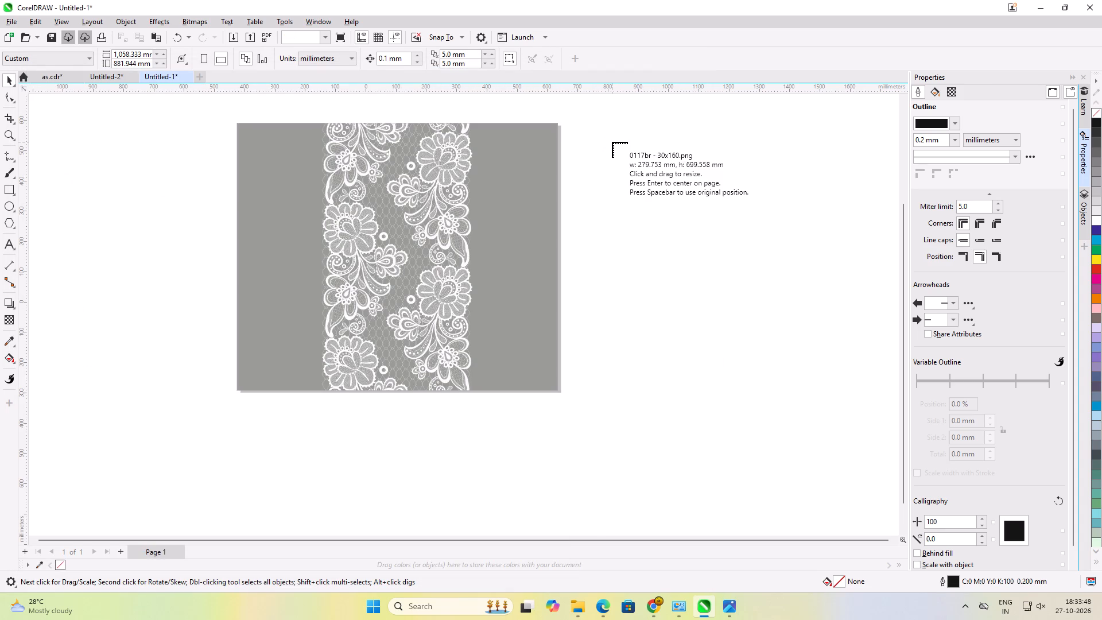
click(612, 142)
click(791, 207)
click(700, 206)
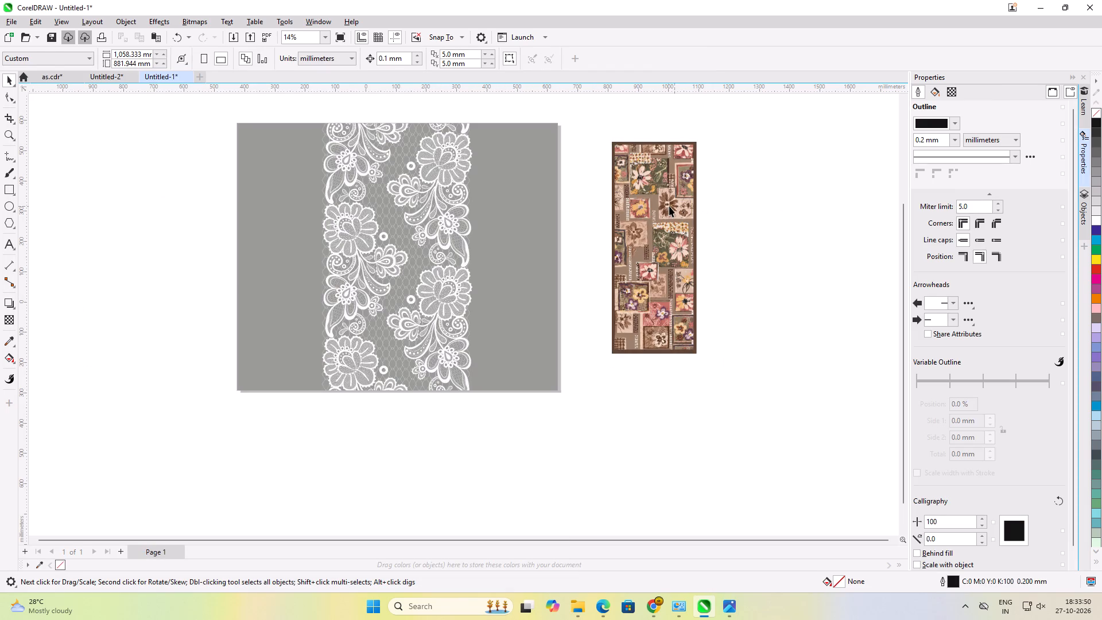
Set the Untitled-1 document's drawing units to centimeters.
click(668, 206)
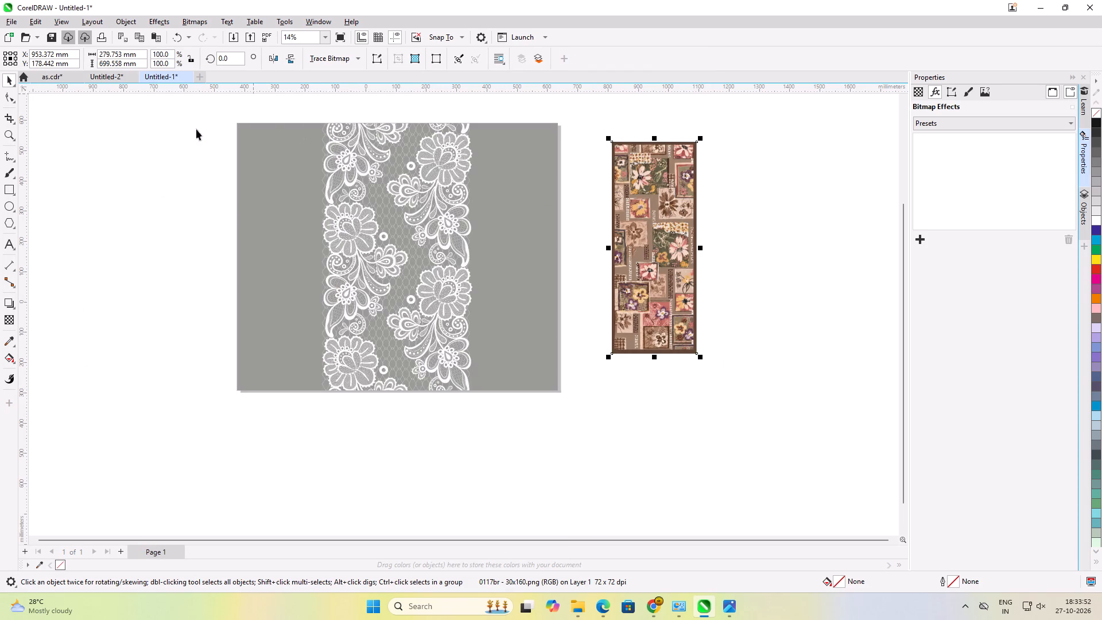
click(180, 130)
click(342, 60)
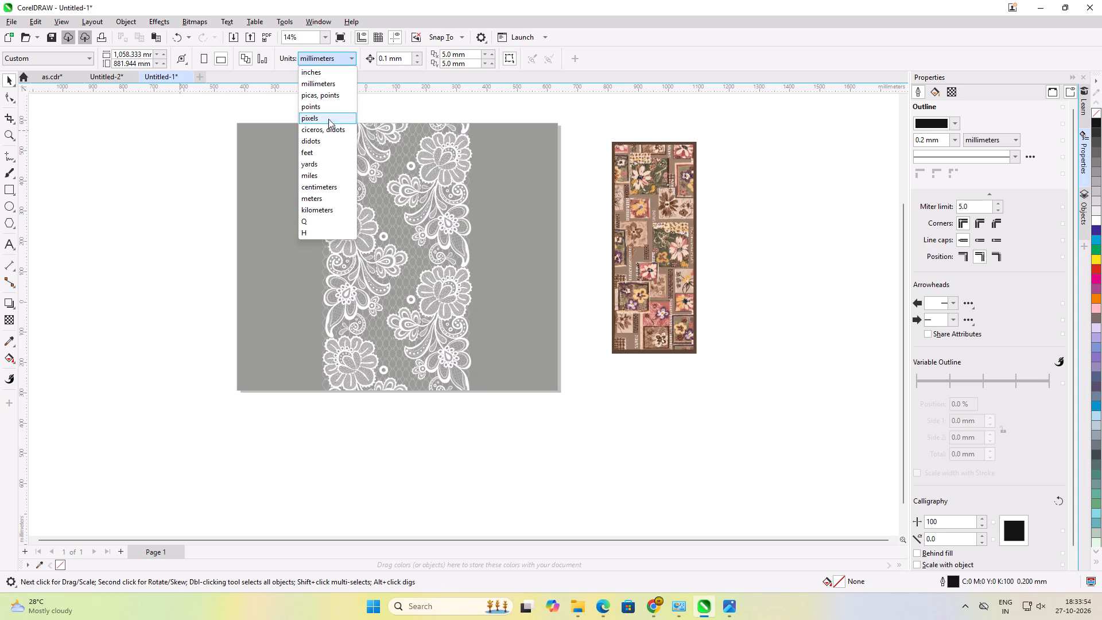
click(324, 189)
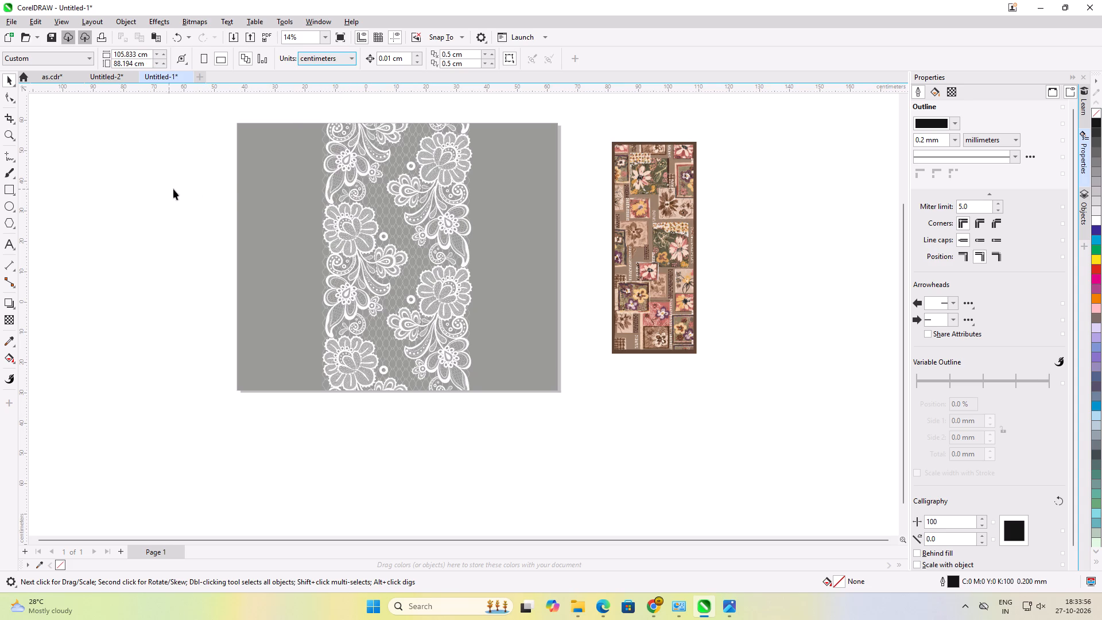
Select the imported 0117br - 30x160 image beside the lace artwork.
click(785, 239)
click(681, 235)
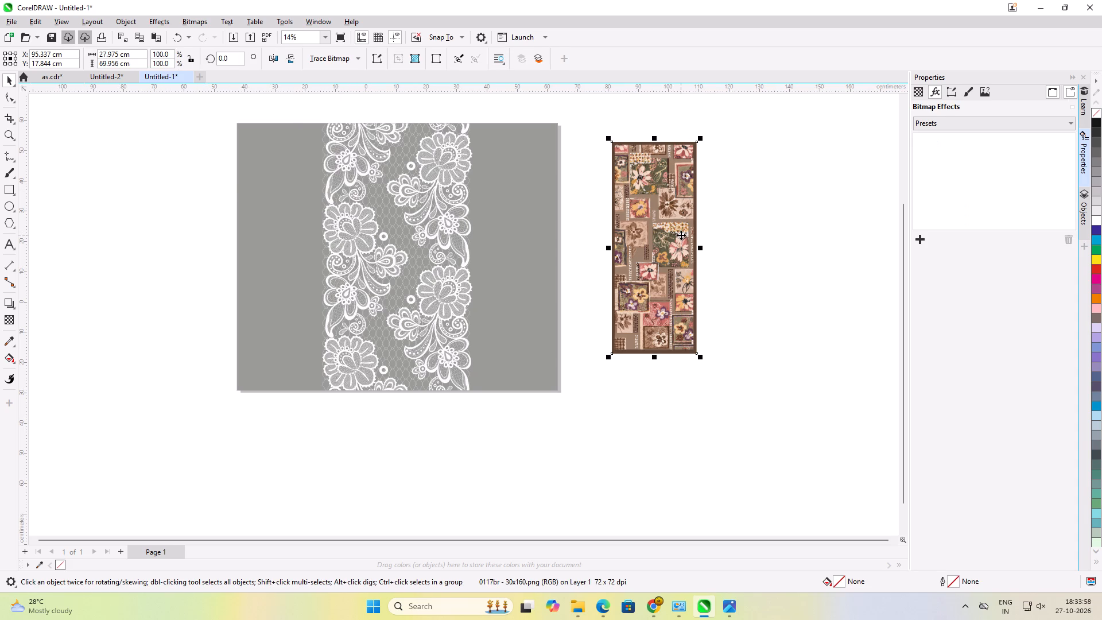
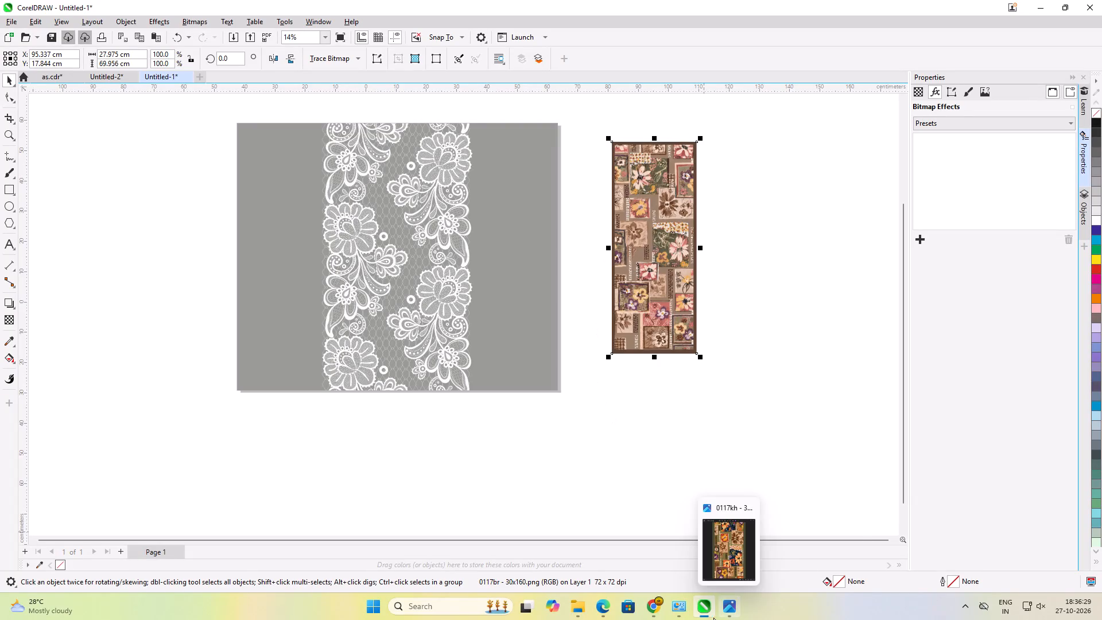
View the 0117kh - 30x160 image, and examine the 0117br - 30x160 PDF in Edge from top to lower end against the 0117kh PDF.
click(734, 610)
scroll(649, 418, down, 8)
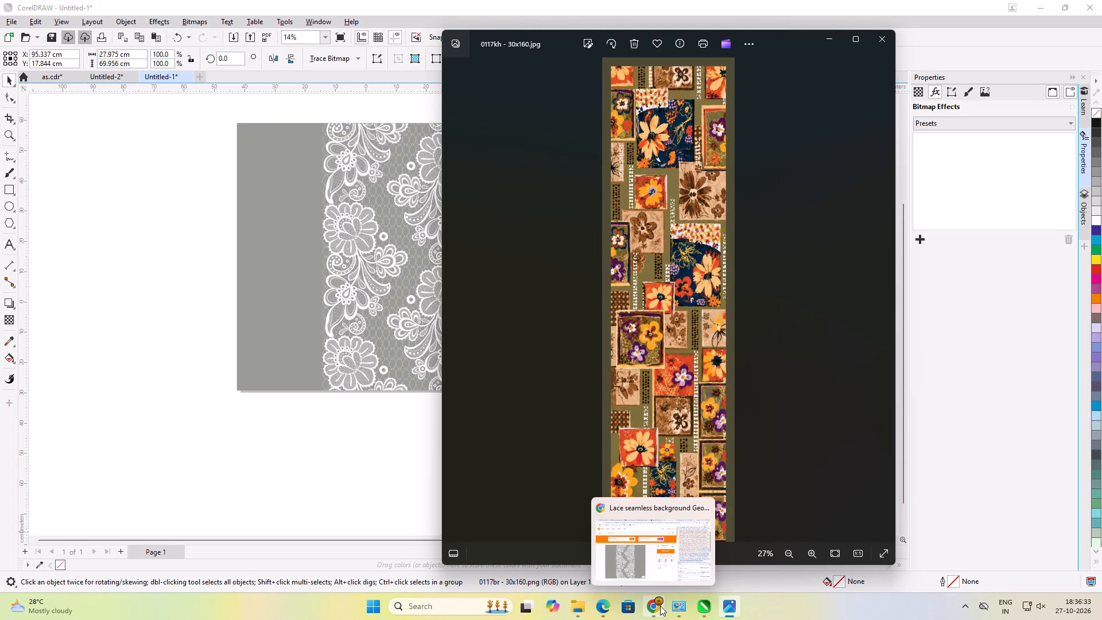
click(580, 561)
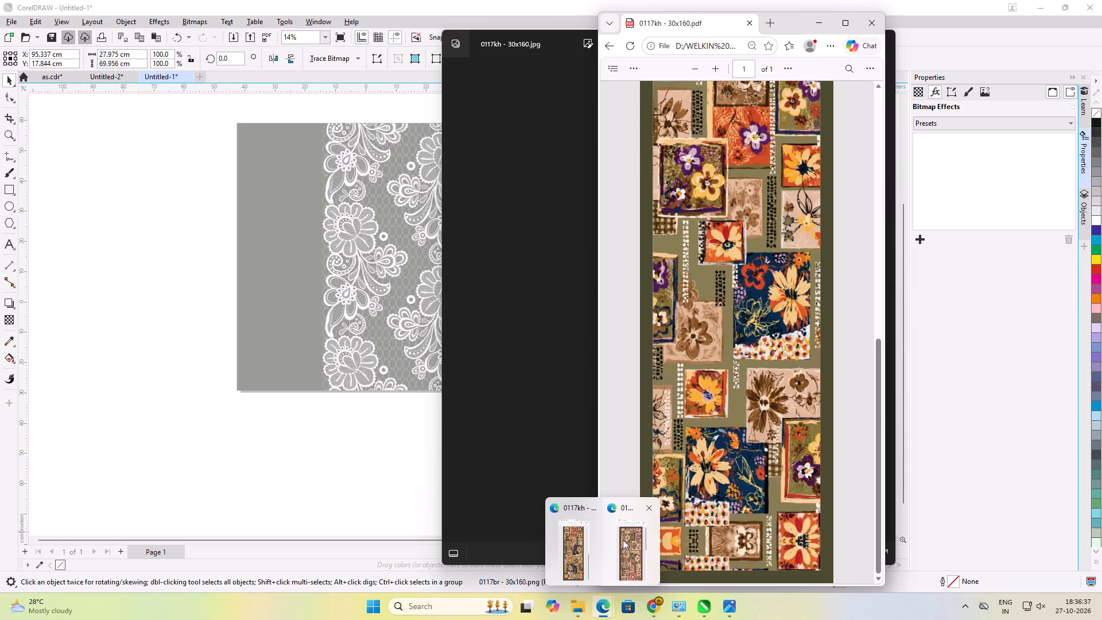
click(623, 540)
scroll(432, 396, down, 20)
scroll(432, 396, down, 4)
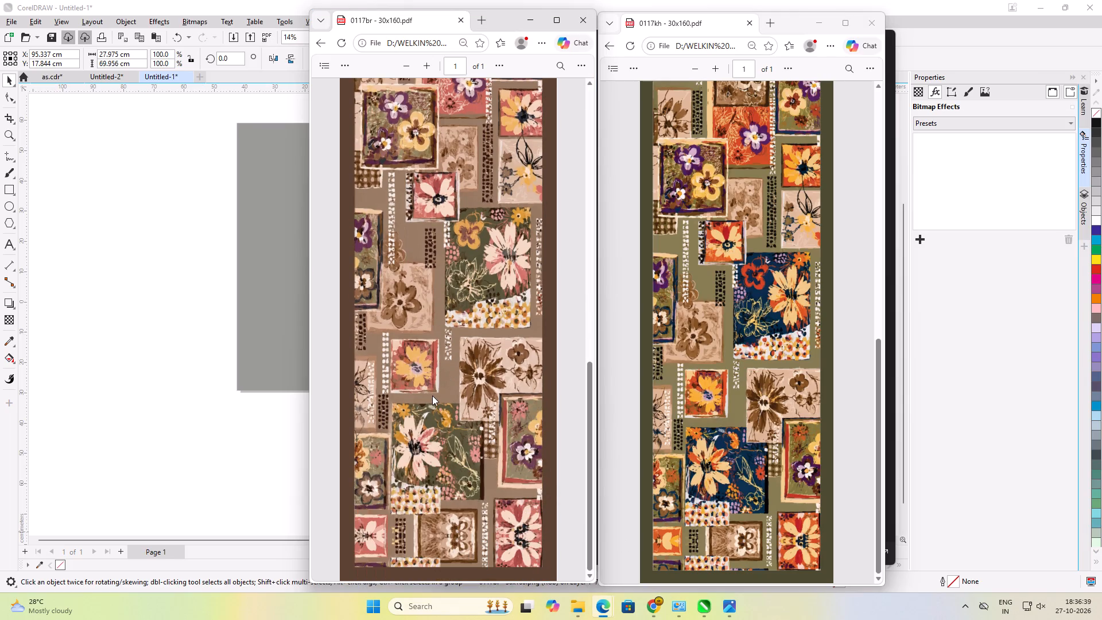
scroll(432, 396, up, 18)
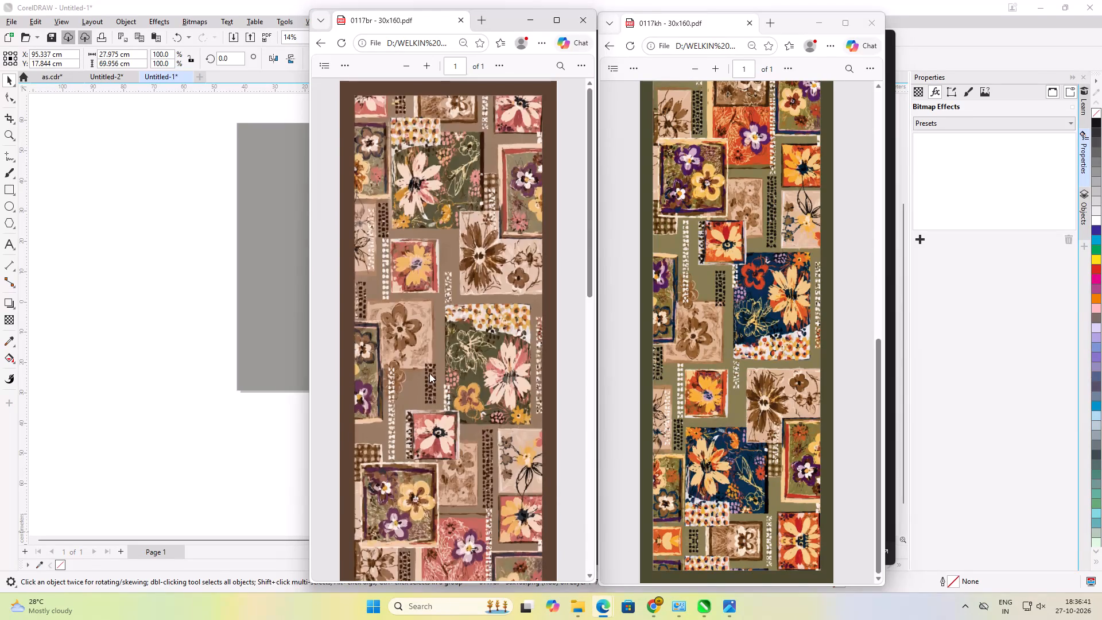
scroll(399, 325, down, 5)
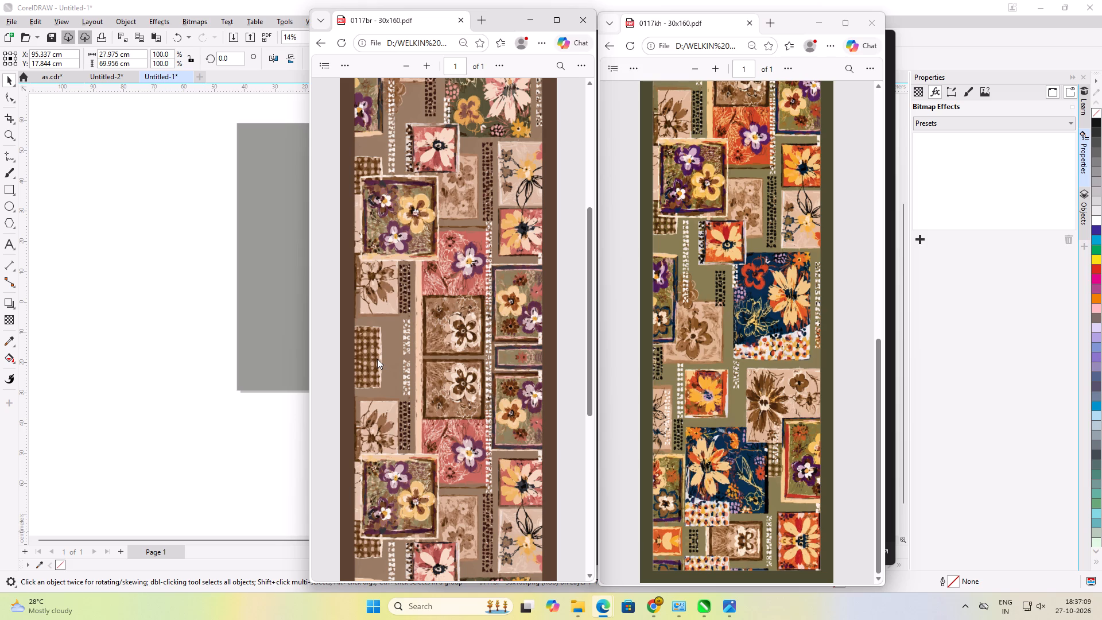
scroll(368, 312, down, 18)
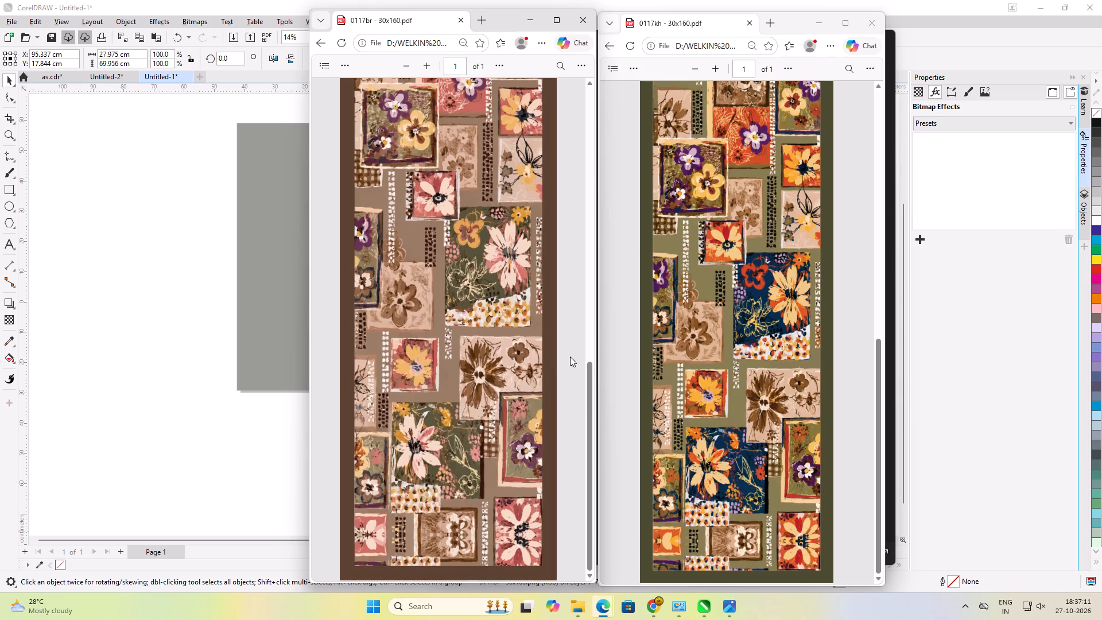
scroll(704, 365, down, 14)
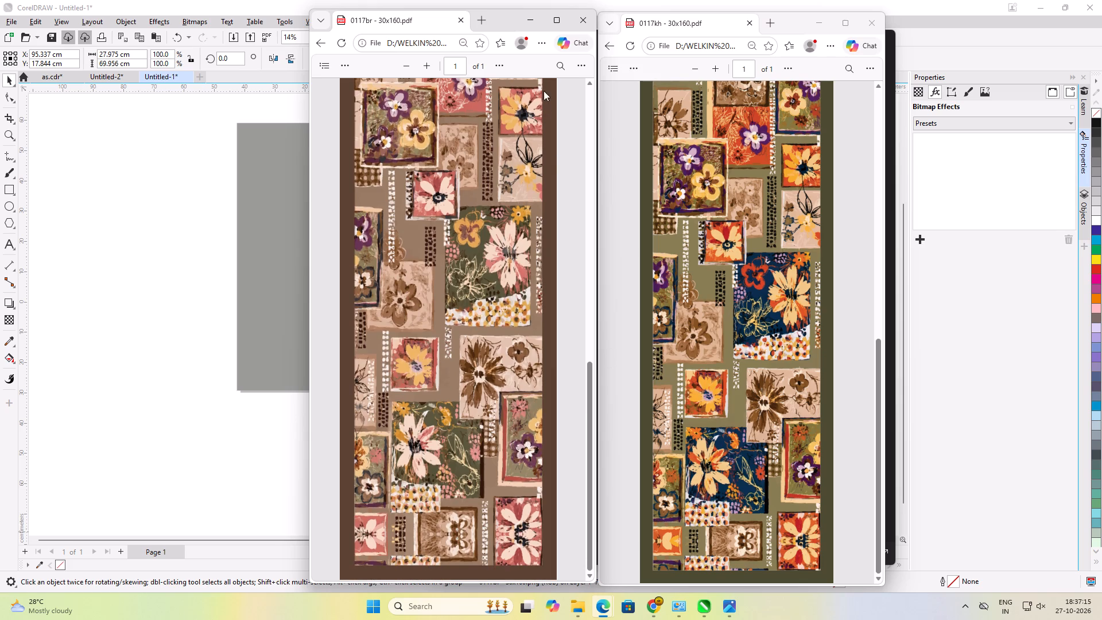
click(397, 67)
click(397, 67)
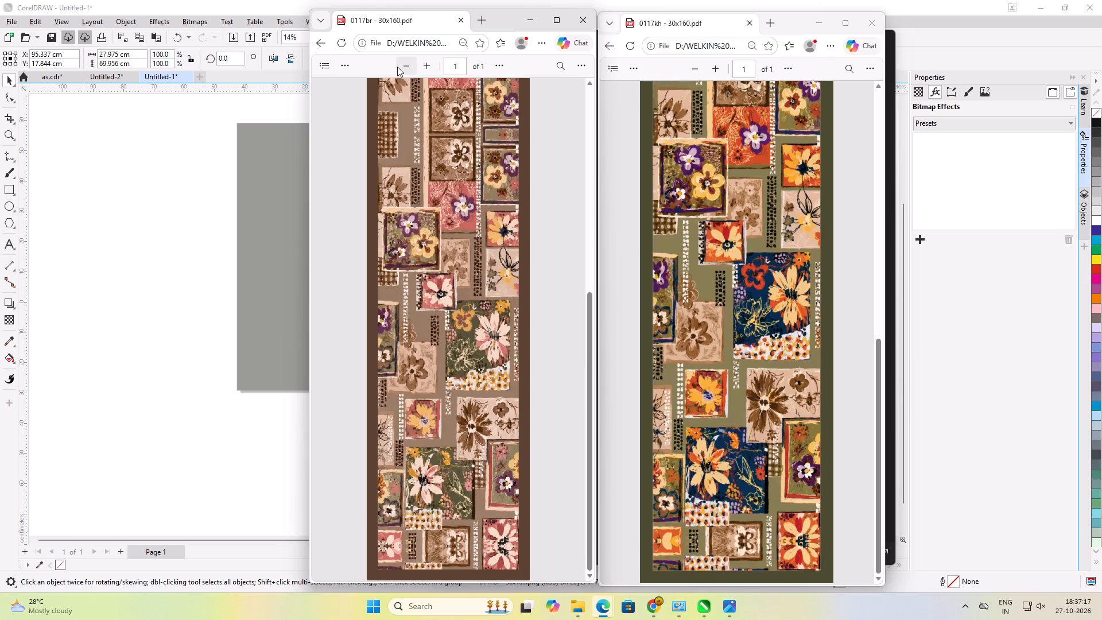
click(399, 67)
click(407, 66)
click(420, 65)
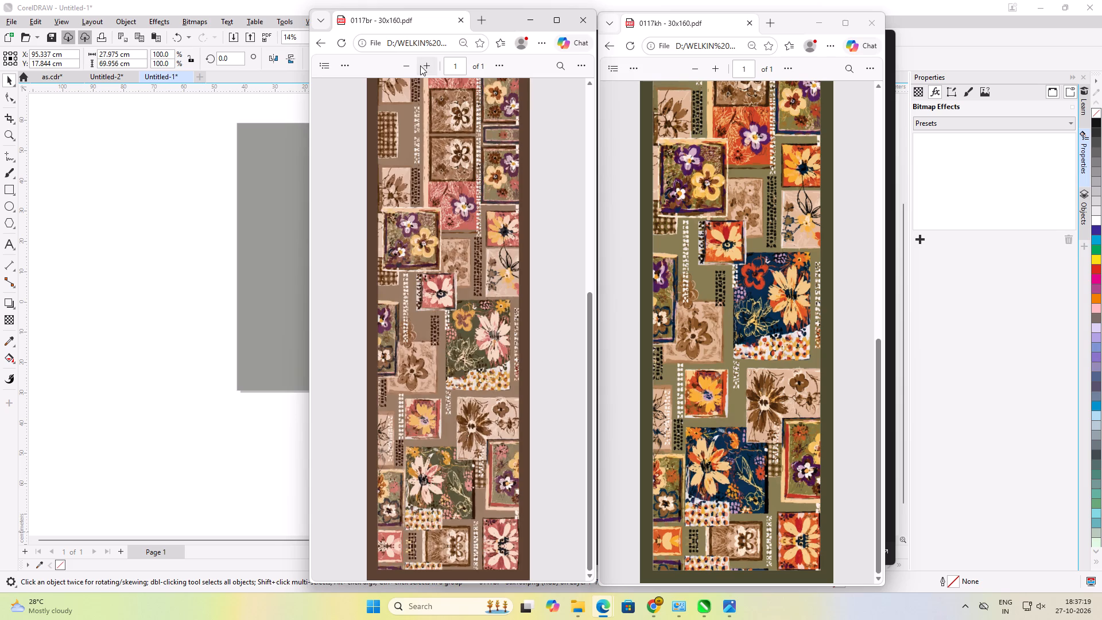
scroll(421, 266, down, 7)
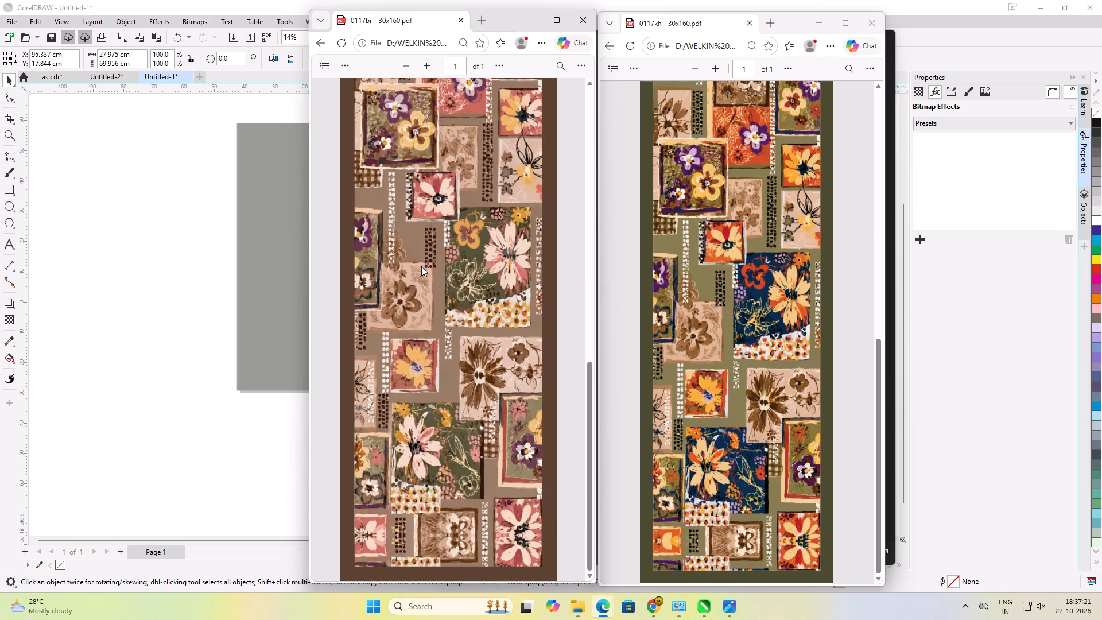
scroll(421, 266, down, 6)
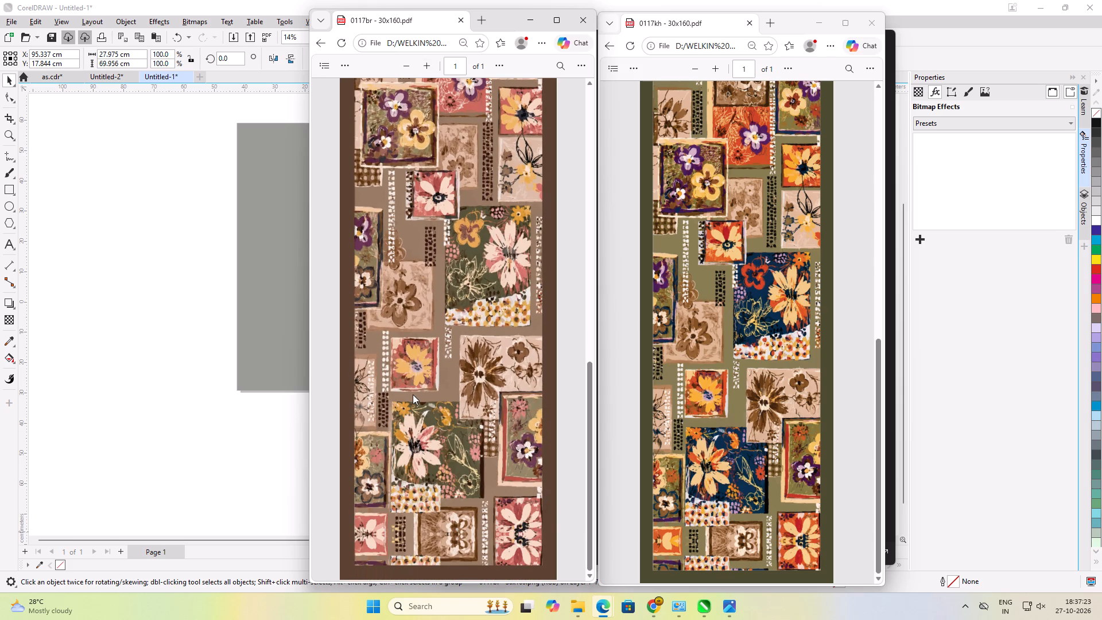
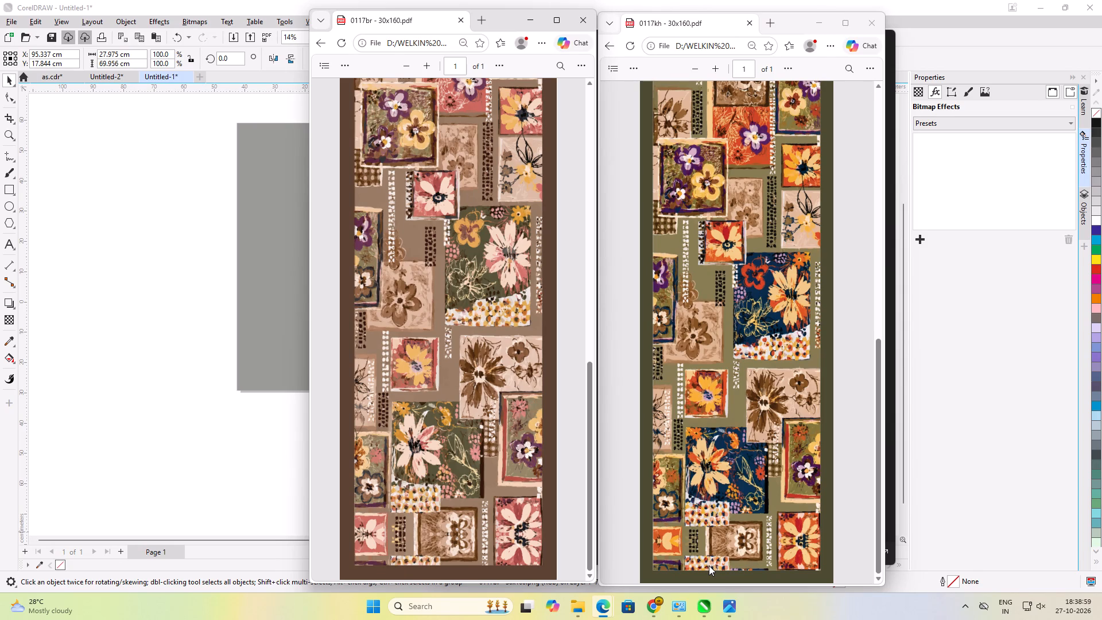
Examine the 0117br - 30x160 PDF from its lower end up to its top edge against the 0117kh PDF.
scroll(709, 565, up, 1)
scroll(709, 565, down, 1)
scroll(459, 483, up, 9)
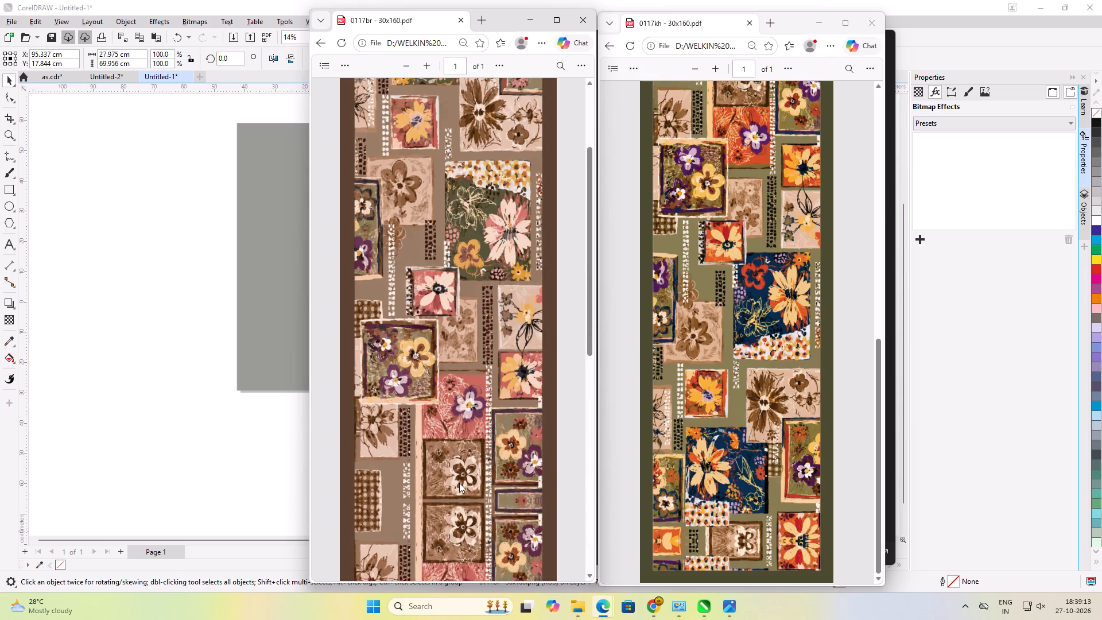
scroll(459, 483, up, 4)
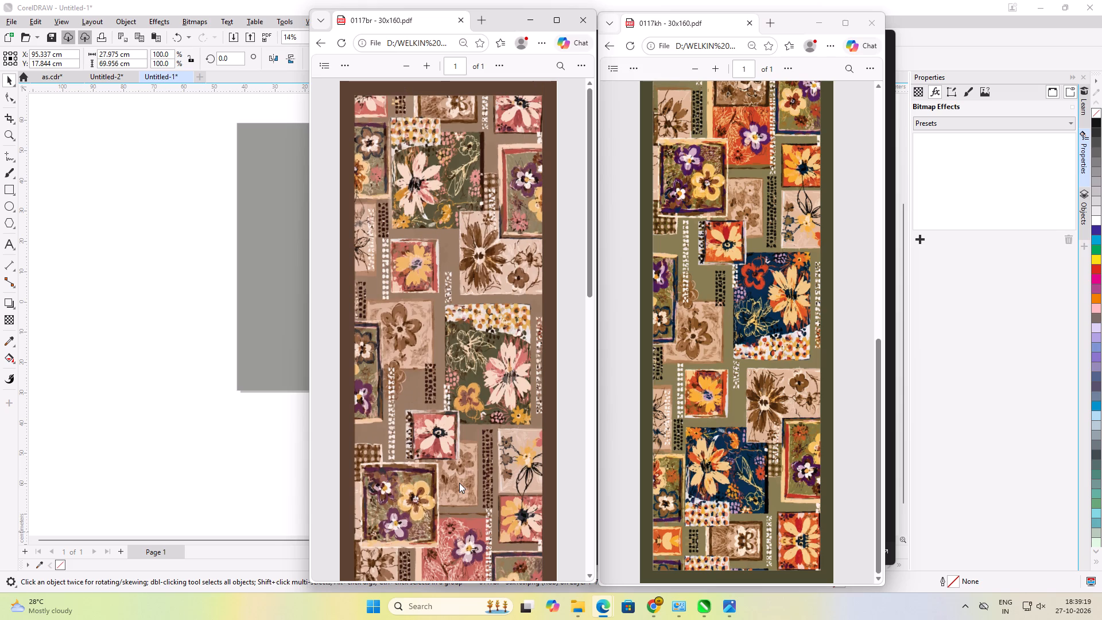
scroll(369, 355, up, 5)
scroll(368, 297, up, 4)
click(403, 69)
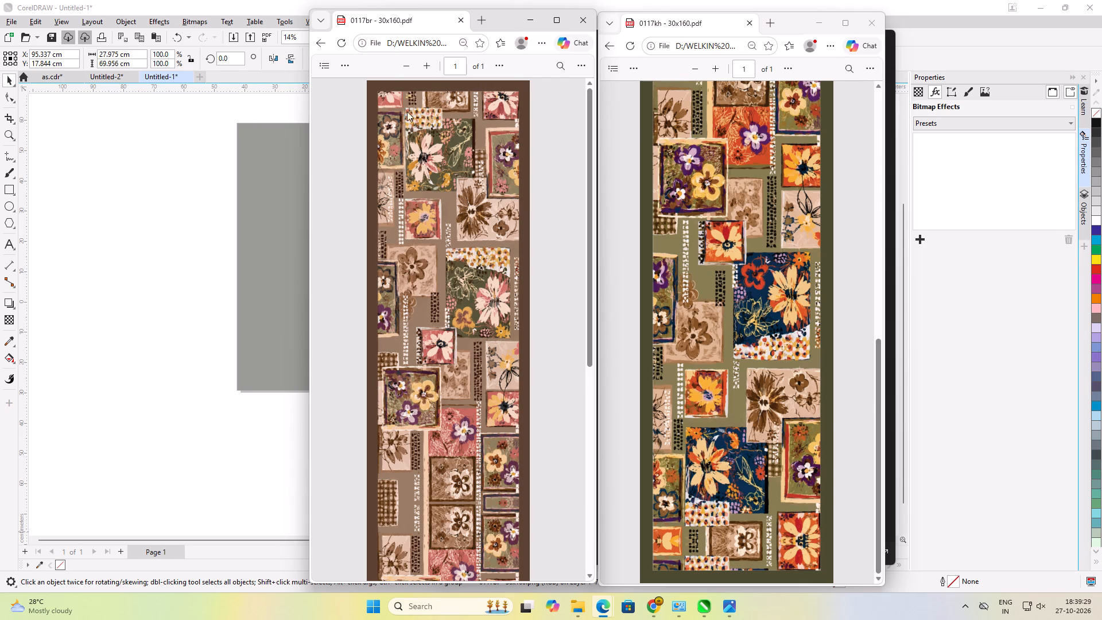
click(422, 65)
scroll(448, 153, down, 5)
scroll(448, 153, up, 6)
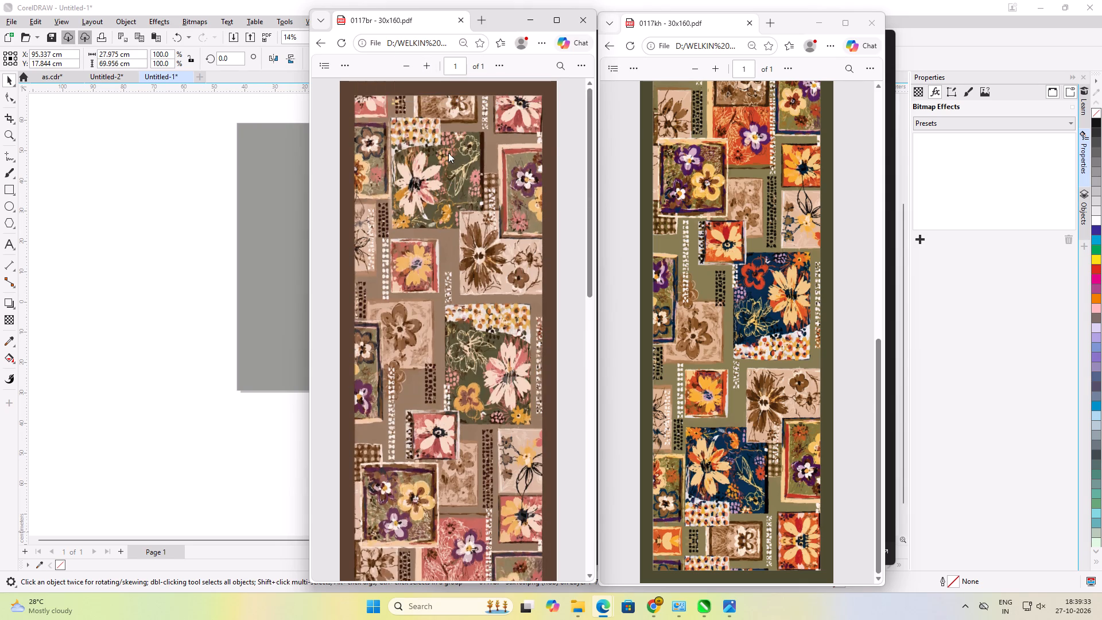
View the floral lace and patchwork design in CorelDRAW's Untitled-1 drawing, and return to both 30x160 PDFs in Edge.
click(705, 610)
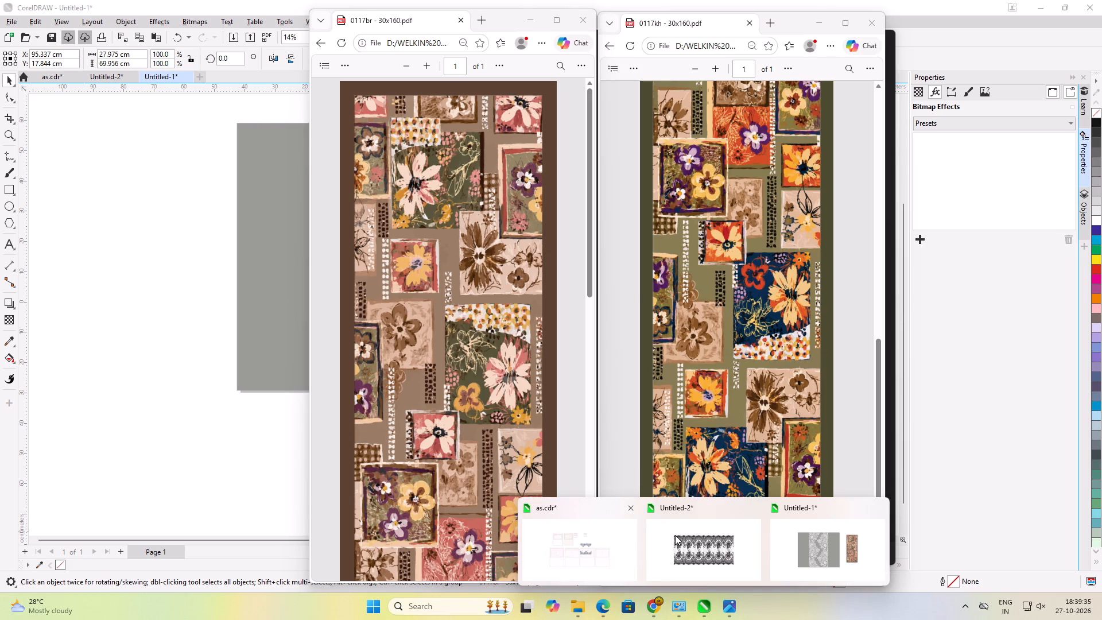
click(302, 386)
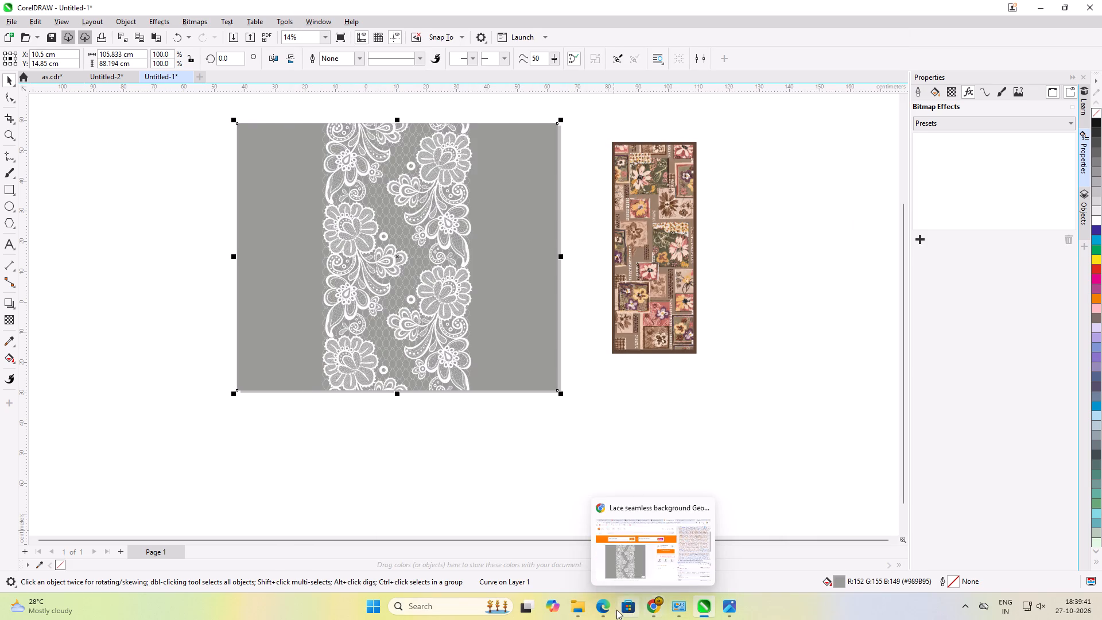
click(585, 565)
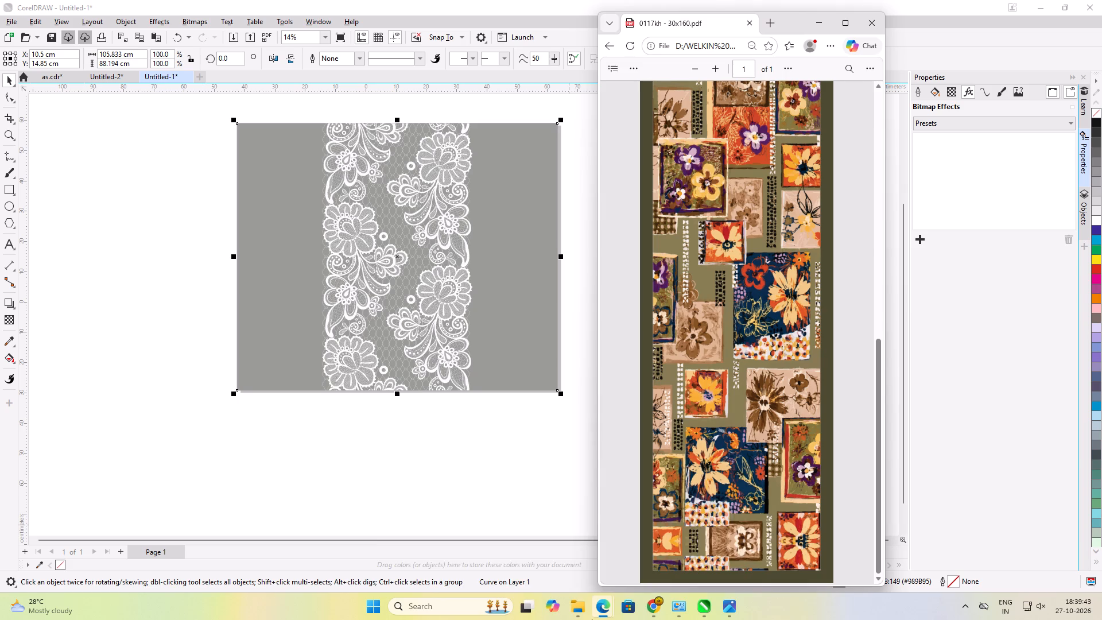
click(618, 565)
Examine the 0117br - 30x160 design from its top edge to its lower end against the 0117kh PDF's lower part.
scroll(399, 279, up, 6)
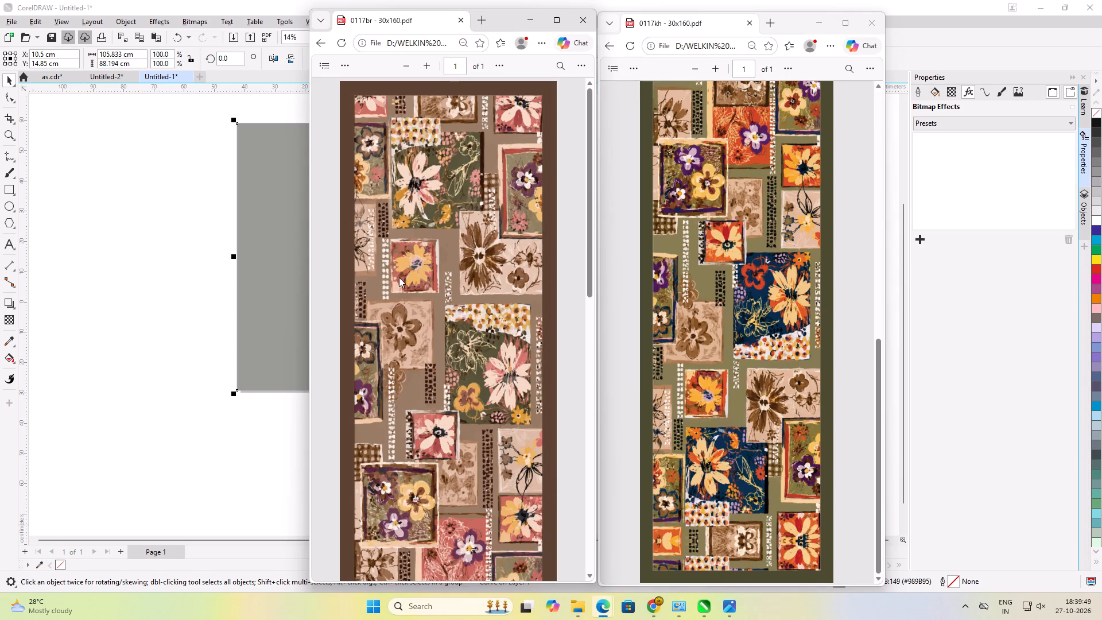
scroll(399, 205, down, 3)
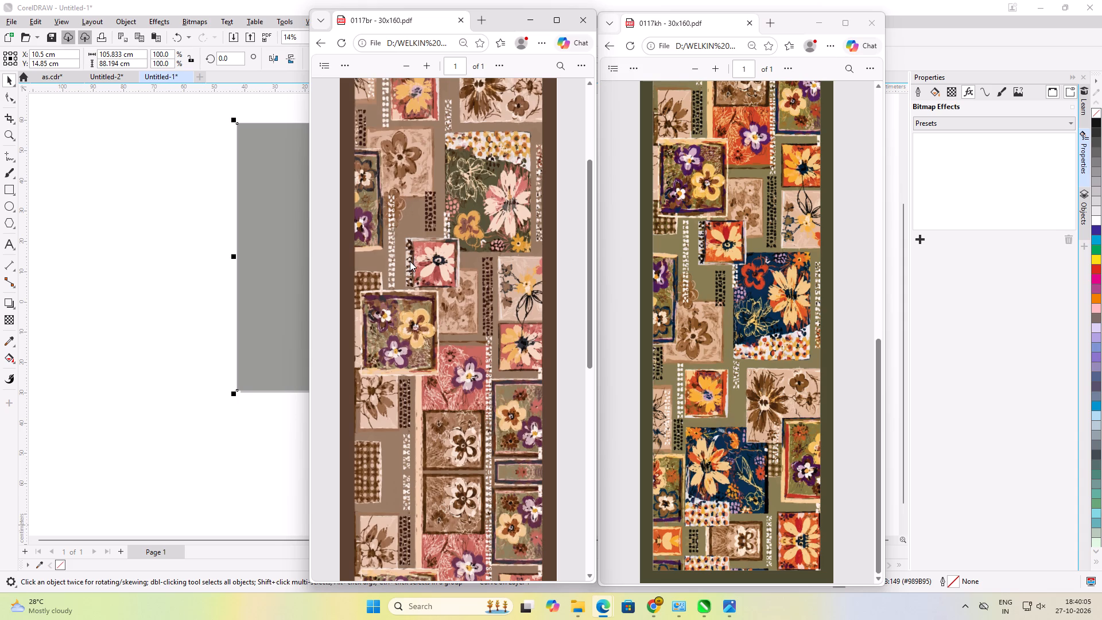
scroll(410, 261, down, 10)
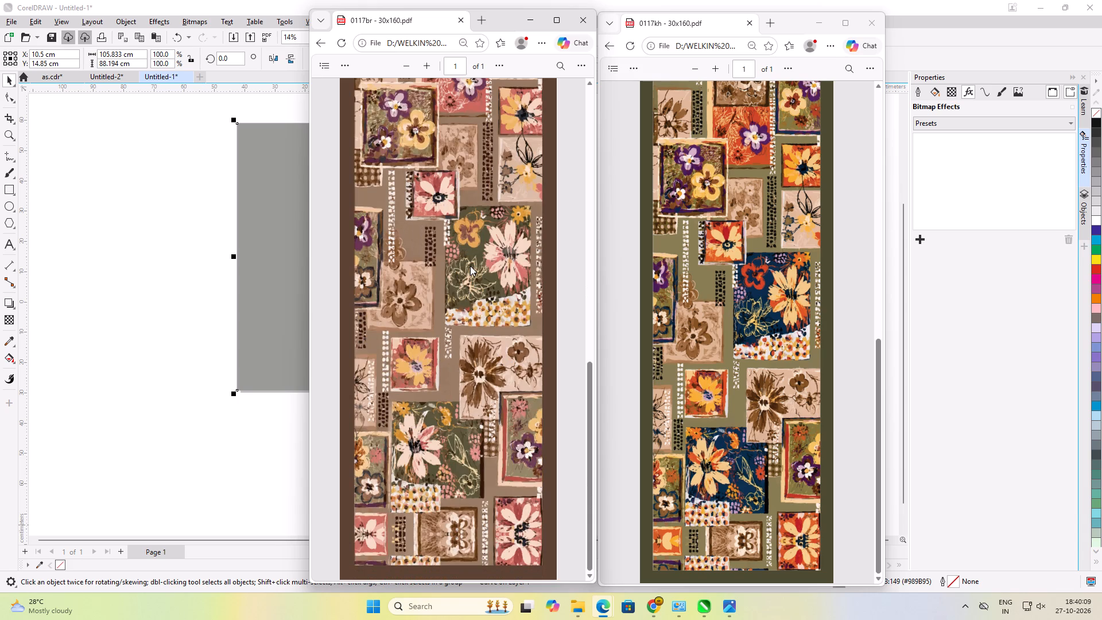
scroll(470, 266, up, 10)
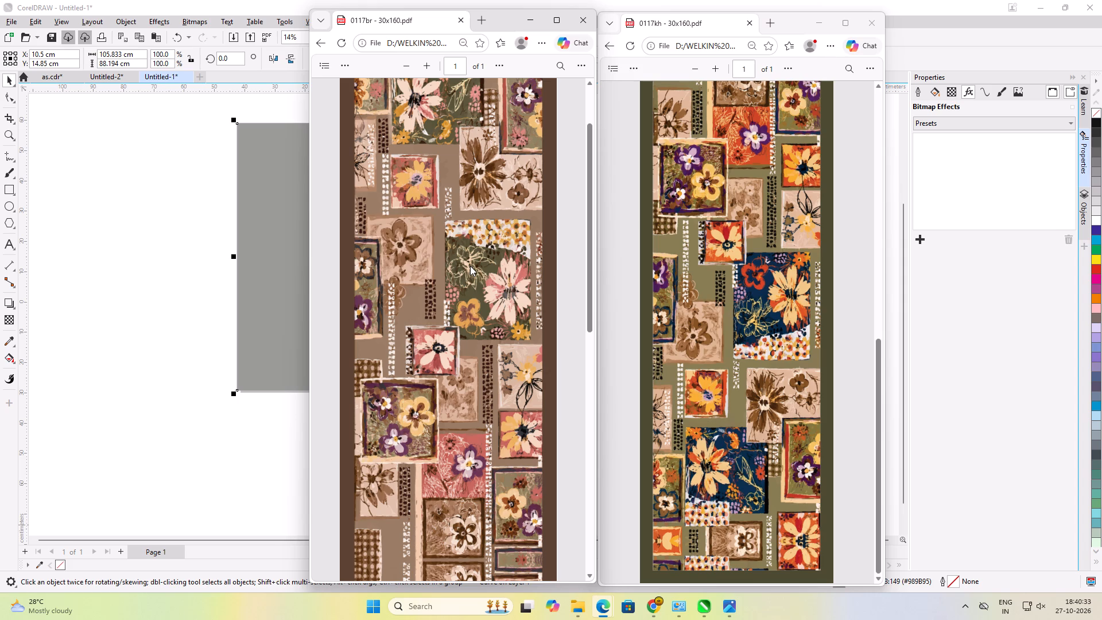
scroll(470, 266, down, 12)
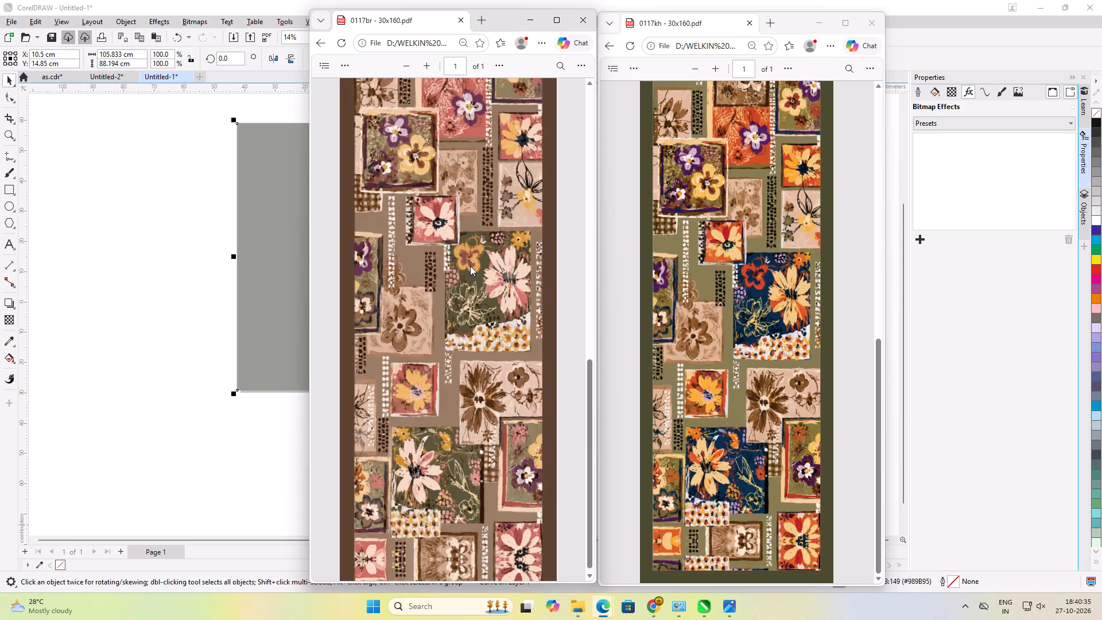
scroll(470, 266, down, 4)
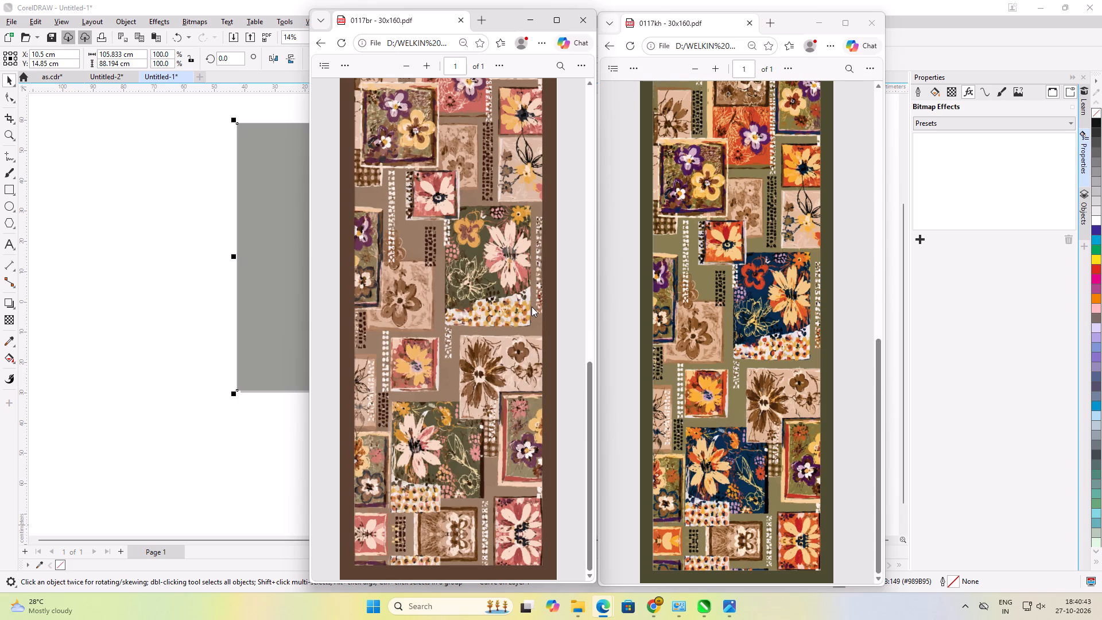
Examine the 0117br - 30x160 design's mirrored middle section and lower half against the 0117kh design.
scroll(531, 307, up, 5)
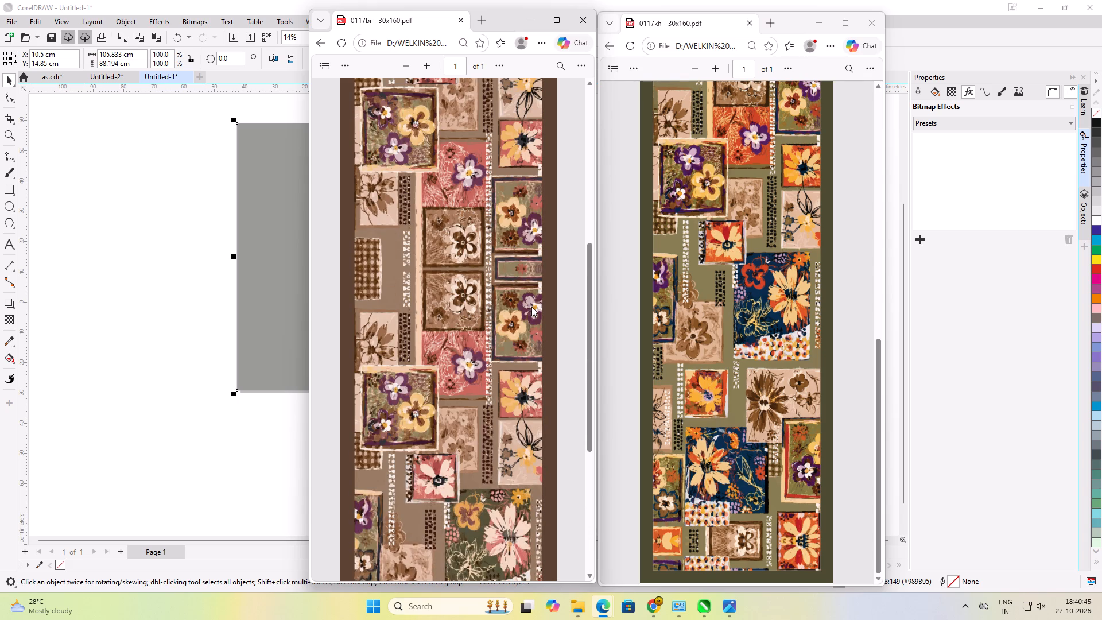
scroll(513, 311, up, 7)
scroll(492, 290, down, 5)
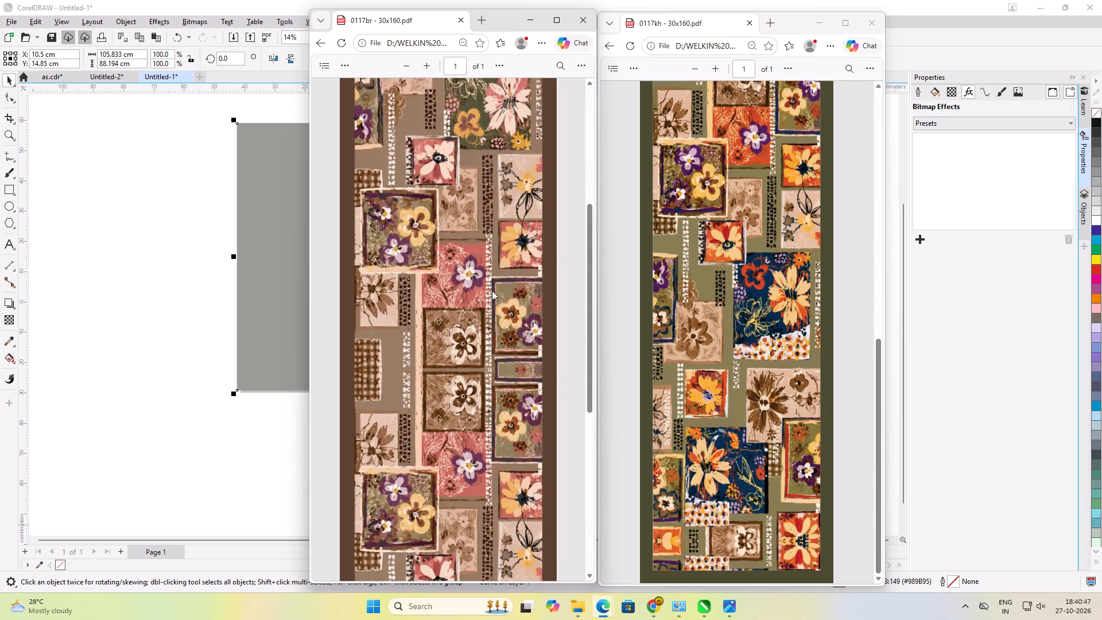
scroll(492, 290, down, 2)
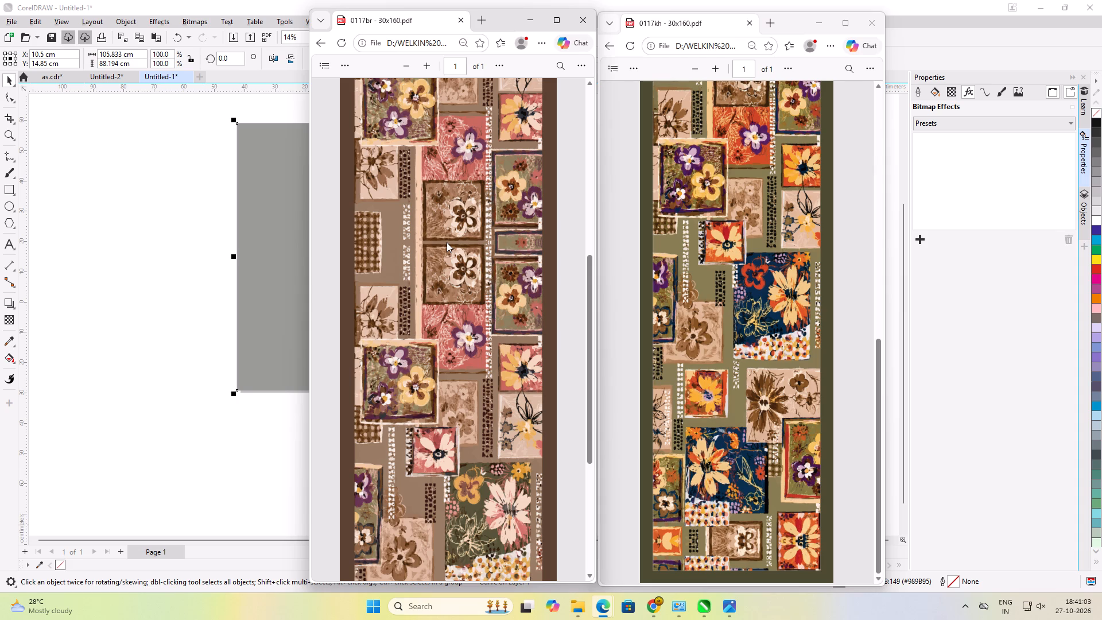
scroll(447, 242, down, 1)
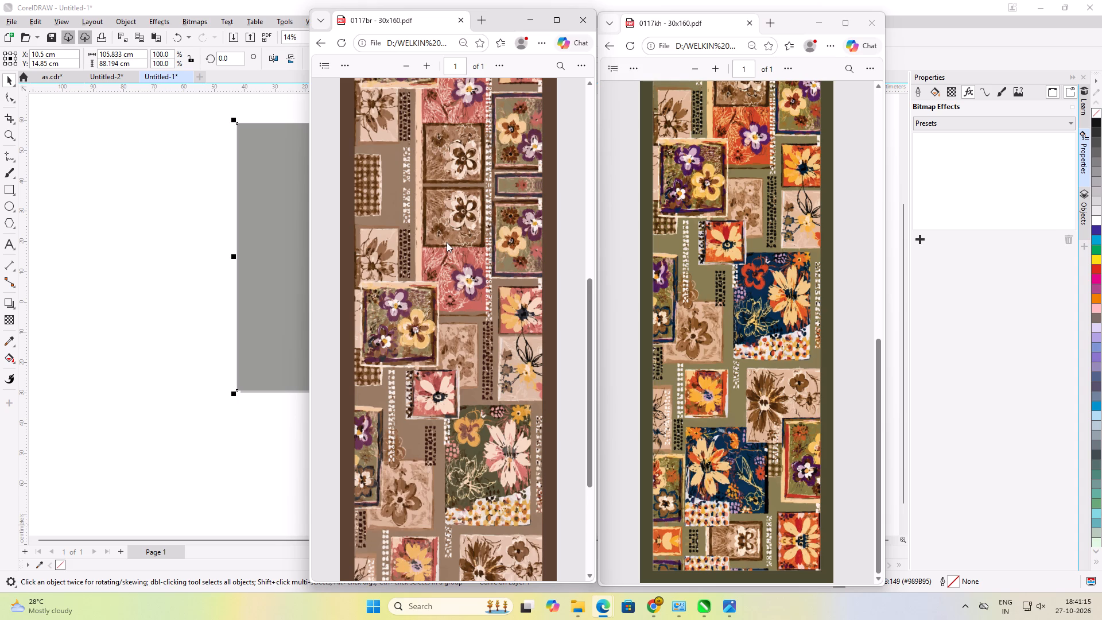
scroll(447, 242, down, 7)
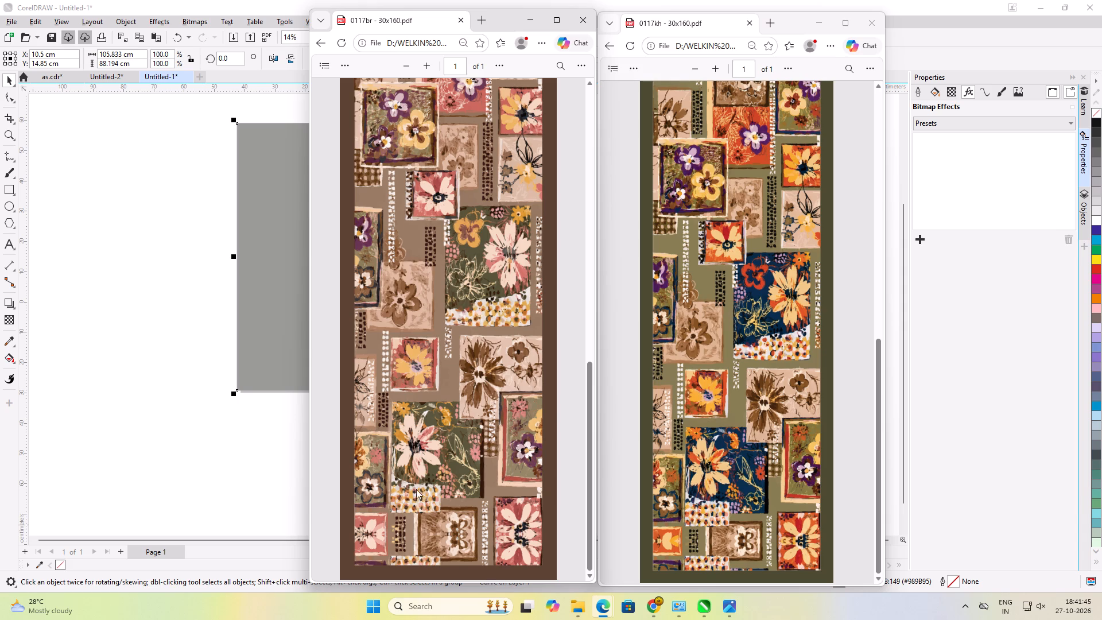
scroll(406, 444, up, 9)
scroll(409, 332, up, 8)
scroll(409, 334, down, 6)
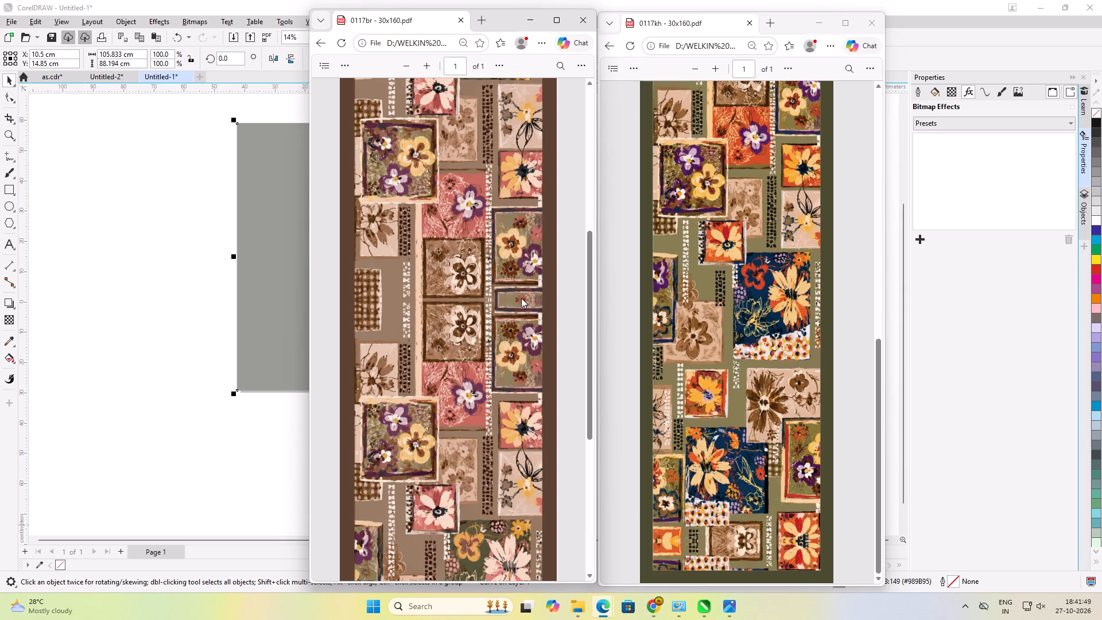
Show the upper parts of the 0117br and 0117kh 30x160 PDFs side by side for comparison.
scroll(521, 298, up, 5)
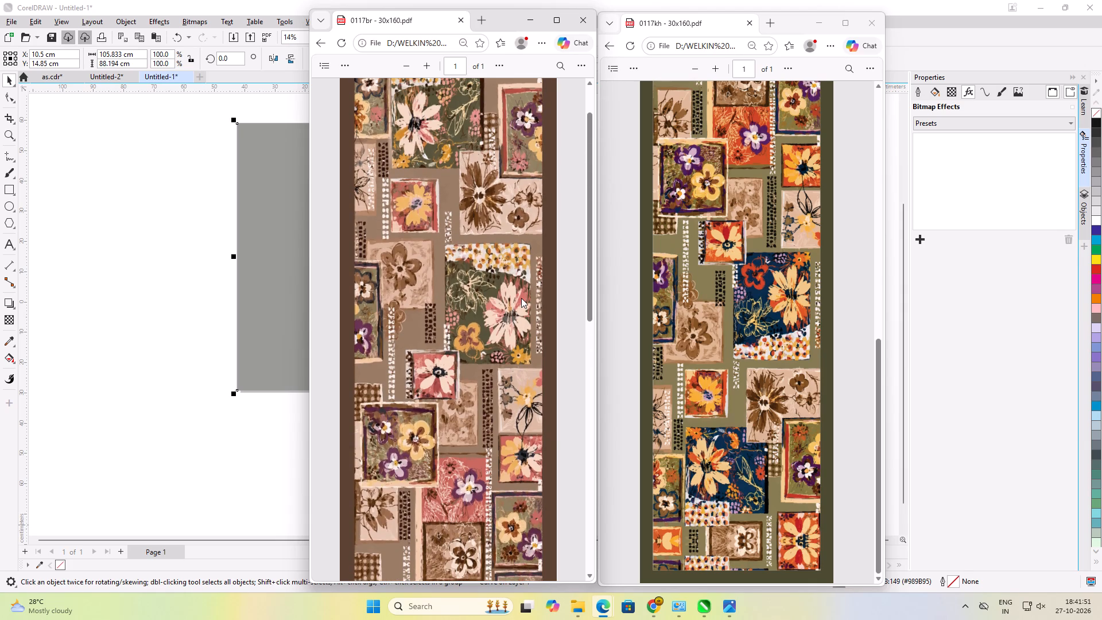
click(591, 217)
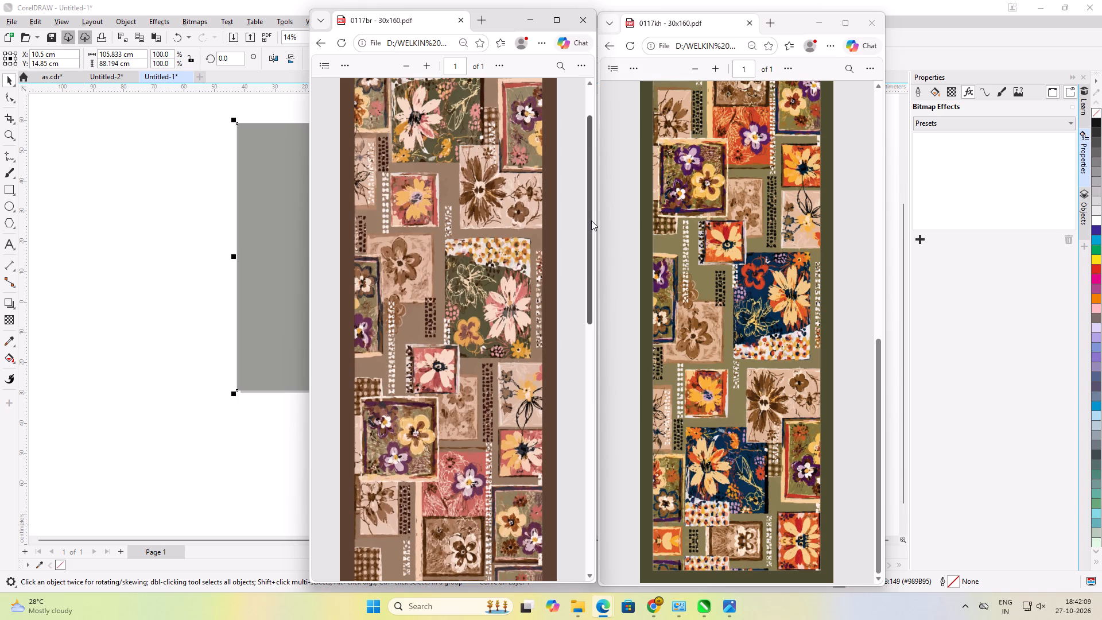
scroll(747, 296, up, 10)
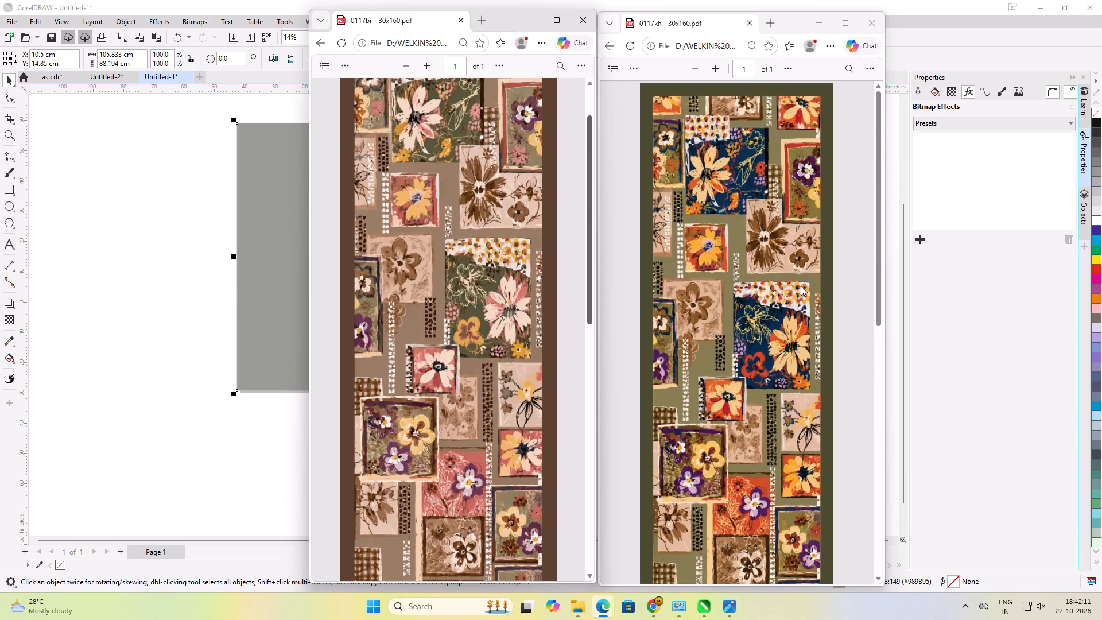
click(880, 210)
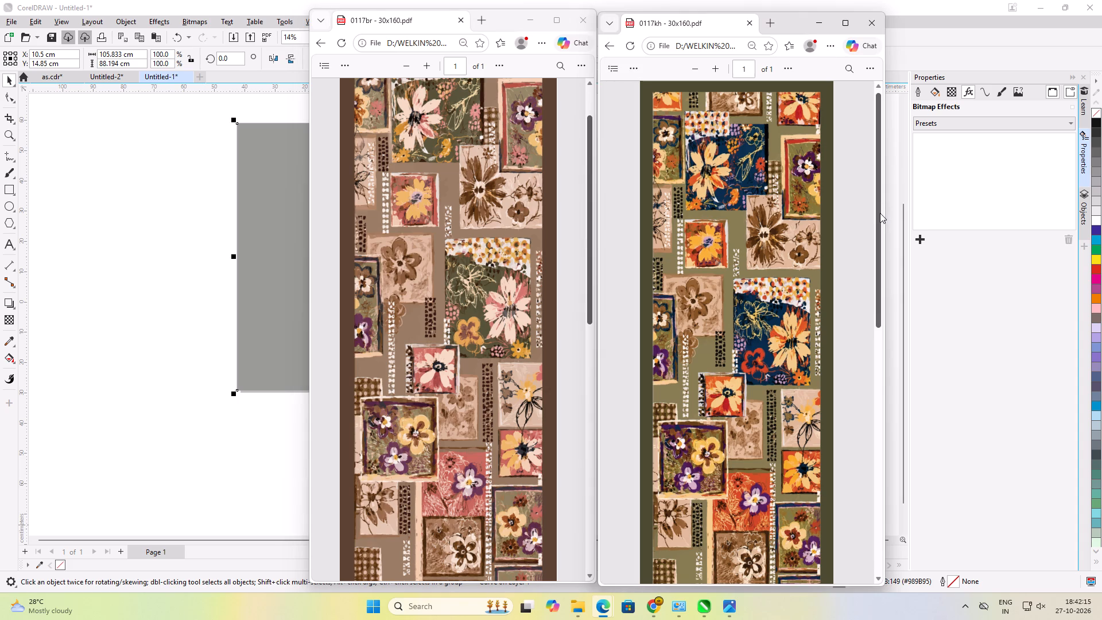
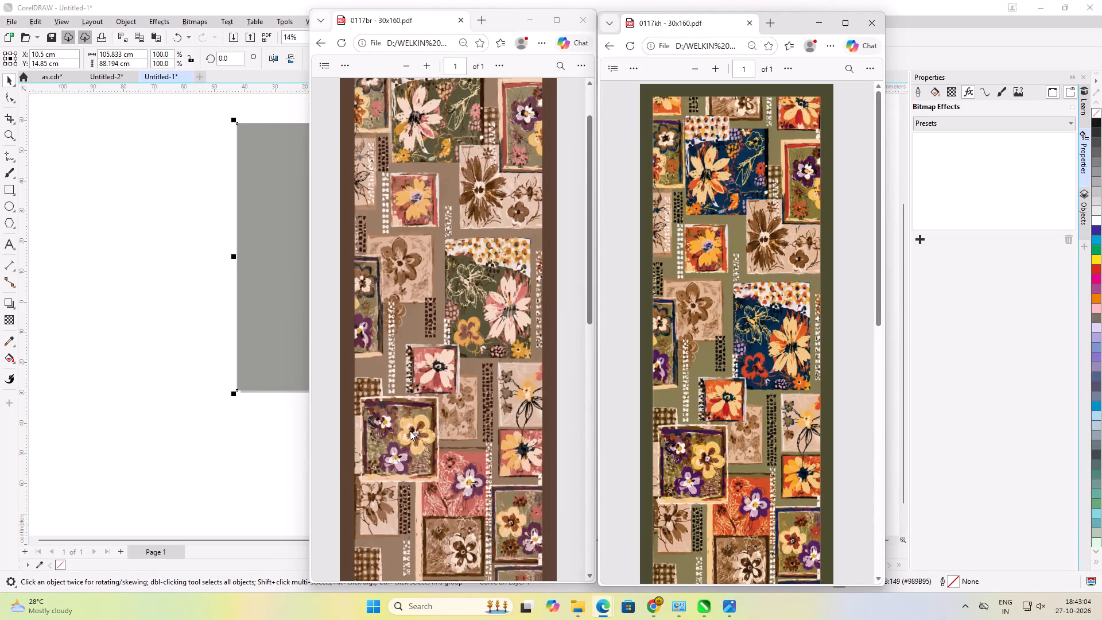
Reduce the 0117br and 0117kh 30x160 PDFs to the same smaller scale and compare their upper parts side by side.
scroll(410, 431, up, 6)
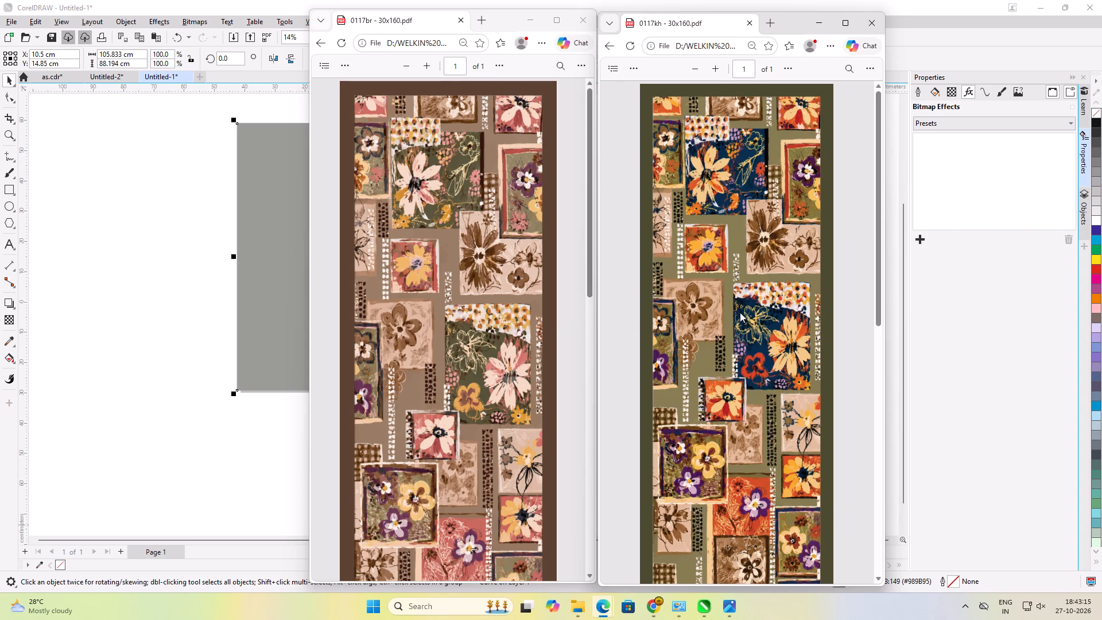
scroll(715, 288, down, 3)
scroll(715, 288, up, 5)
triple_click(700, 61)
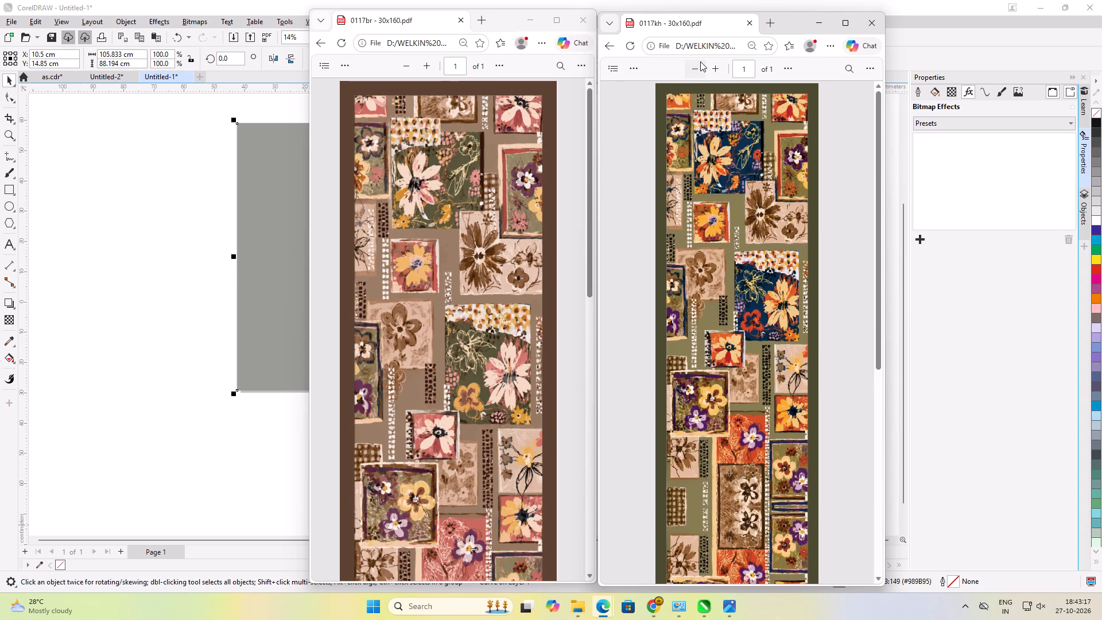
double_click(700, 61)
triple_click(410, 72)
click(410, 72)
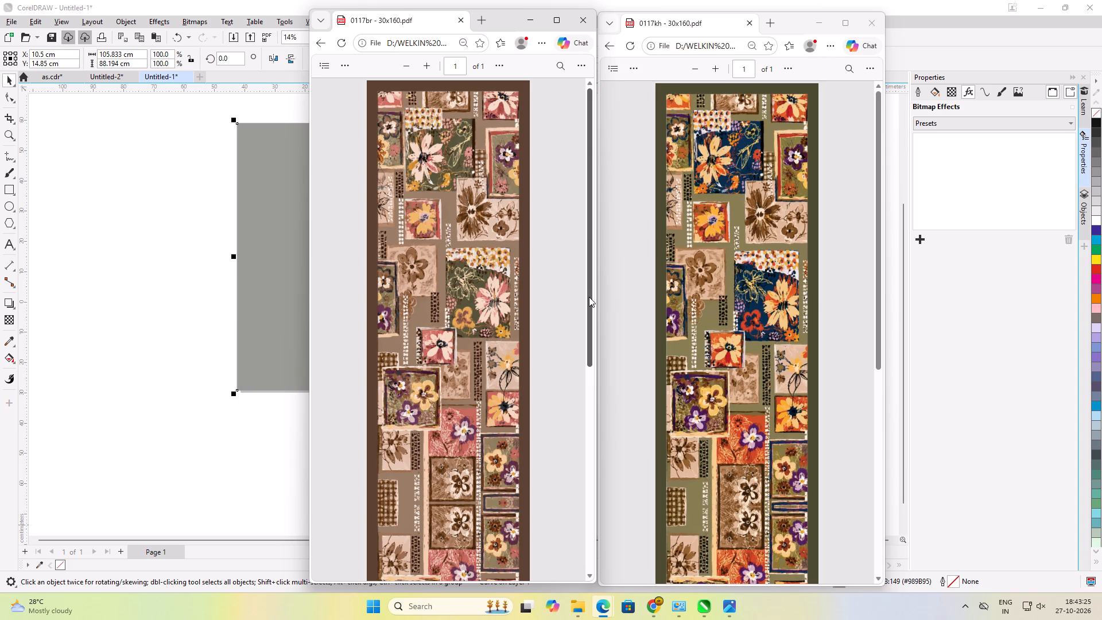
double_click(408, 64)
double_click(692, 72)
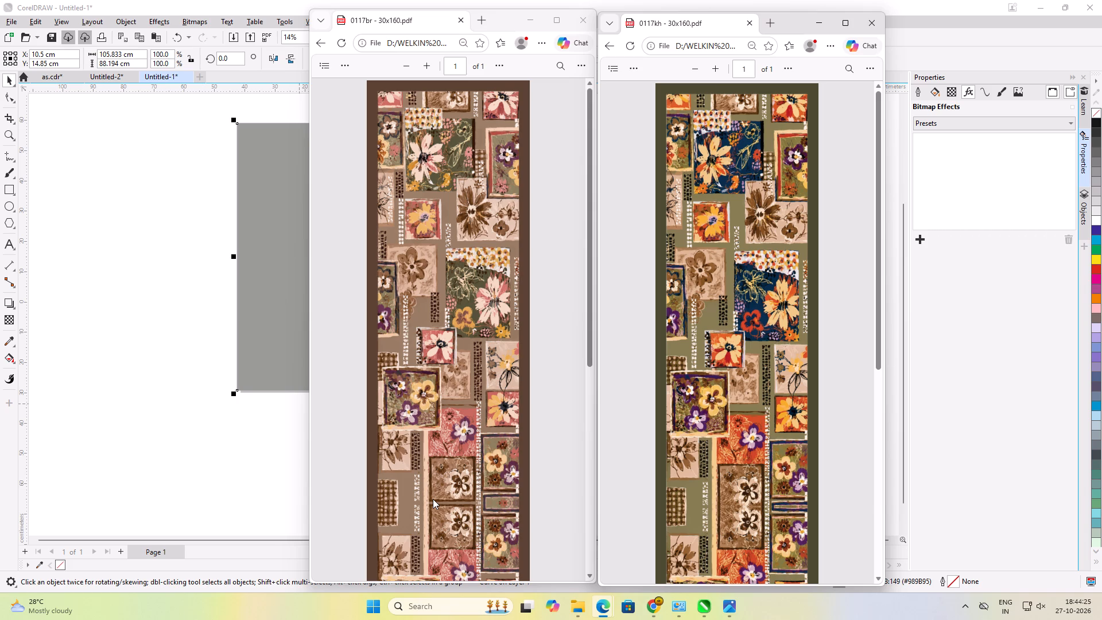
View the black floral lace in CorelDRAW's Untitled-2 drawing, and return to the 0117br - 30x160 PDF in Edge.
click(707, 602)
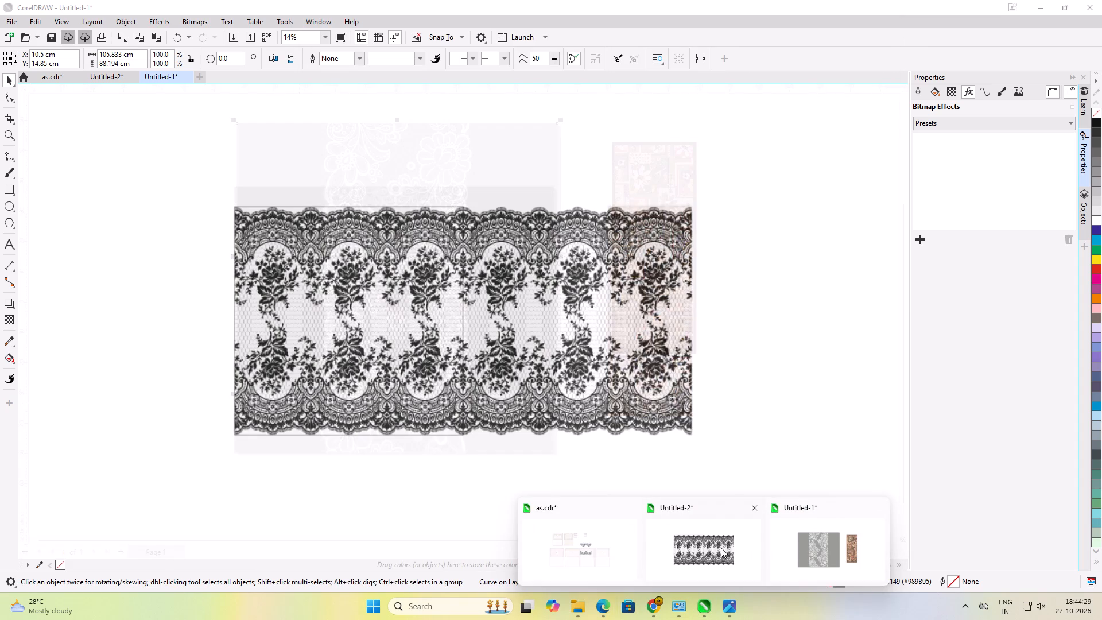
click(722, 548)
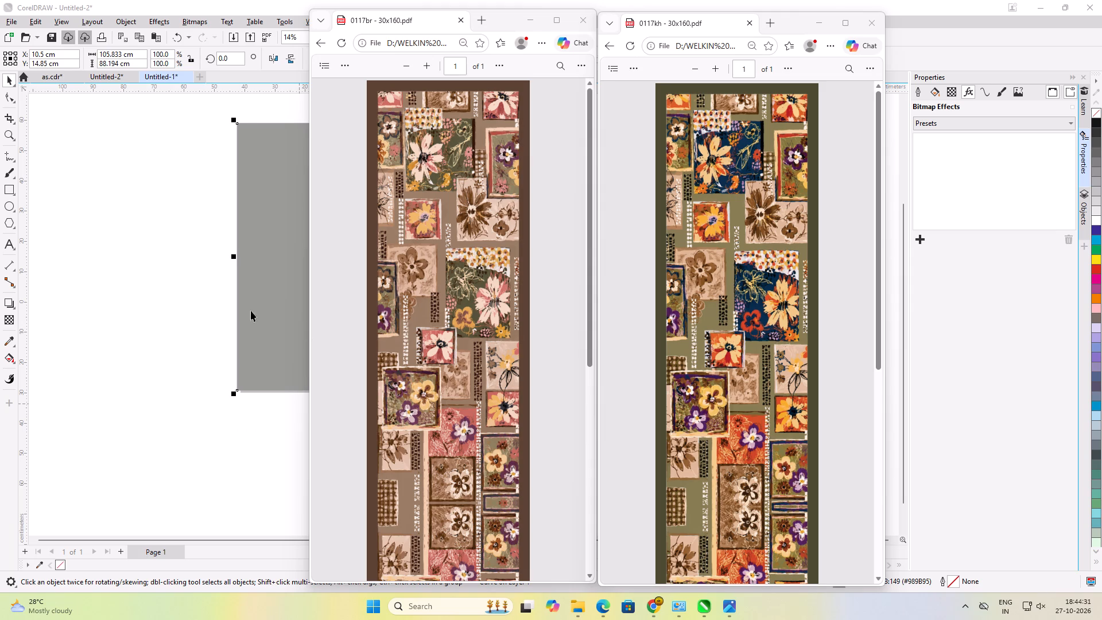
click(144, 212)
click(535, 25)
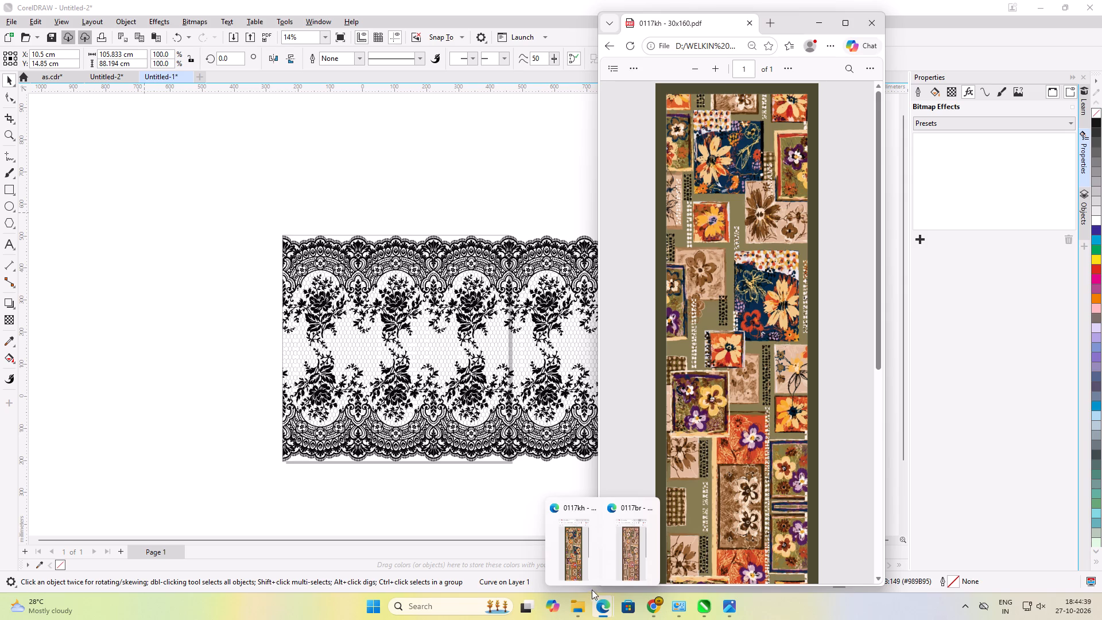
click(635, 546)
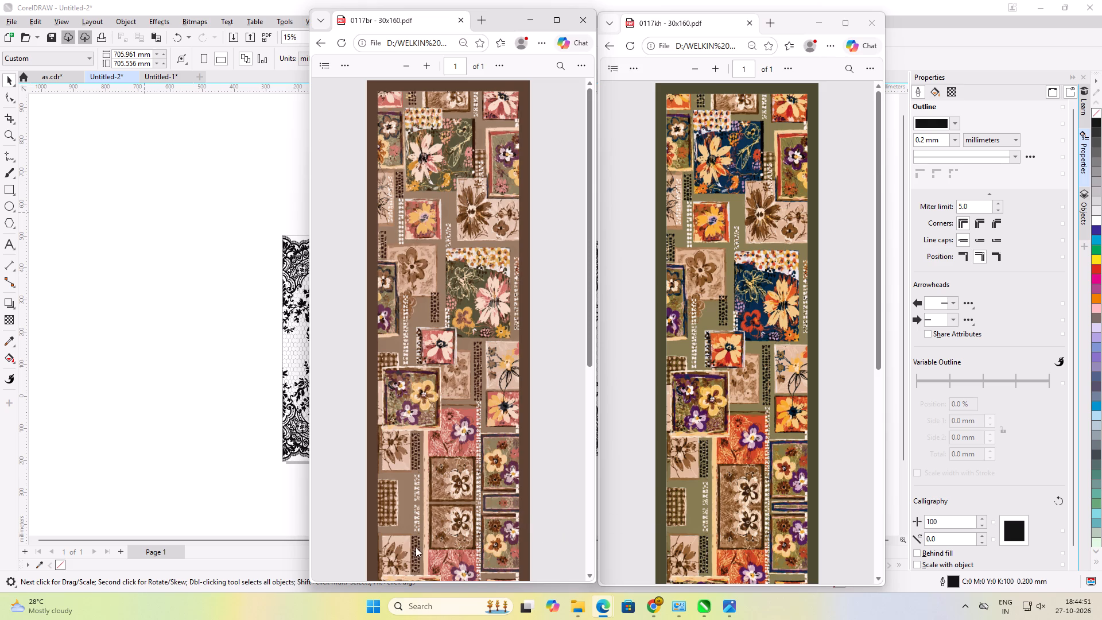
Examine the 0117br and 0117kh 30x160 designs from top to bottom, comparing their lower halves side by side.
scroll(498, 506, down, 5)
scroll(468, 400, down, 6)
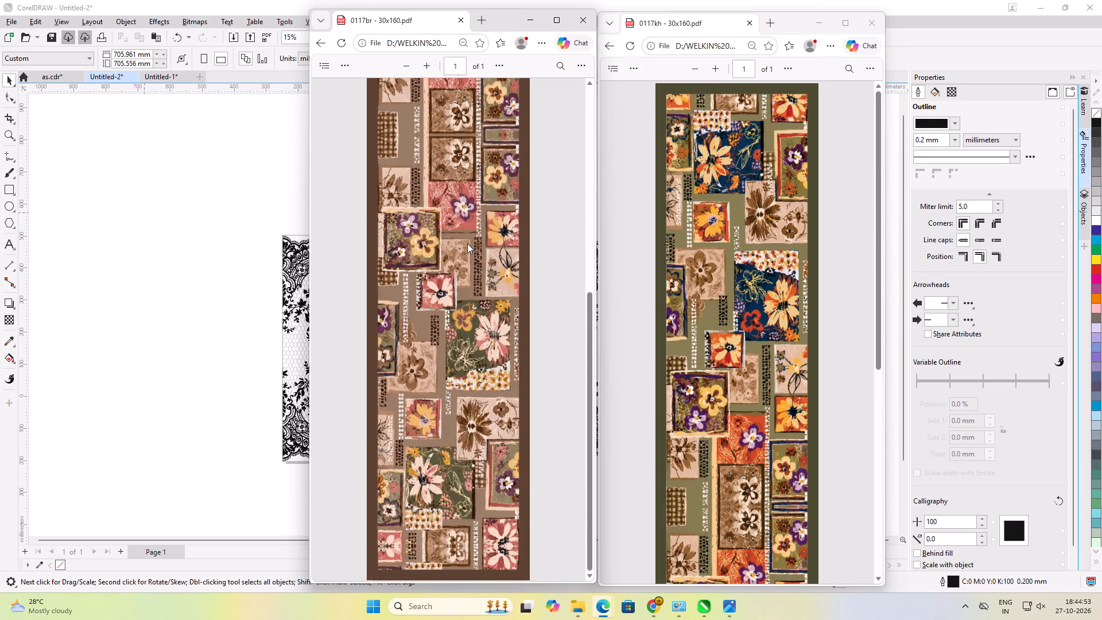
scroll(467, 243, down, 3)
scroll(461, 483, up, 10)
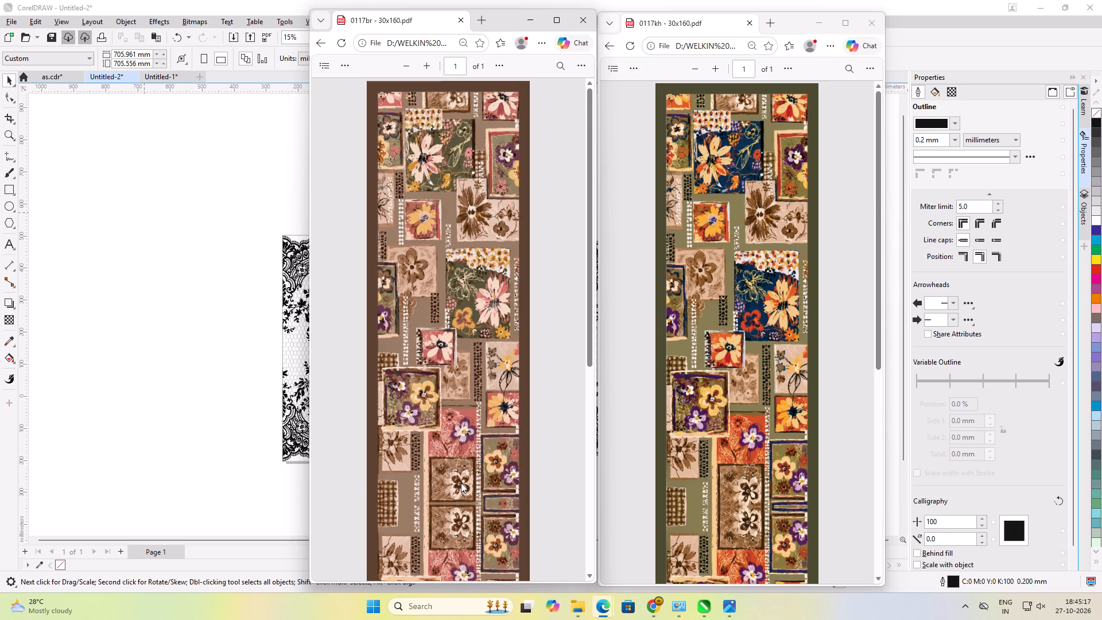
scroll(482, 467, down, 11)
scroll(673, 449, down, 2)
scroll(673, 449, up, 1)
scroll(673, 449, down, 15)
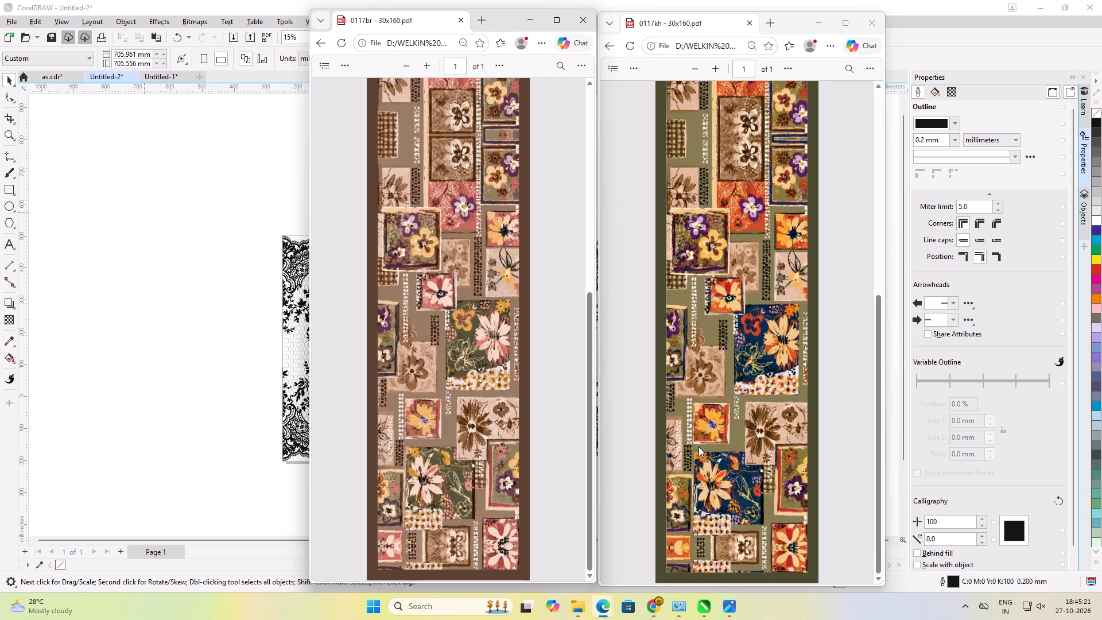
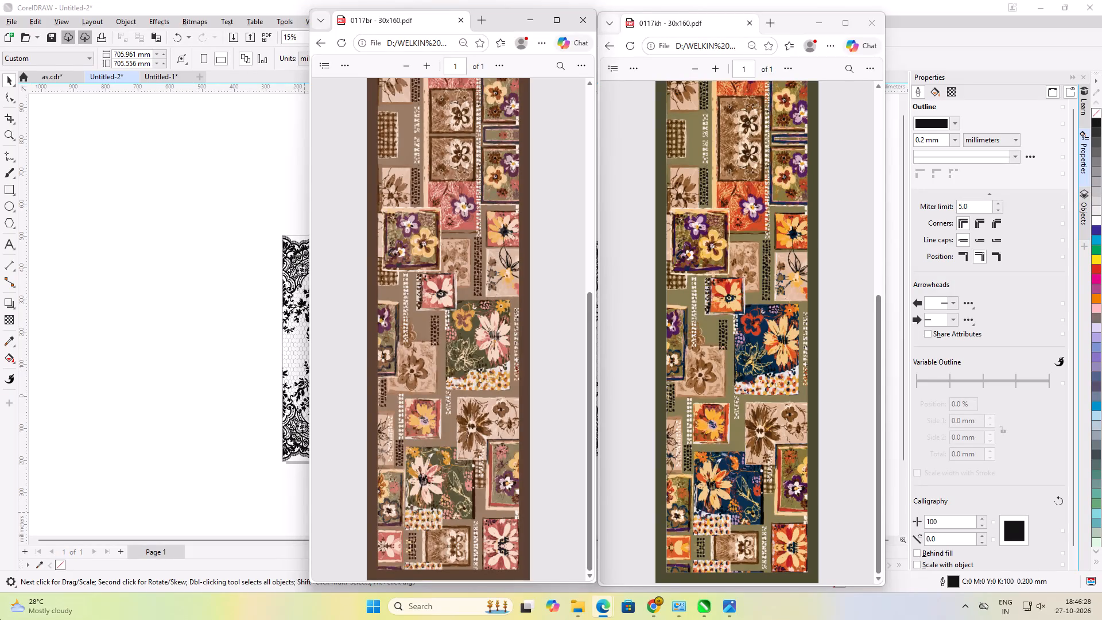
Switch to the MFK buyer's 21-10-2026 CAD folder and open the 0117br - 30x160 AI file in Illustrator.
click(162, 258)
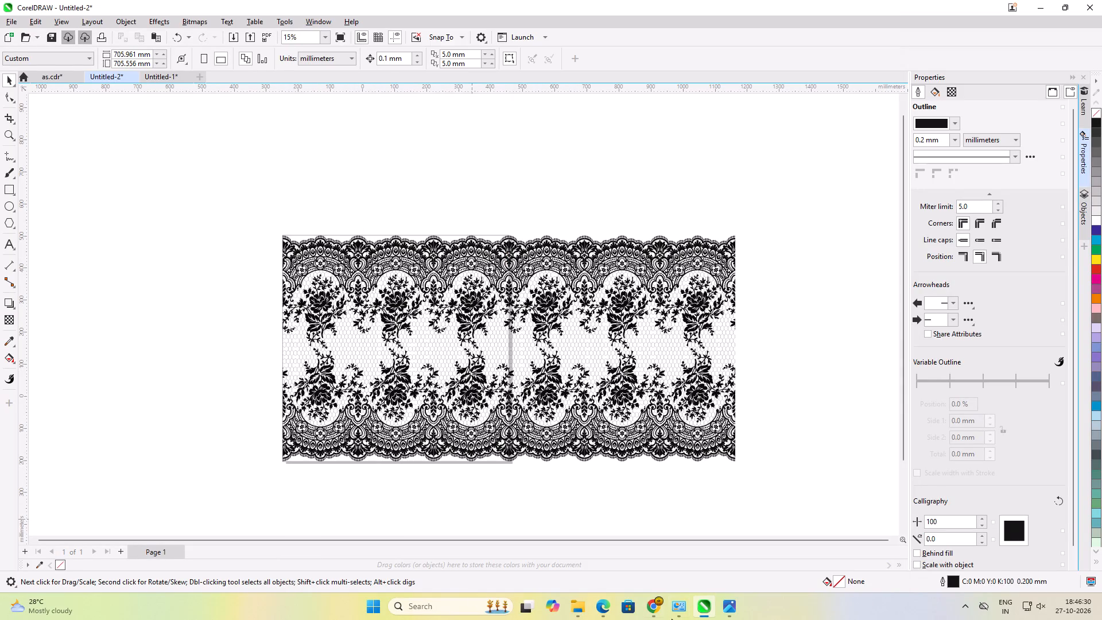
click(580, 612)
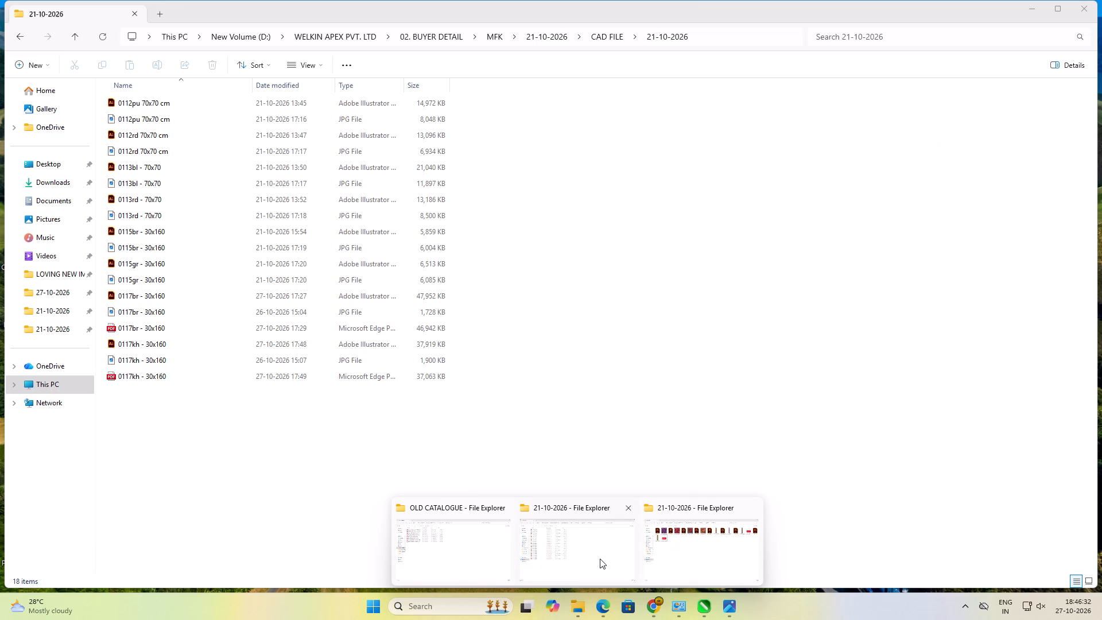
click(218, 476)
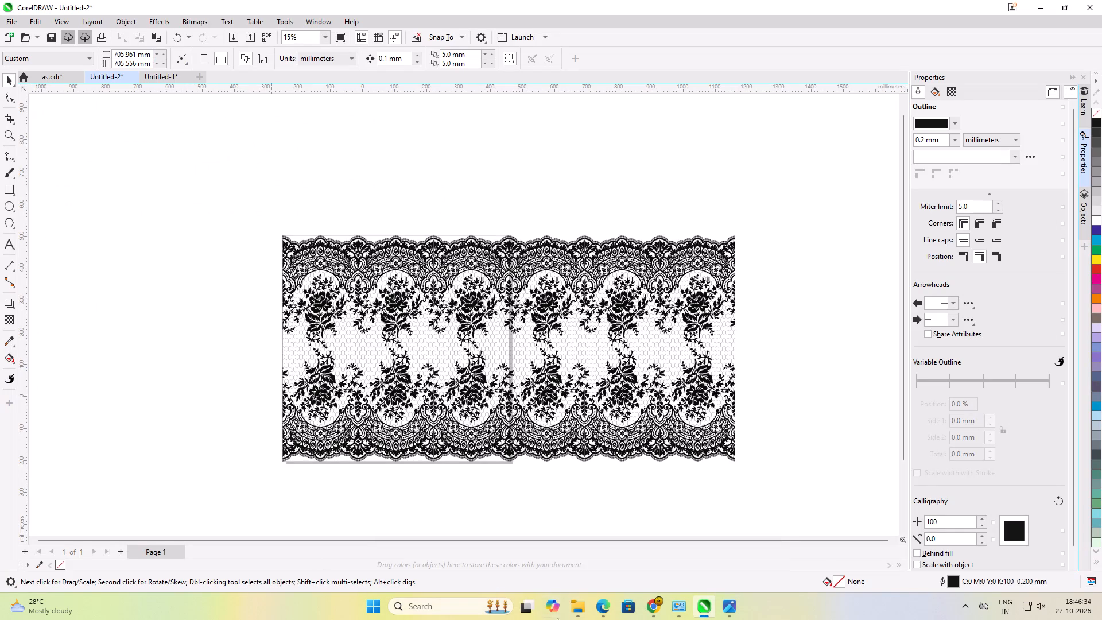
click(588, 610)
click(677, 559)
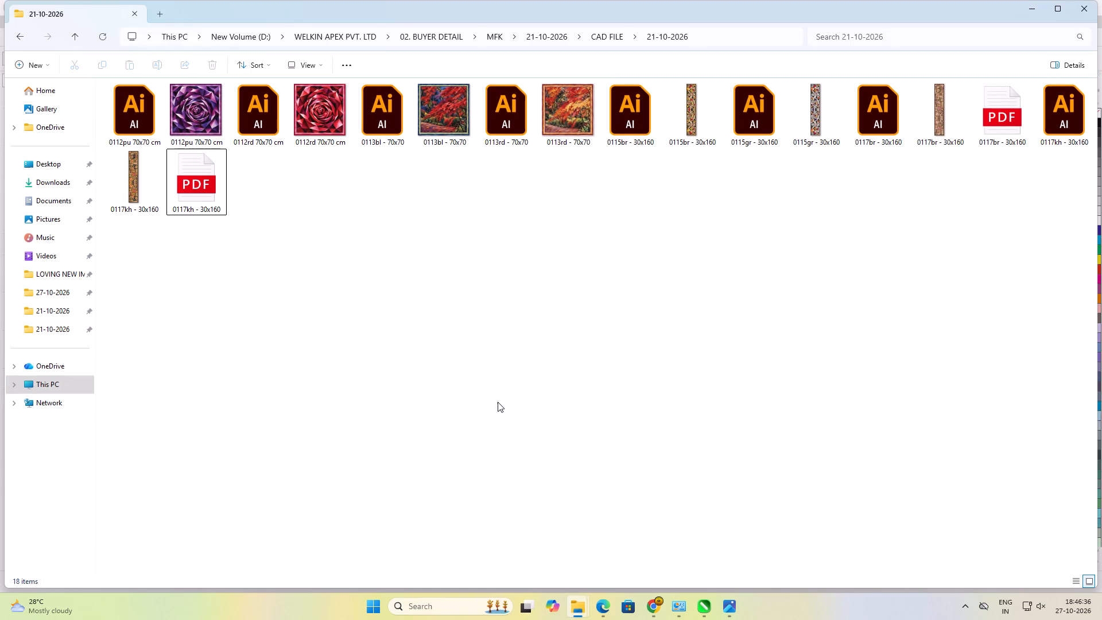
click(498, 402)
click(1038, 149)
click(1046, 130)
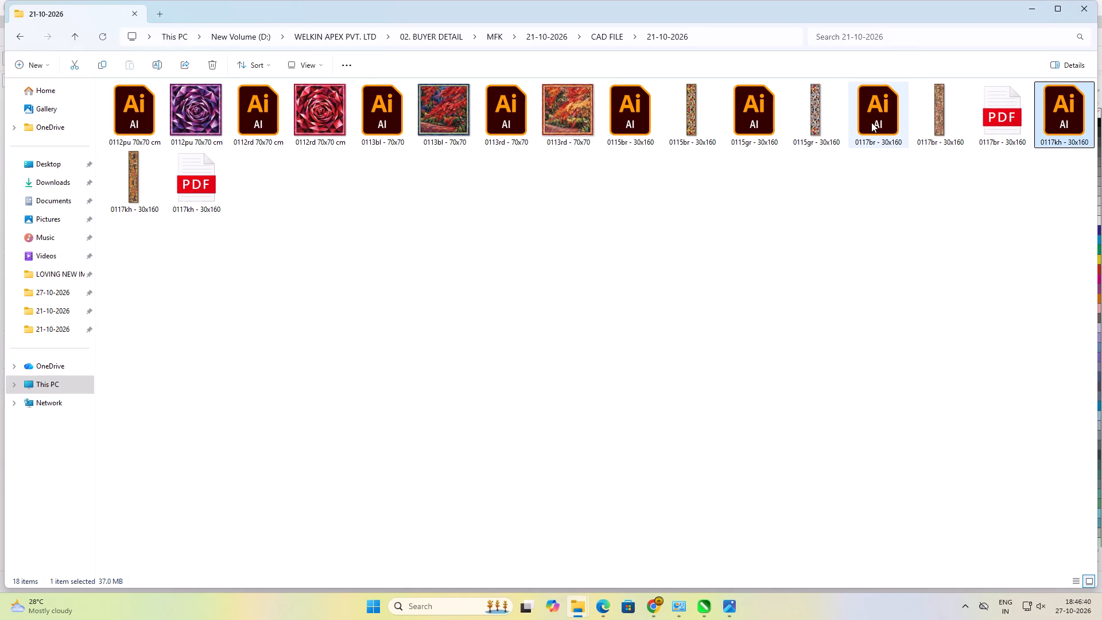
double_click(871, 122)
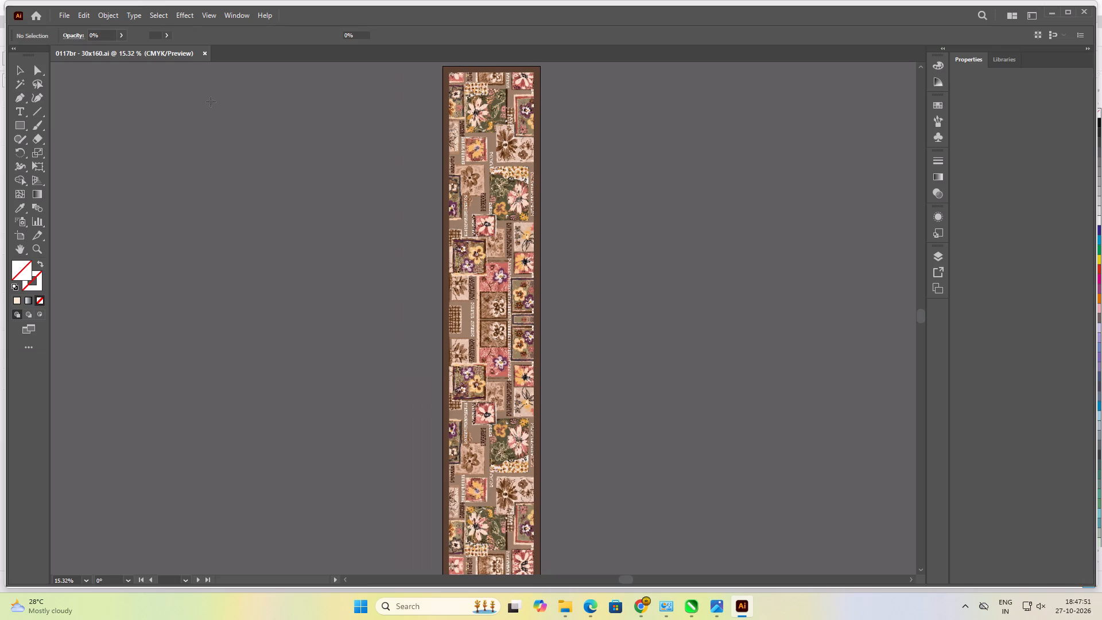
Maximize the Illustrator window, view the whole 0117br runner, and select the traced floral patchwork inside its brown border.
scroll(542, 355, down, 13)
scroll(483, 397, down, 1)
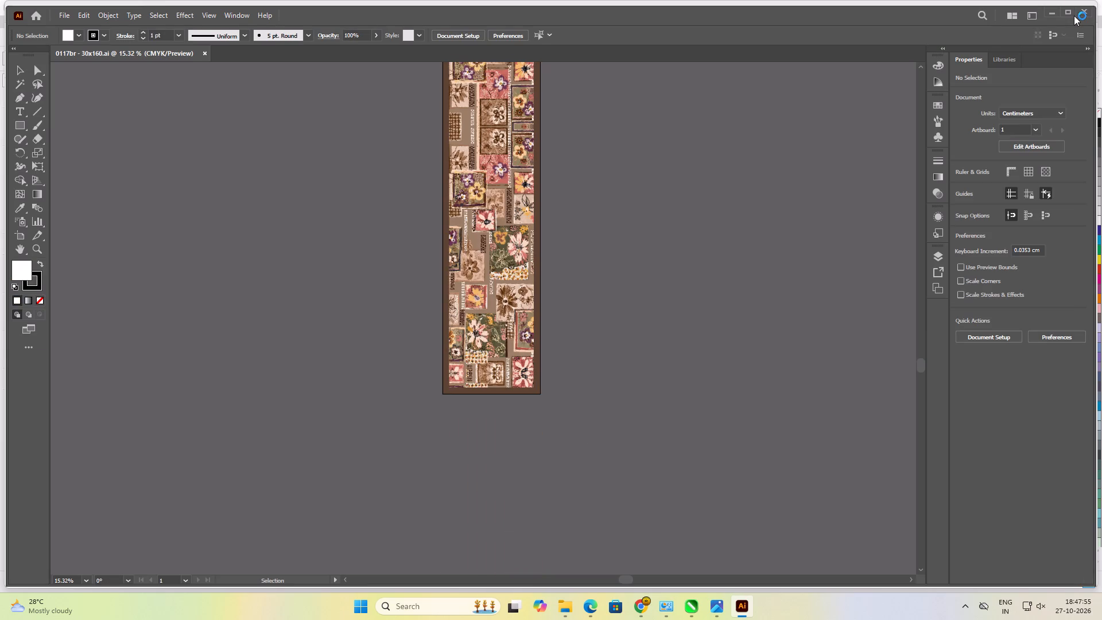
click(1069, 13)
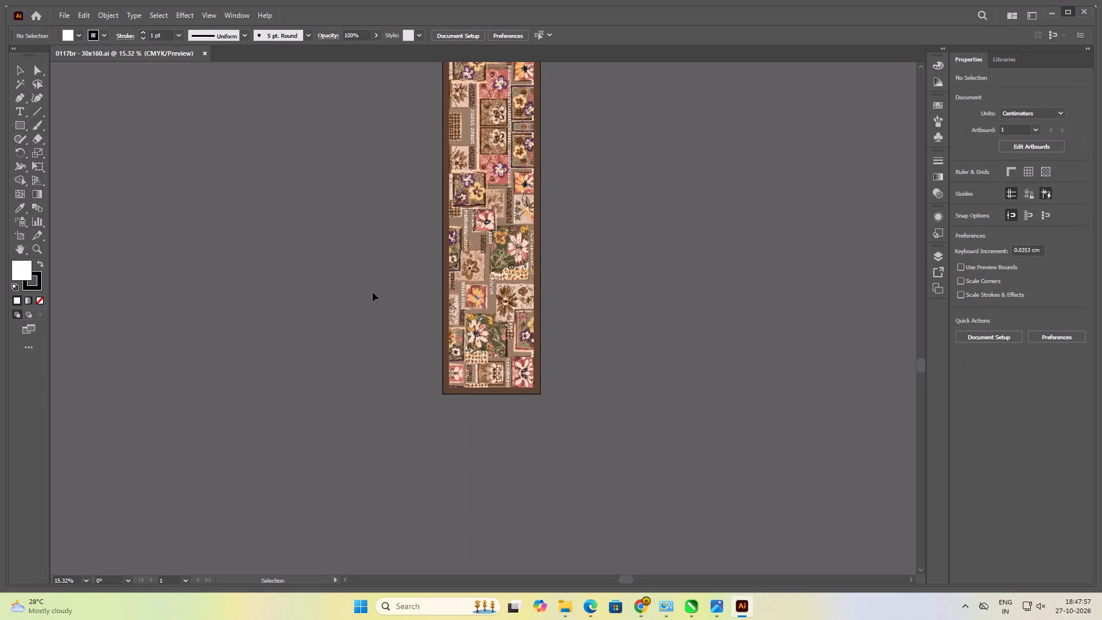
scroll(484, 372, up, 14)
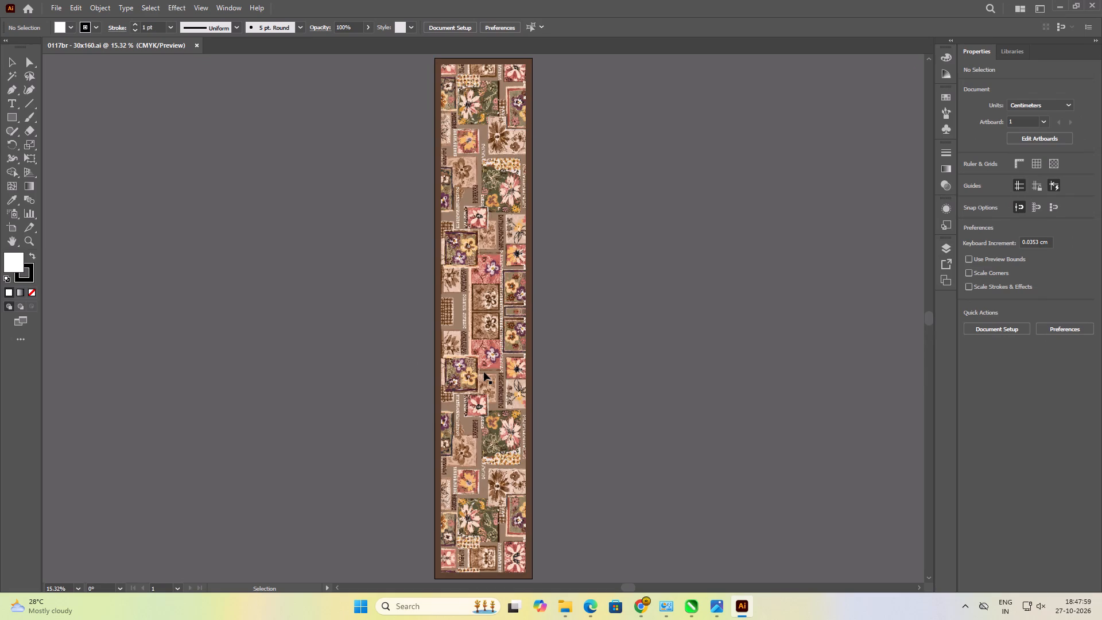
click(485, 352)
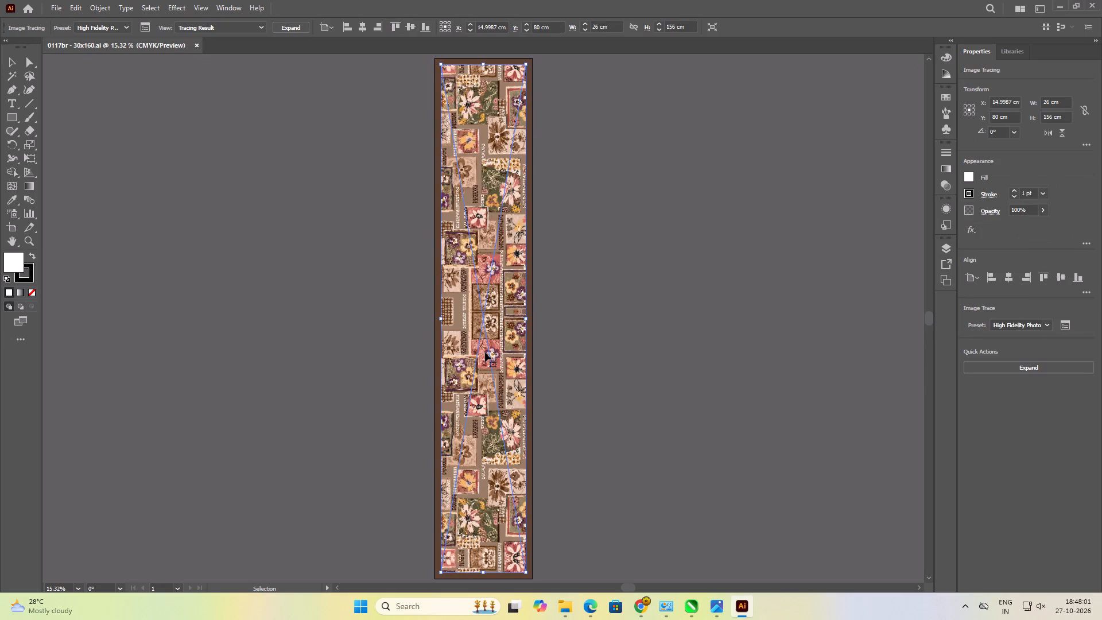
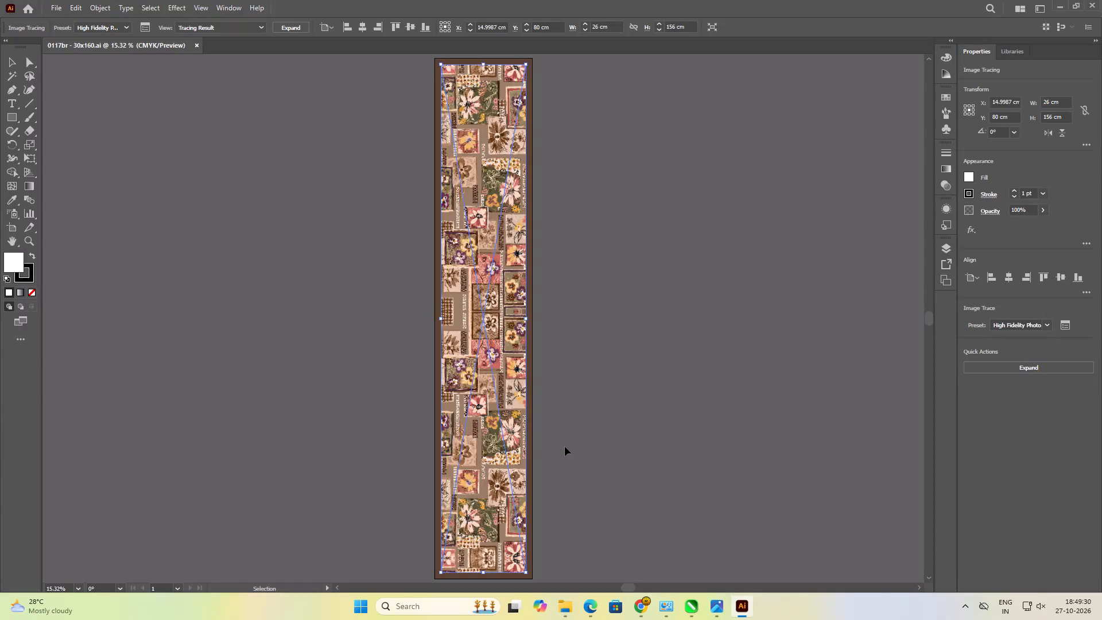
Deselect the 0117br artwork and open the 0117kh - 30x160 AI file from the 21-10-2026 folder.
click(240, 315)
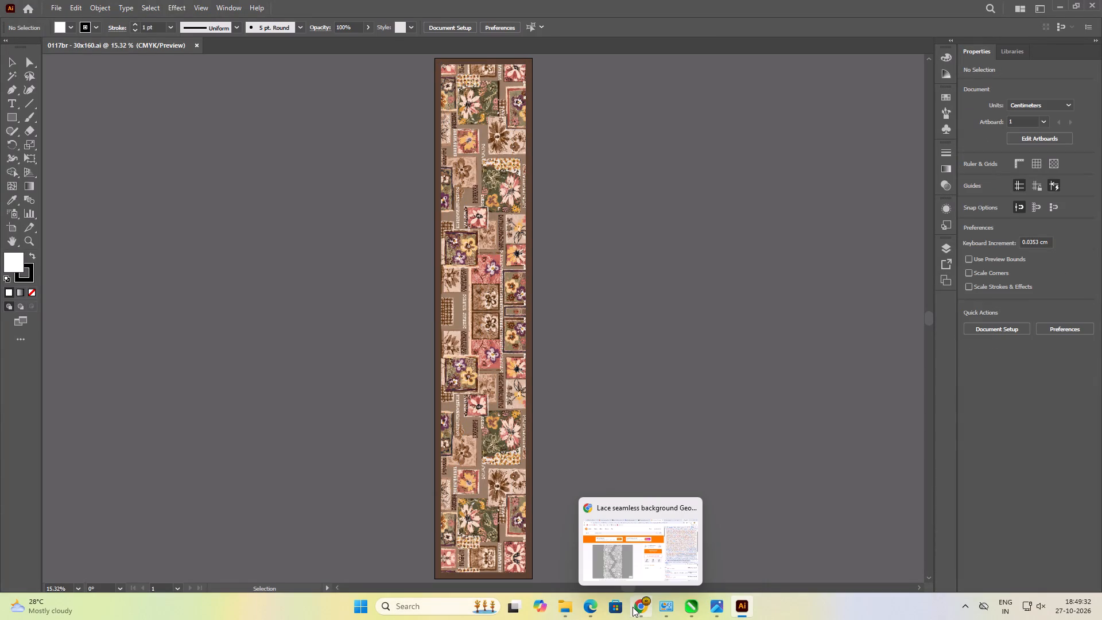
click(680, 567)
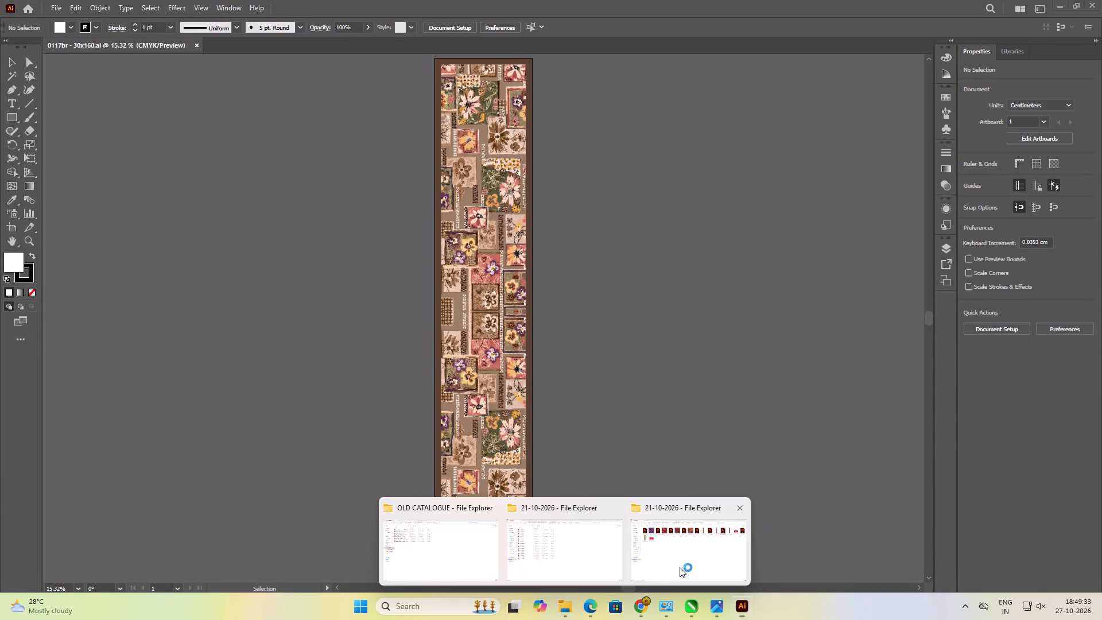
double_click(1074, 121)
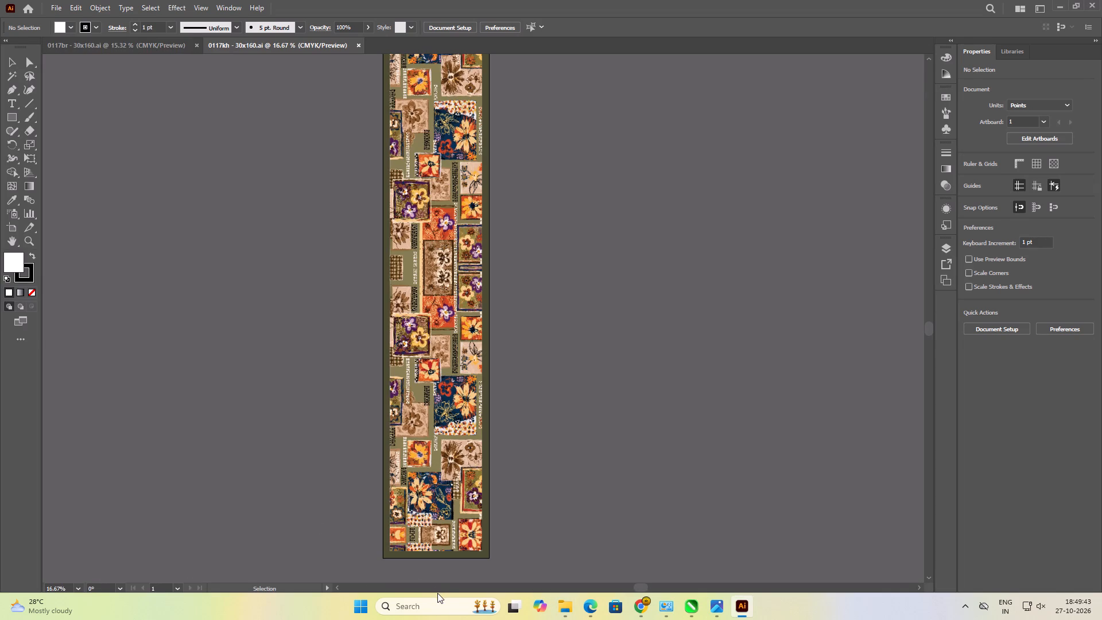
Ungroup the traced floral artwork of the 0117kh runner, including its olive border, and clear the selection.
alt+scroll(437, 593, up, 13)
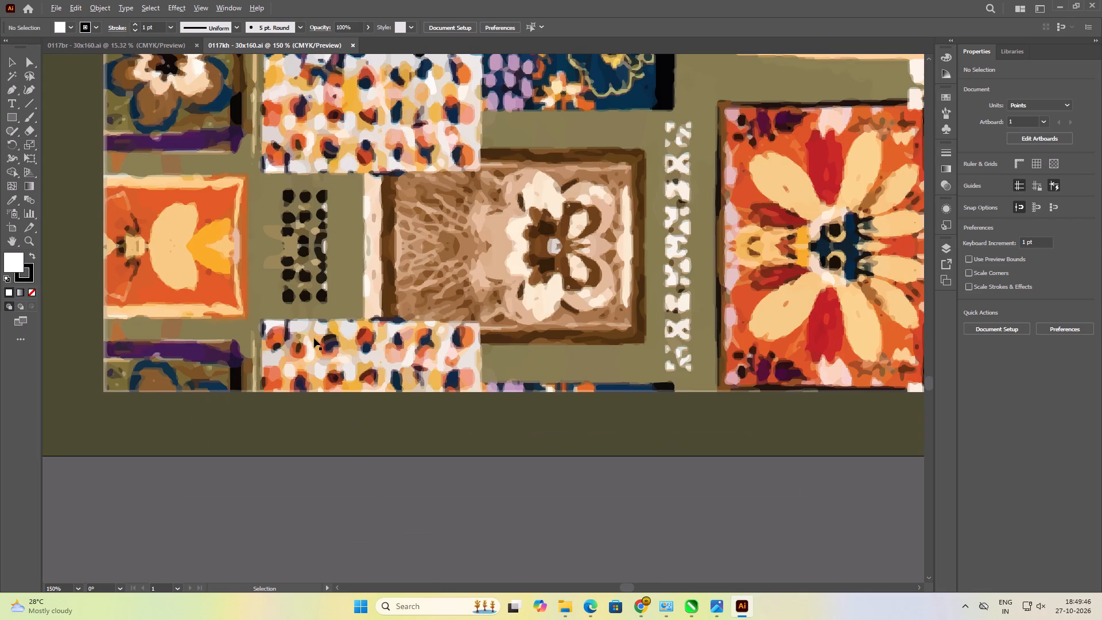
click(307, 330)
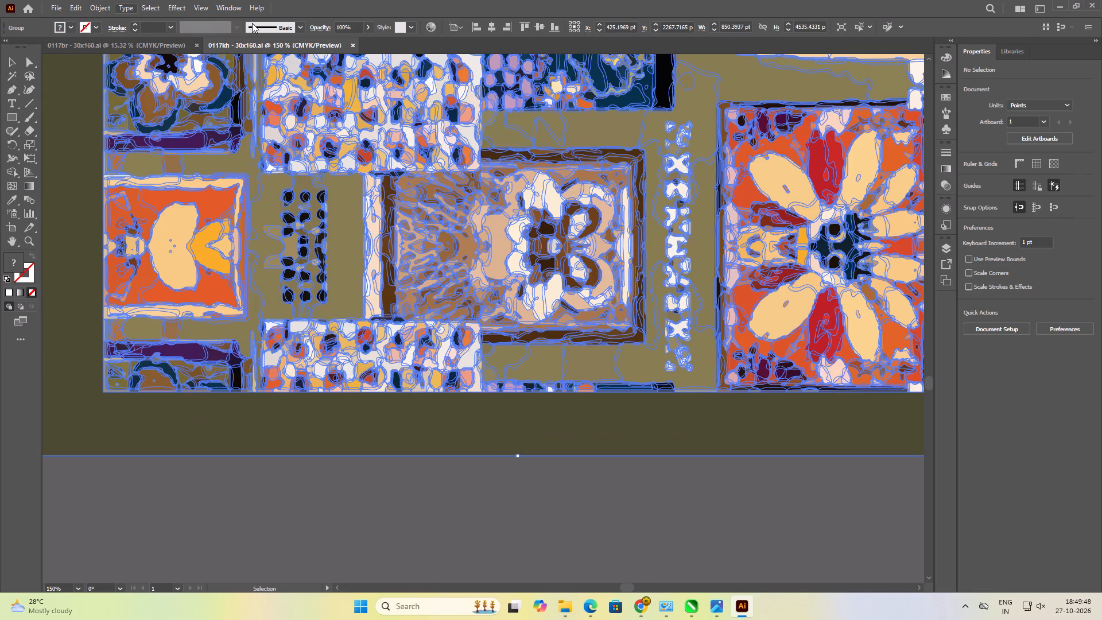
right_click(367, 359)
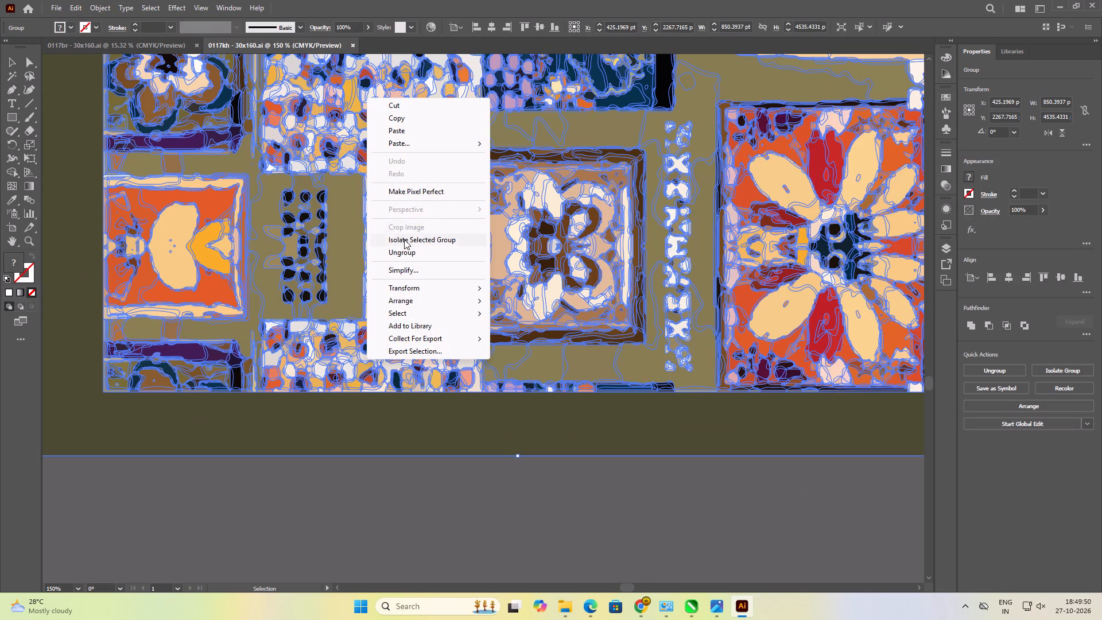
click(409, 254)
click(315, 518)
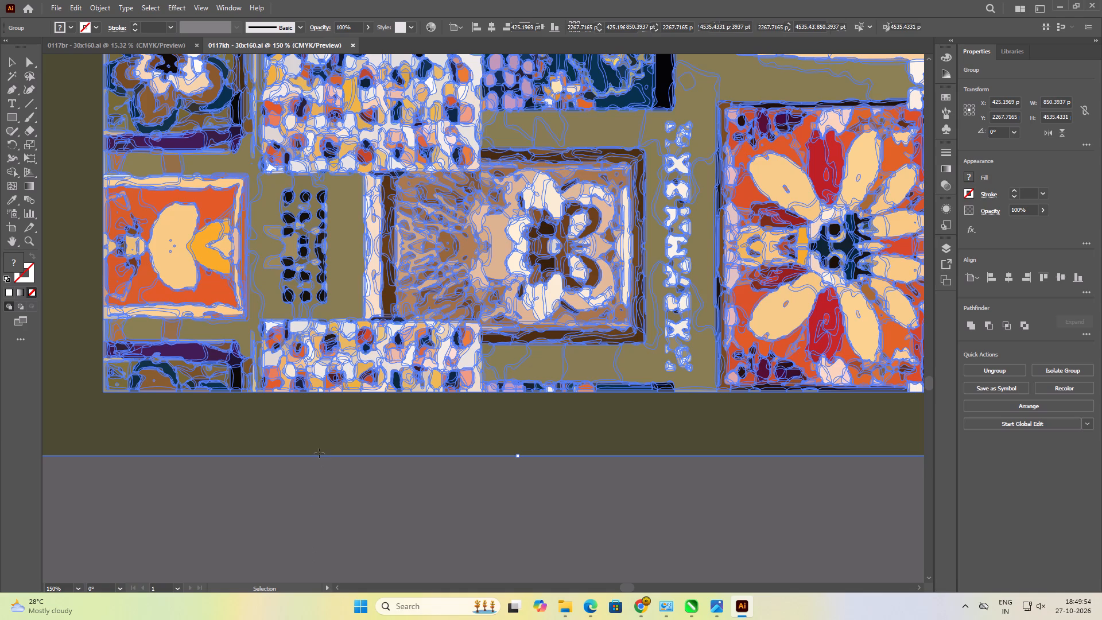
click(13, 59)
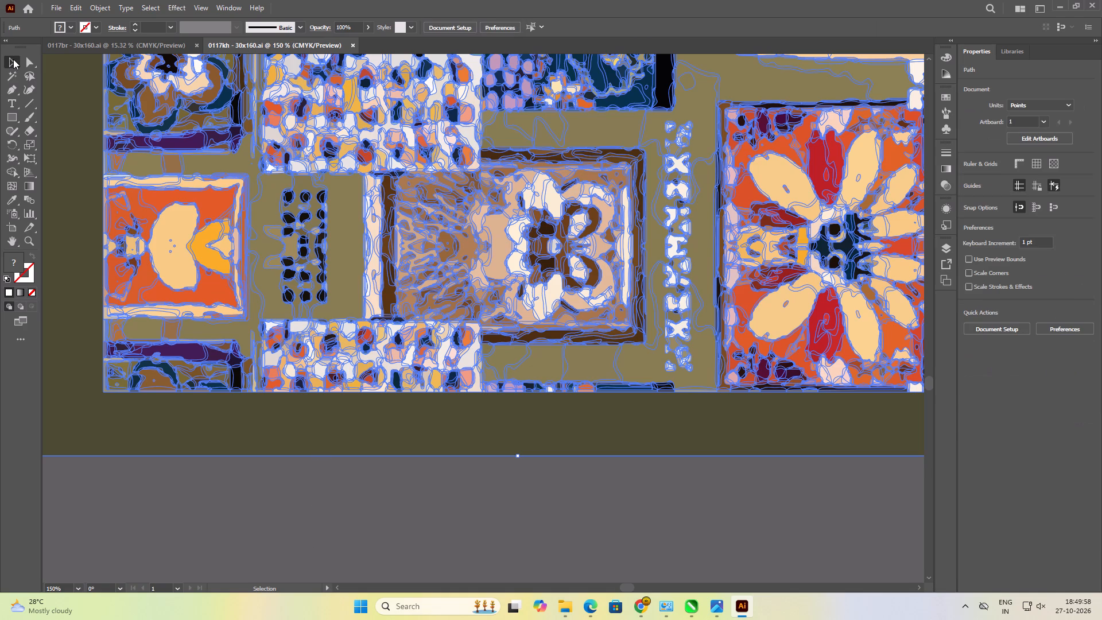
click(351, 529)
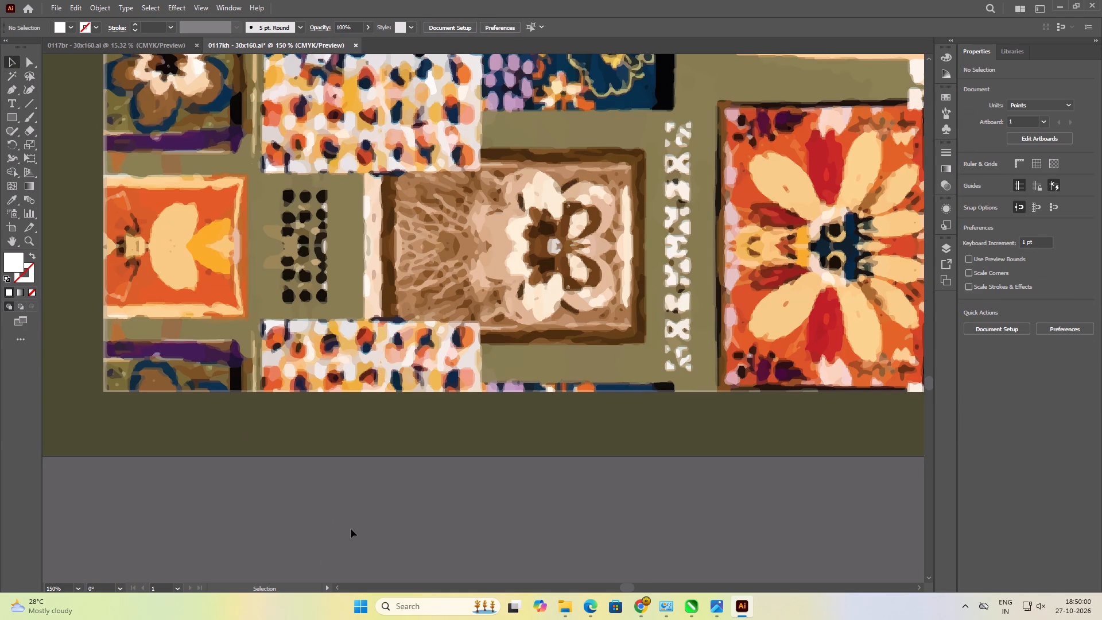
Select the dotted patch's traced shapes at the runner's bottom edge, without the olive background rectangle, and nudge them down 24 pt into the border.
scroll(310, 357, up, 1)
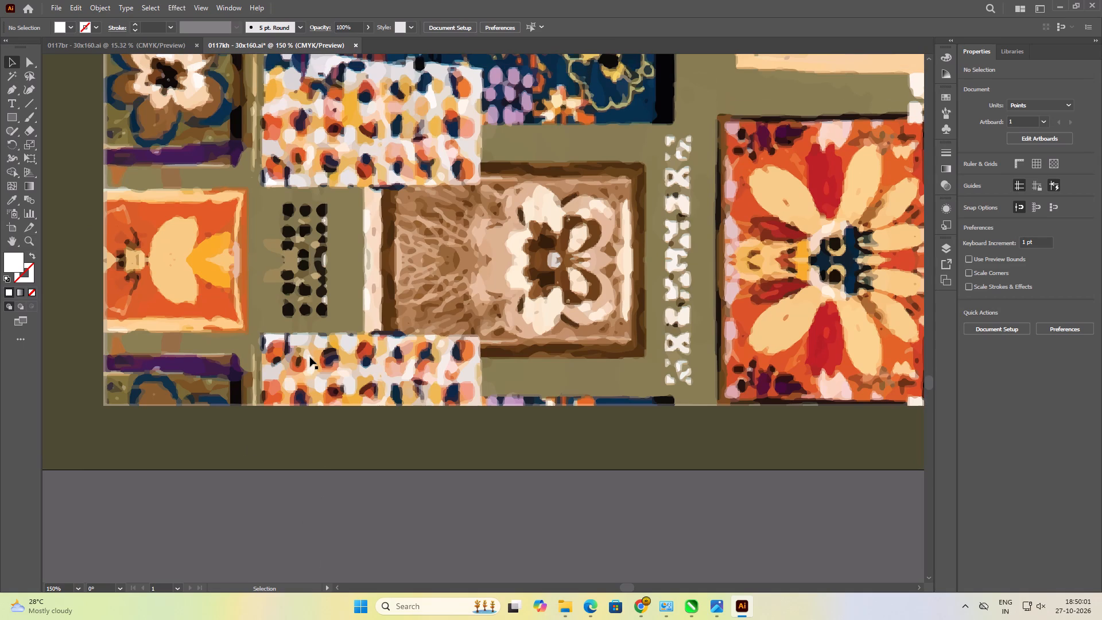
alt+scroll(267, 358, up, 1)
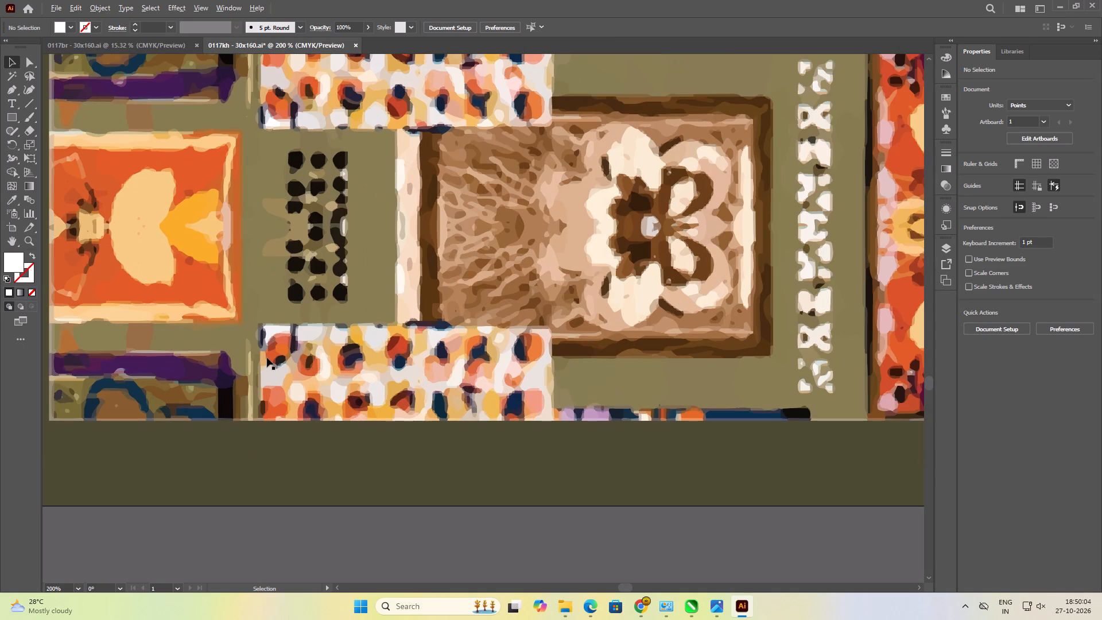
alt+scroll(267, 358, up, 1)
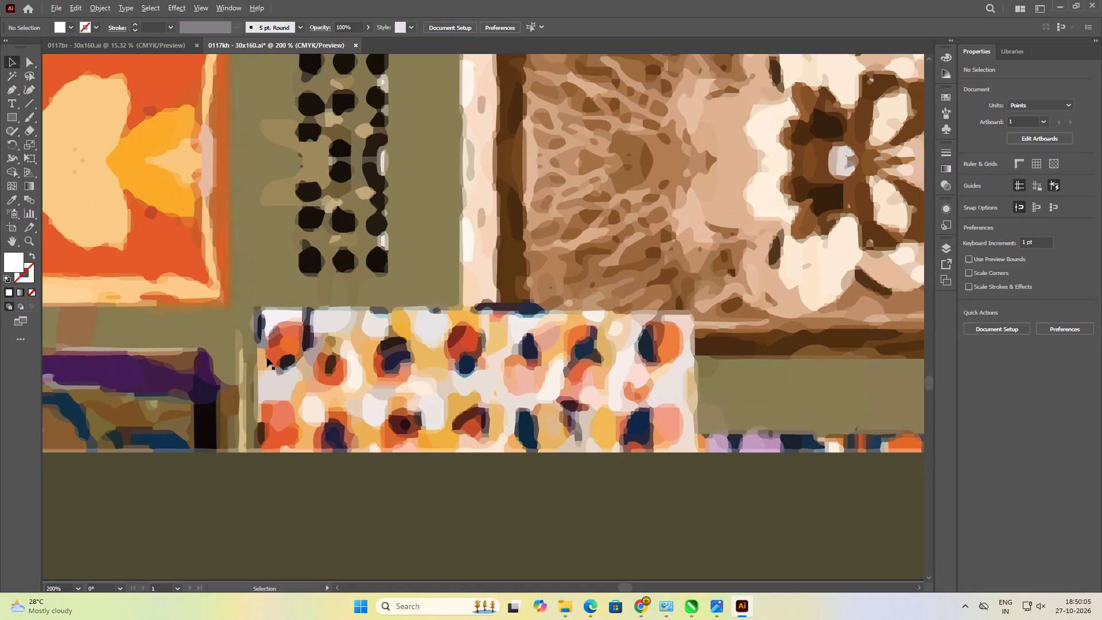
click(274, 323)
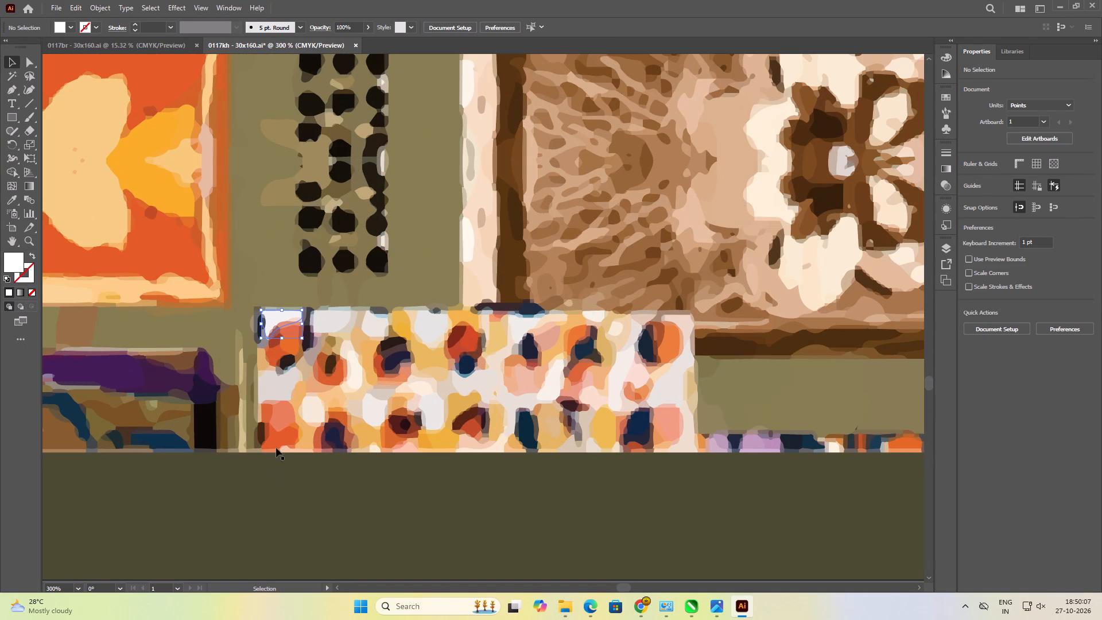
click(276, 482)
scroll(297, 381, down, 6)
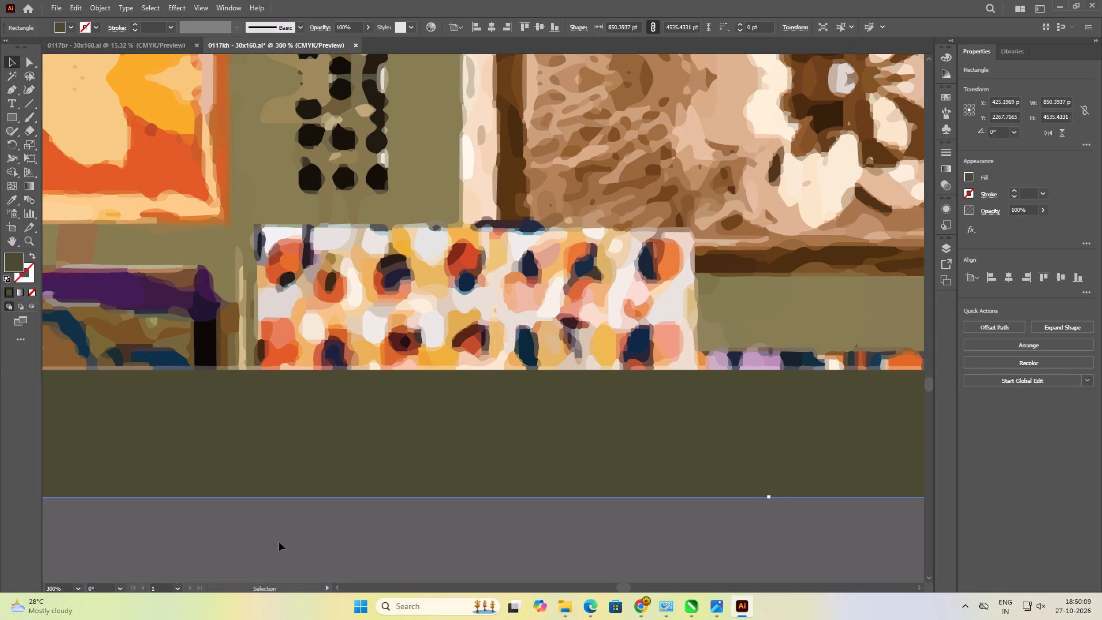
click(279, 543)
click(275, 533)
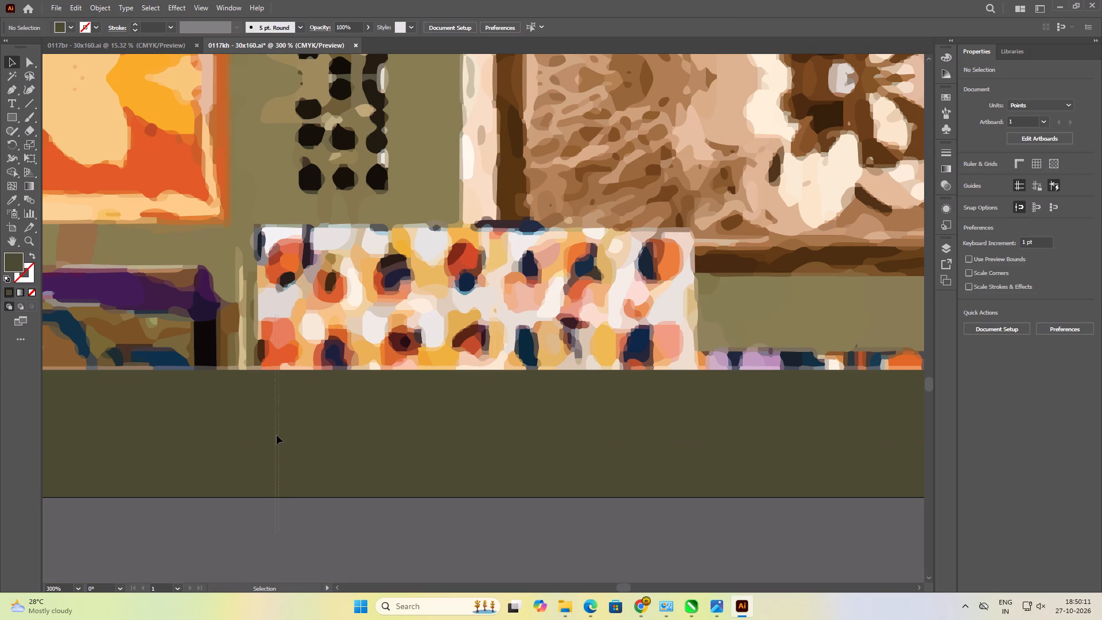
drag(262, 532, 281, 263)
drag(281, 263, 696, 236)
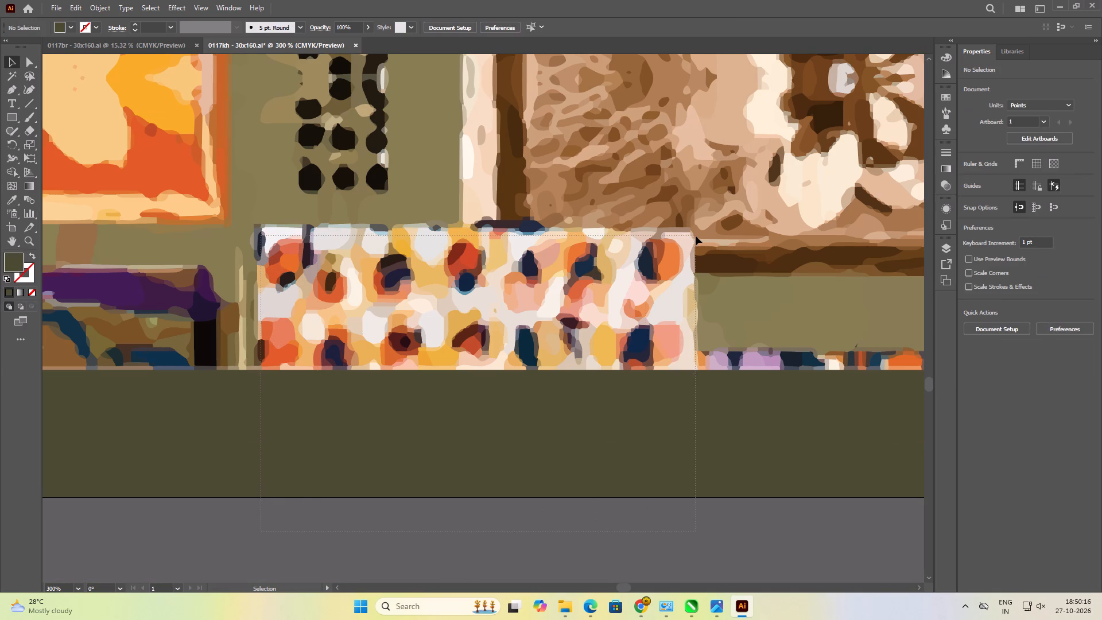
drag(696, 236, 690, 238)
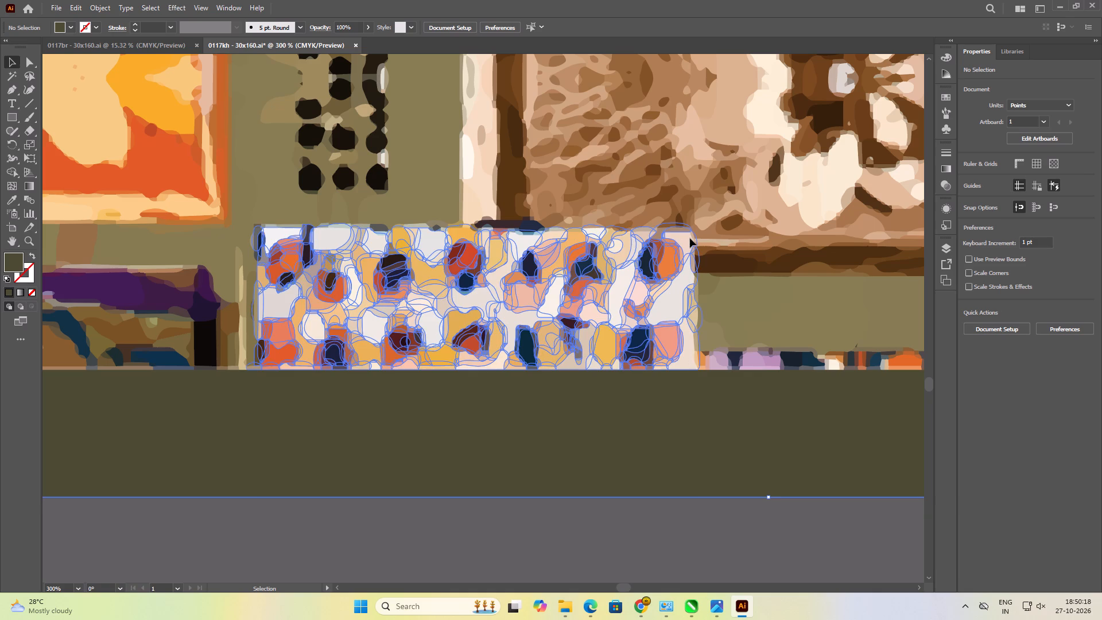
shift+click(597, 429)
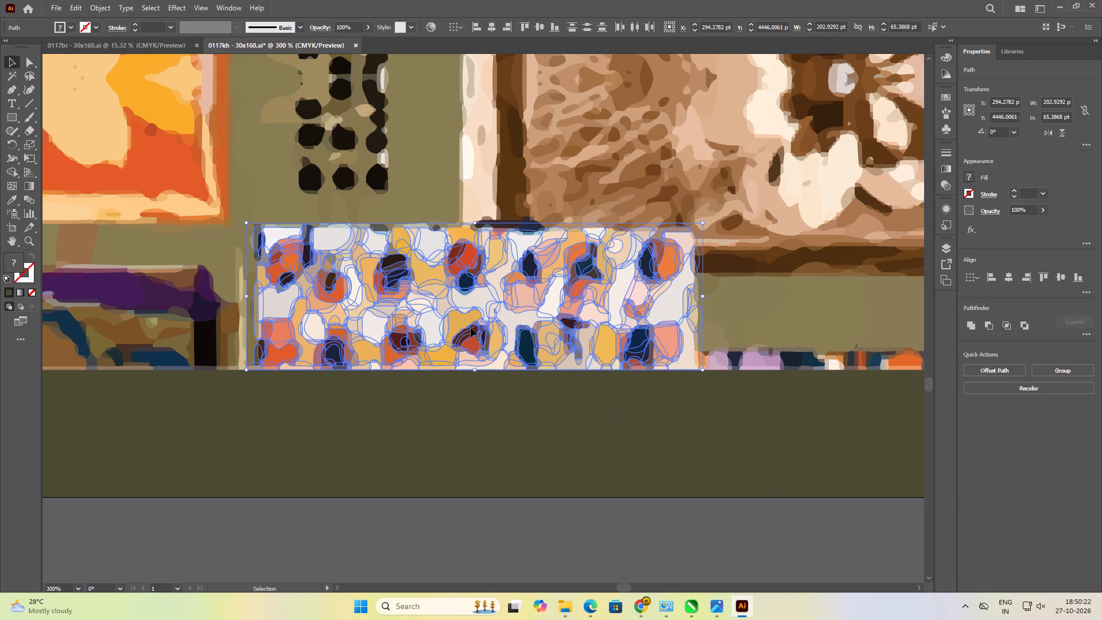
key(Down)
key(Down)
key(Down)
key(Down)
key(Down)
key(Down)
key(Down)
key(Down)
key(Down)
key(Down)
key(Down)
key(Down)
key(Down)
key(Down)
key(Down)
key(Down)
key(Down)
key(Down)
key(Down)
key(Down)
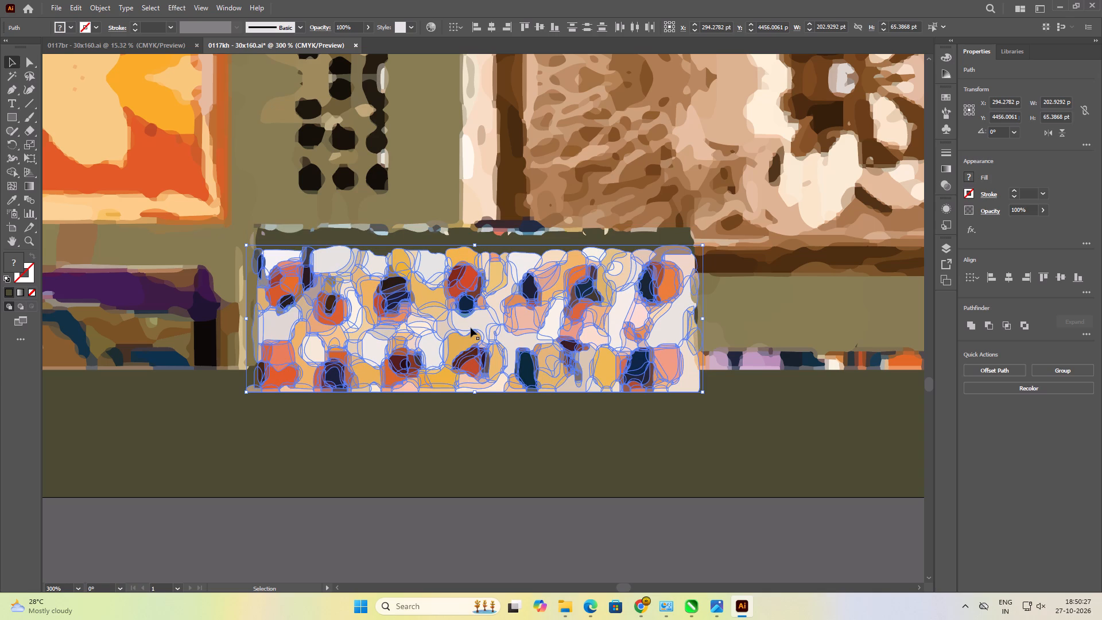
key(Down)
key(Down)
key(Down)
key(Down)
key(Down)
key(Down)
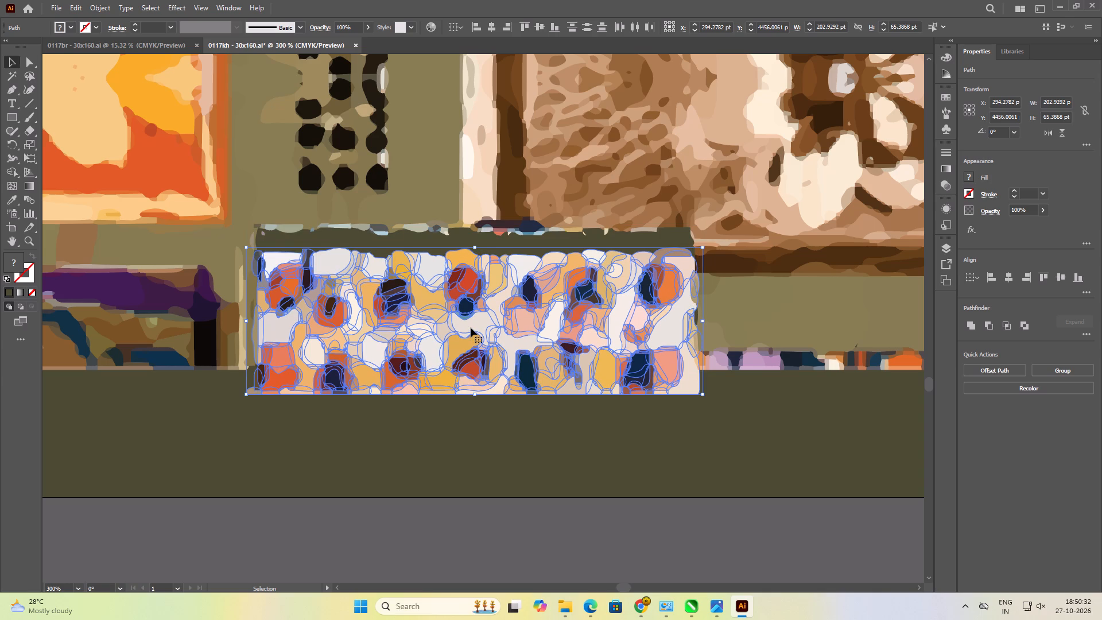
key(Down)
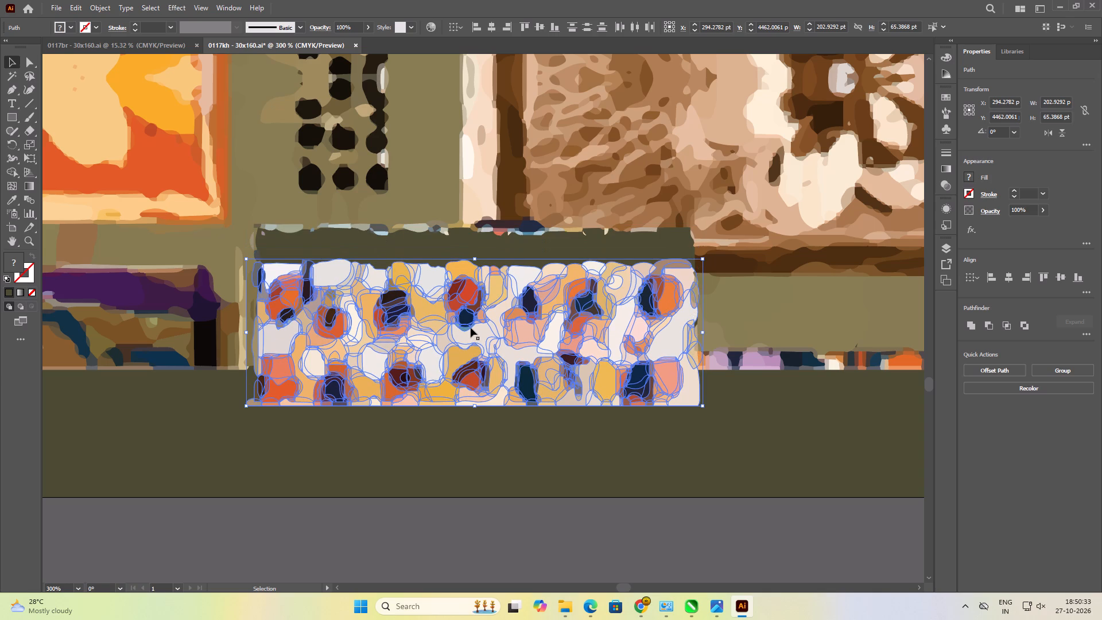
key(Down)
key(Down)
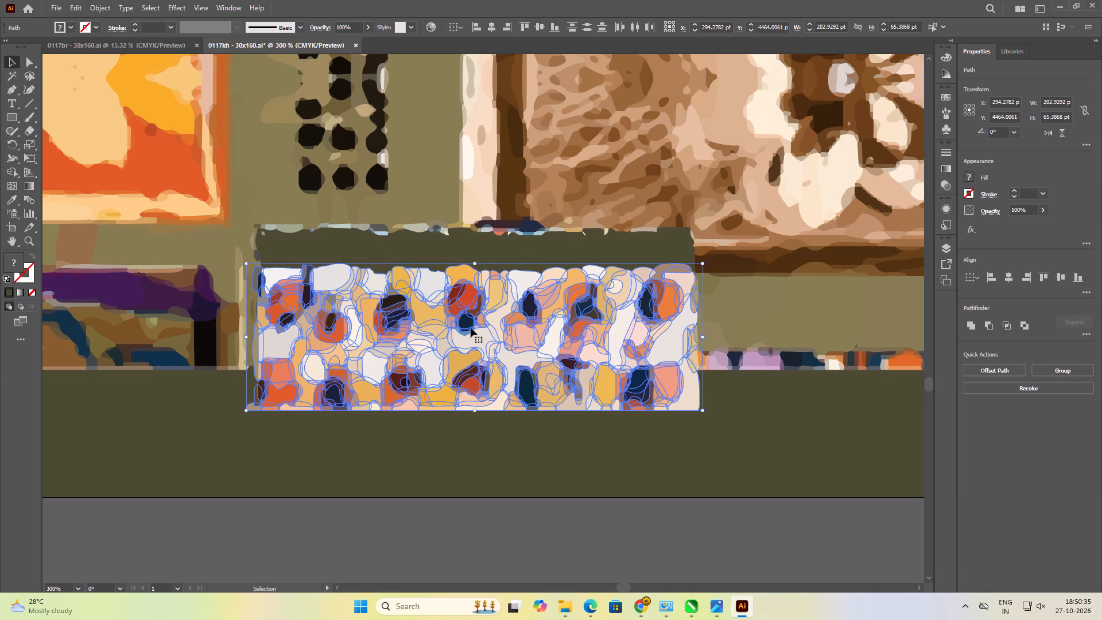
key(Down)
key(Down)
key(Down)
key(Down)
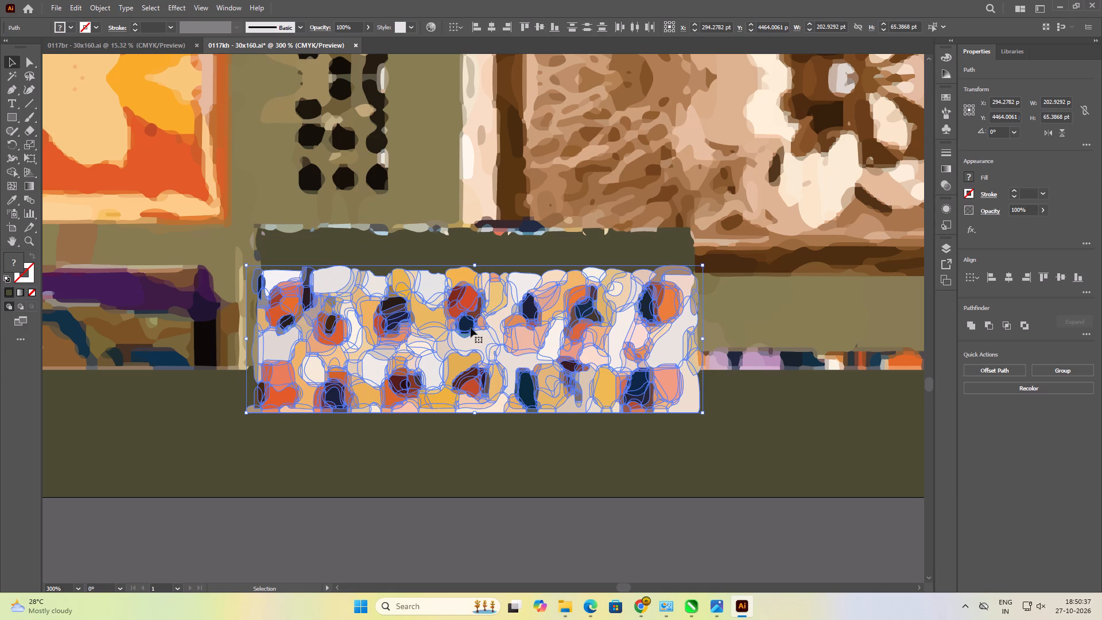
key(Down)
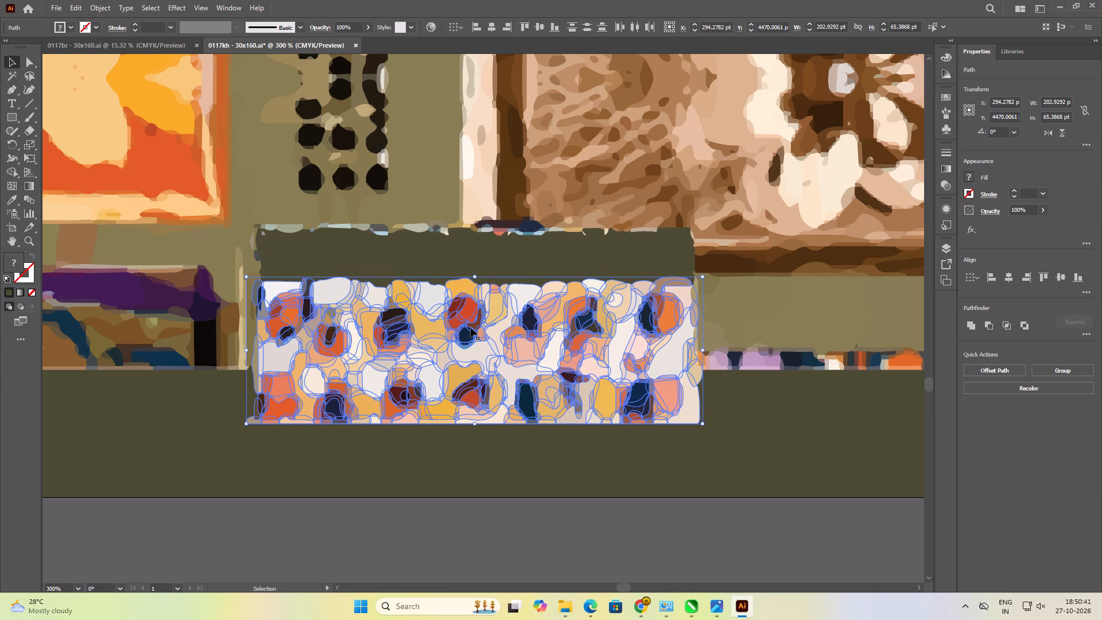
click(512, 557)
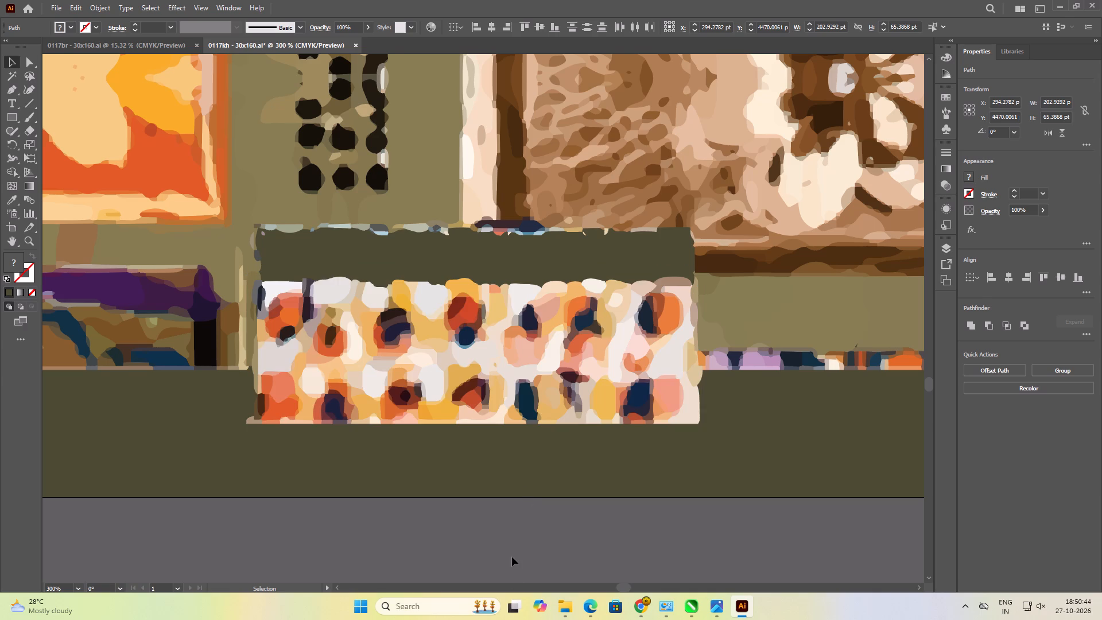
Recolour the leftover slivers above the moved dotted patch, from its left end to the cream stripe, plus the dark background rectangle, with the sampled light olive.
scroll(512, 557, down, 4)
scroll(512, 557, up, 5)
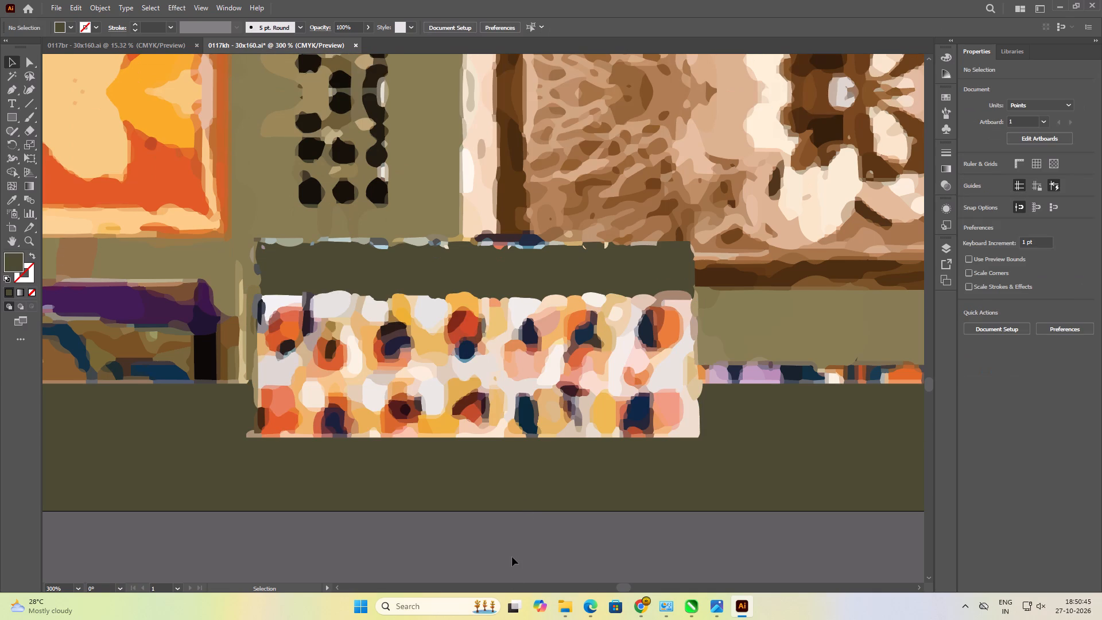
alt+scroll(512, 557, down, 2)
alt+scroll(516, 381, up, 4)
alt+scroll(263, 428, down, 2)
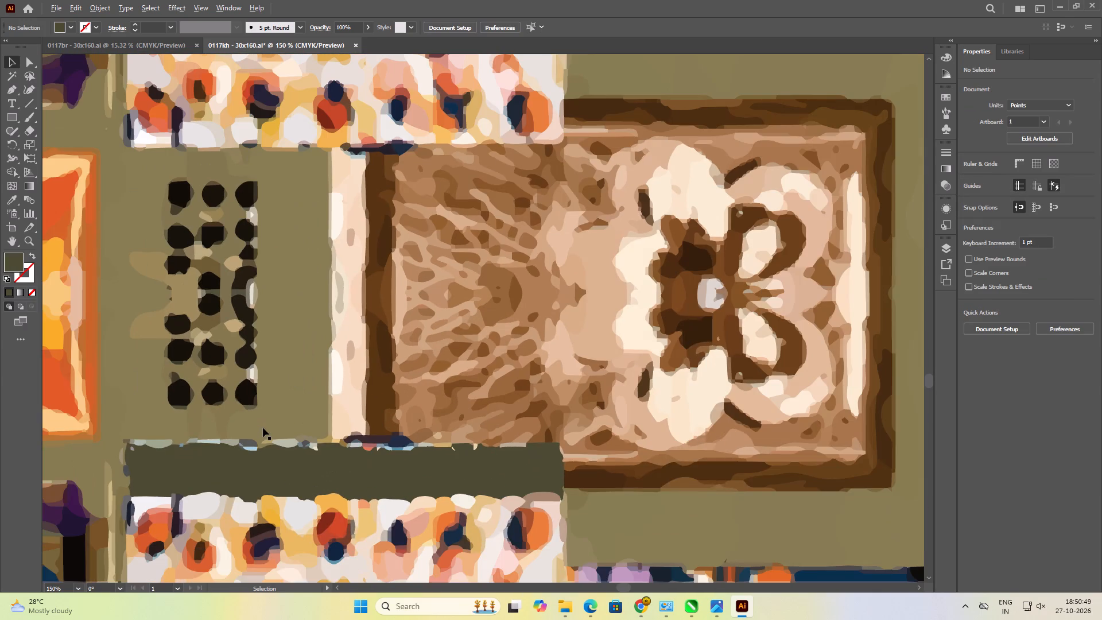
alt+scroll(87, 428, up, 3)
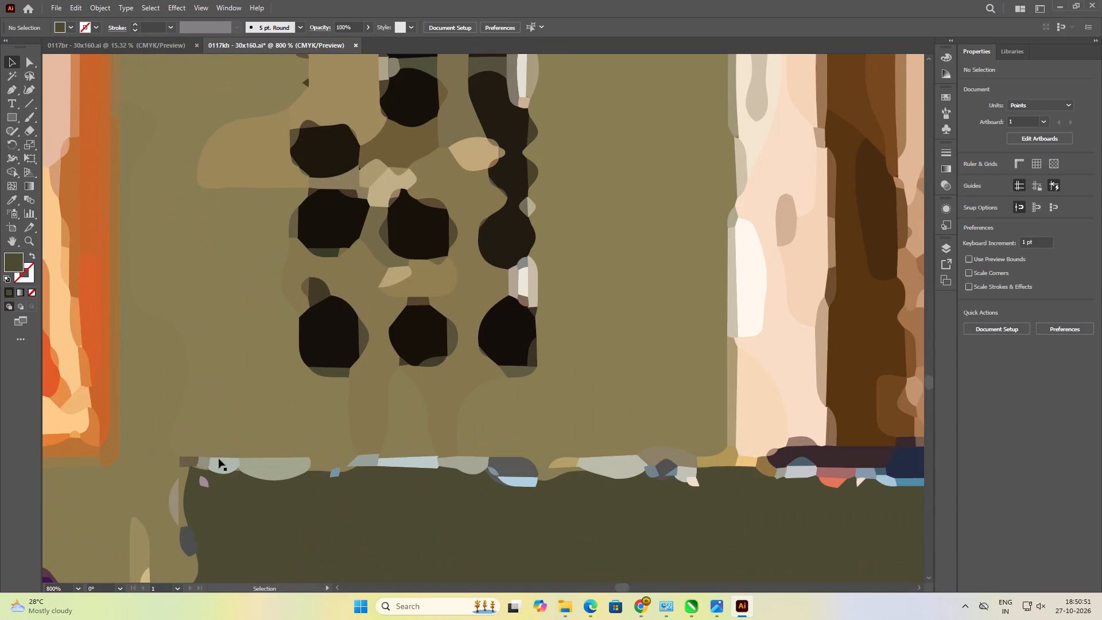
click(257, 466)
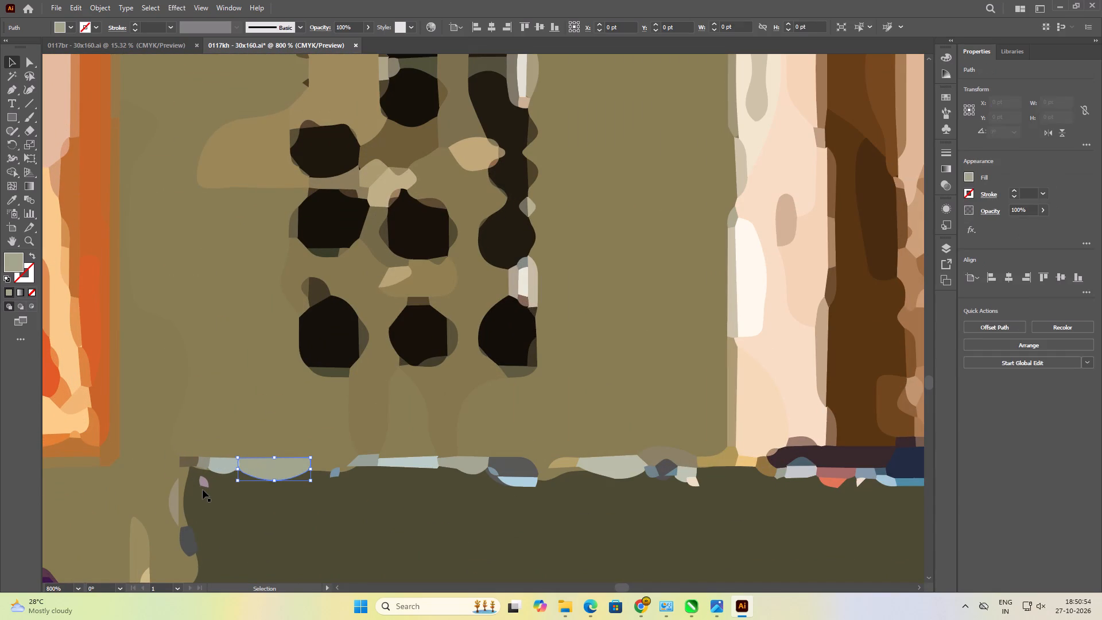
click(203, 490)
shift+click(204, 484)
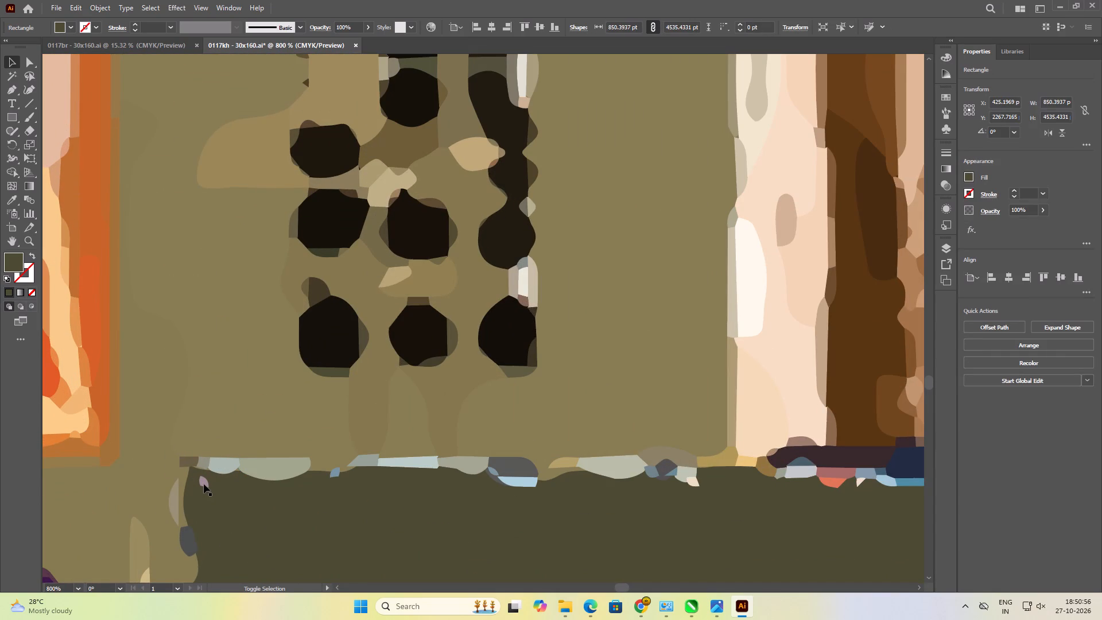
shift+click(188, 465)
shift+click(204, 464)
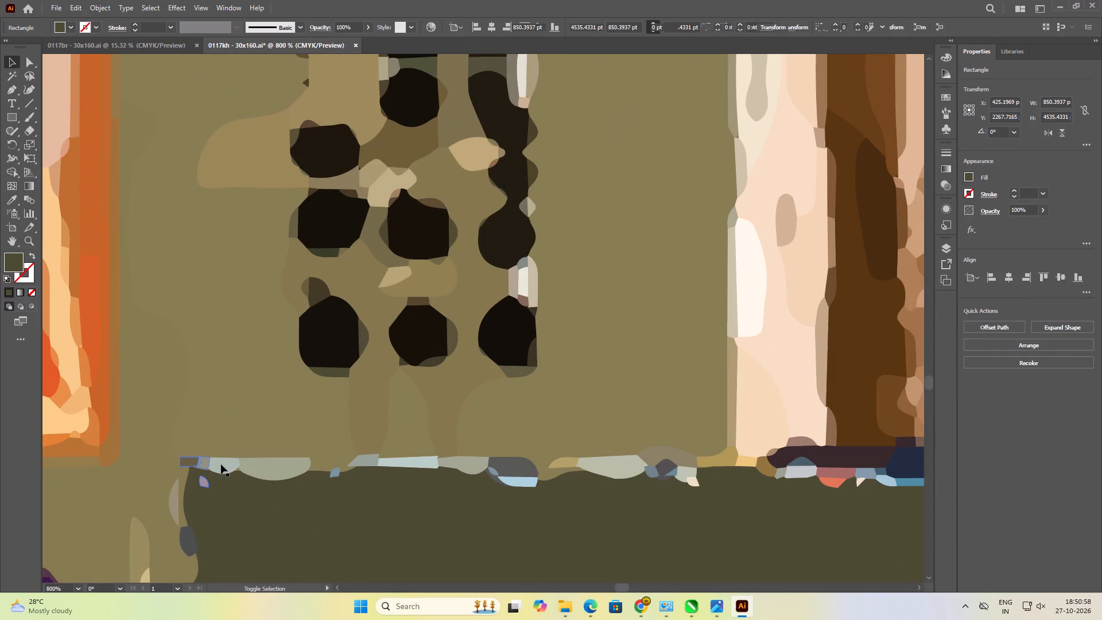
shift+click(221, 464)
shift+click(259, 467)
shift+click(333, 476)
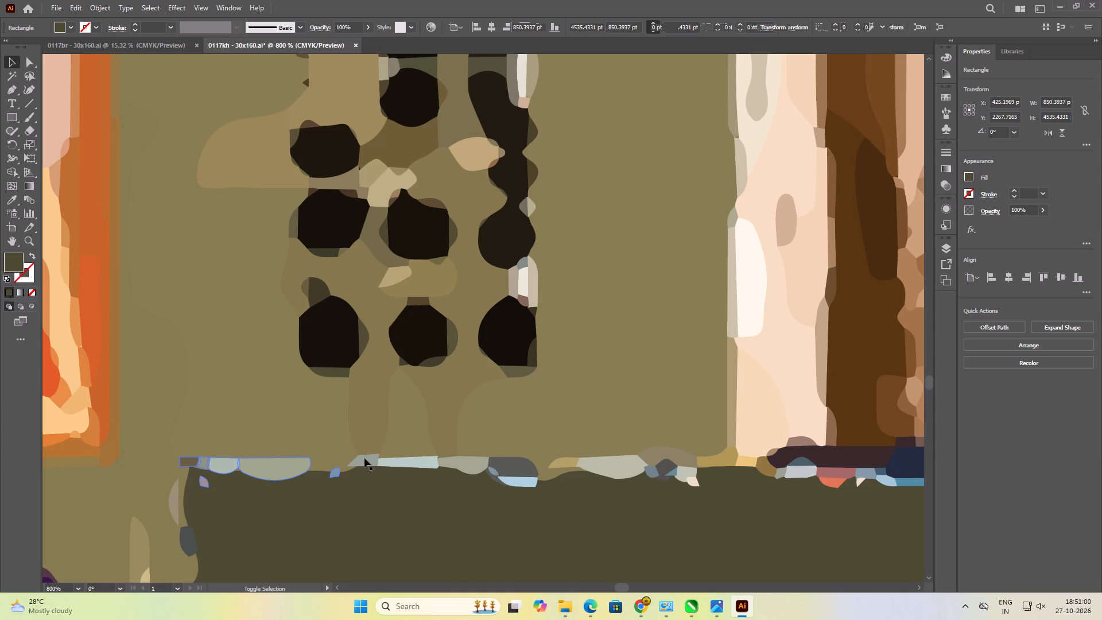
shift+click(365, 458)
shift+click(433, 464)
shift+click(458, 463)
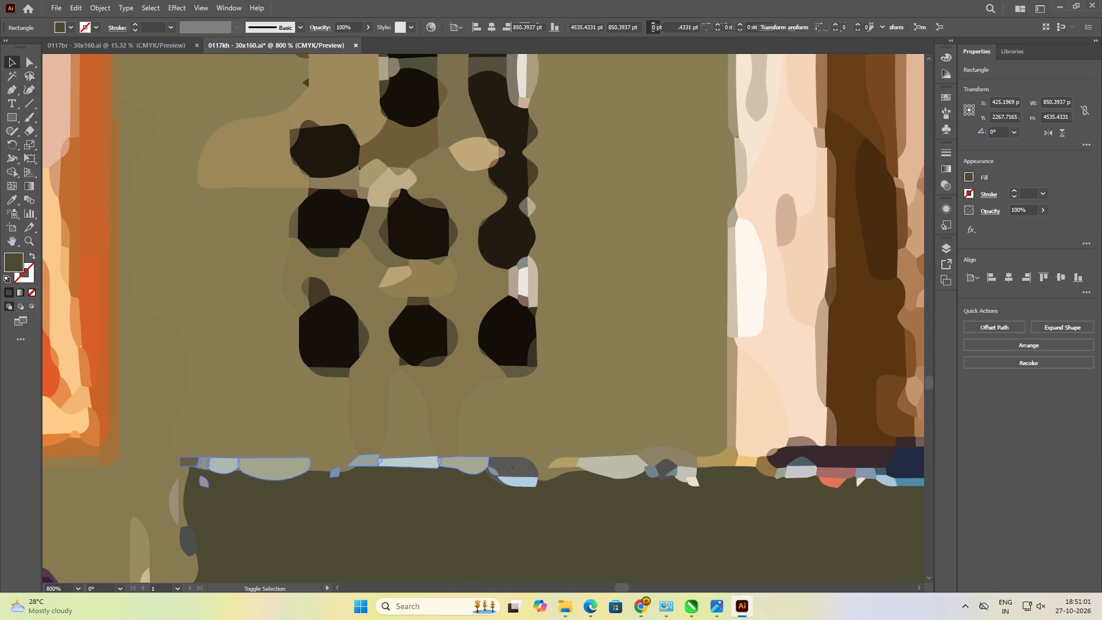
shift+click(513, 466)
scroll(504, 482, up, 7)
scroll(504, 482, down, 7)
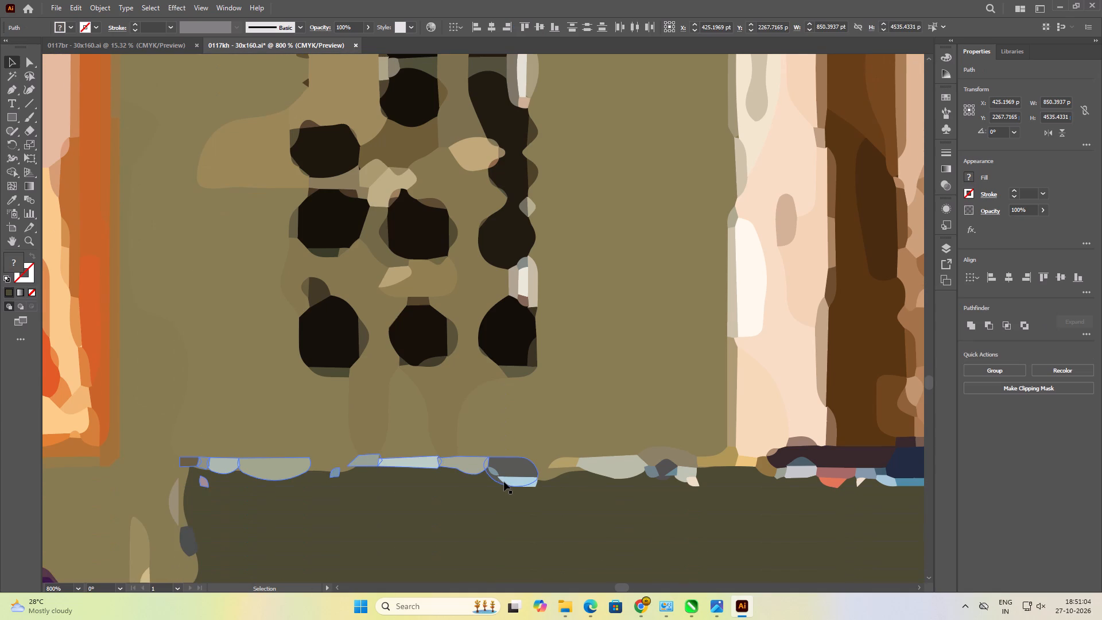
alt+scroll(510, 475, up, 7)
shift+click(464, 488)
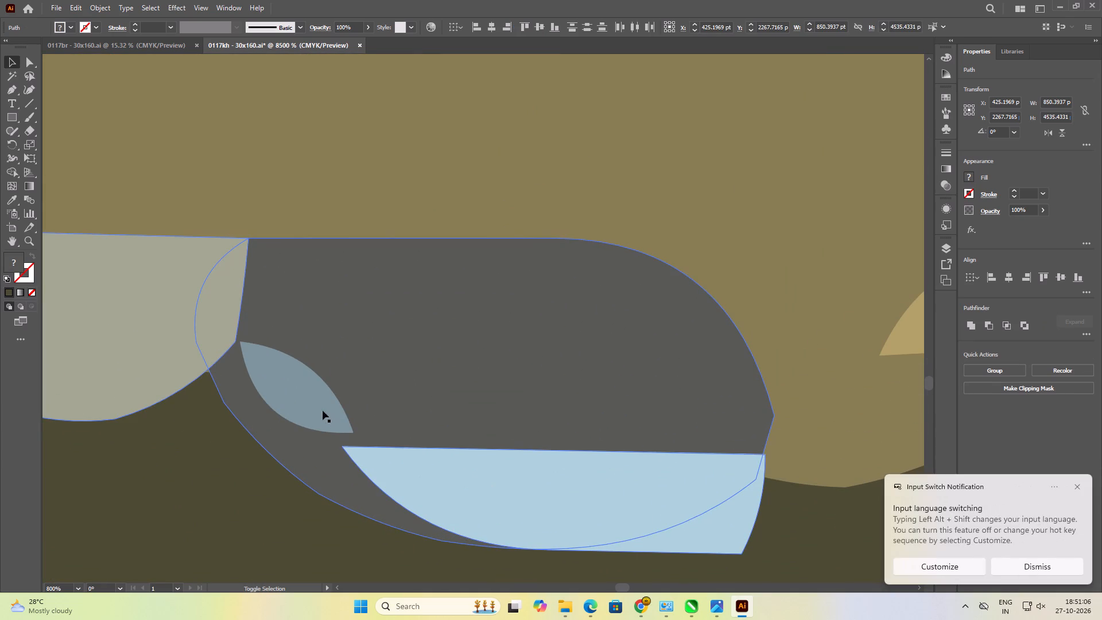
shift+click(320, 408)
scroll(235, 405, down, 6)
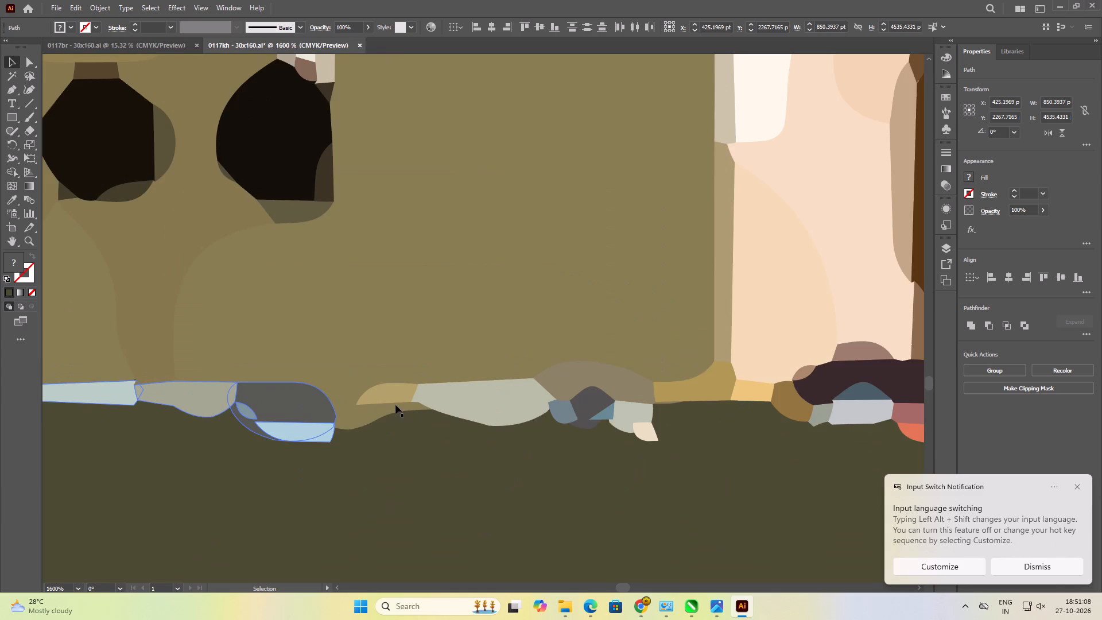
alt+scroll(418, 404, up, 4)
shift+click(329, 366)
shift+click(514, 369)
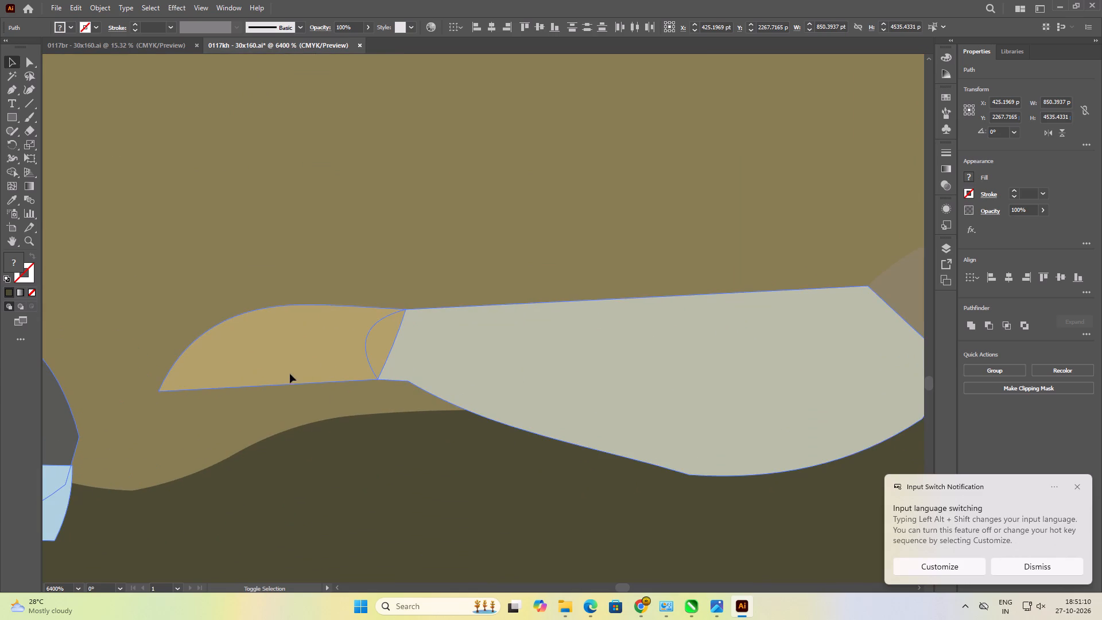
scroll(285, 373, down, 5)
alt+scroll(629, 354, up, 3)
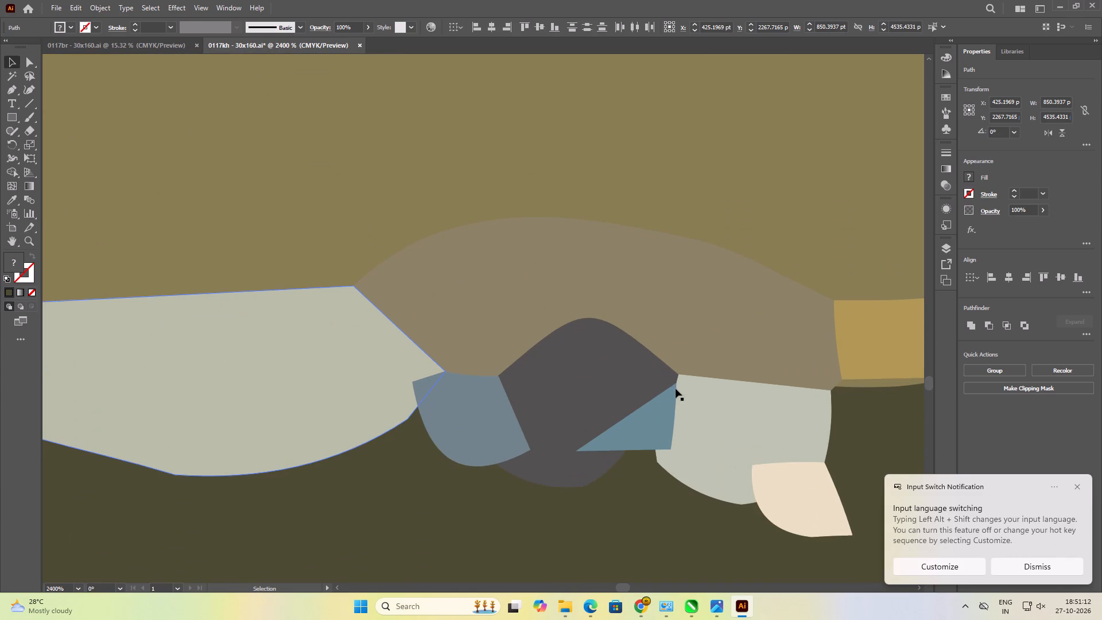
shift+click(773, 494)
shift+click(717, 441)
shift+click(649, 428)
shift+click(591, 421)
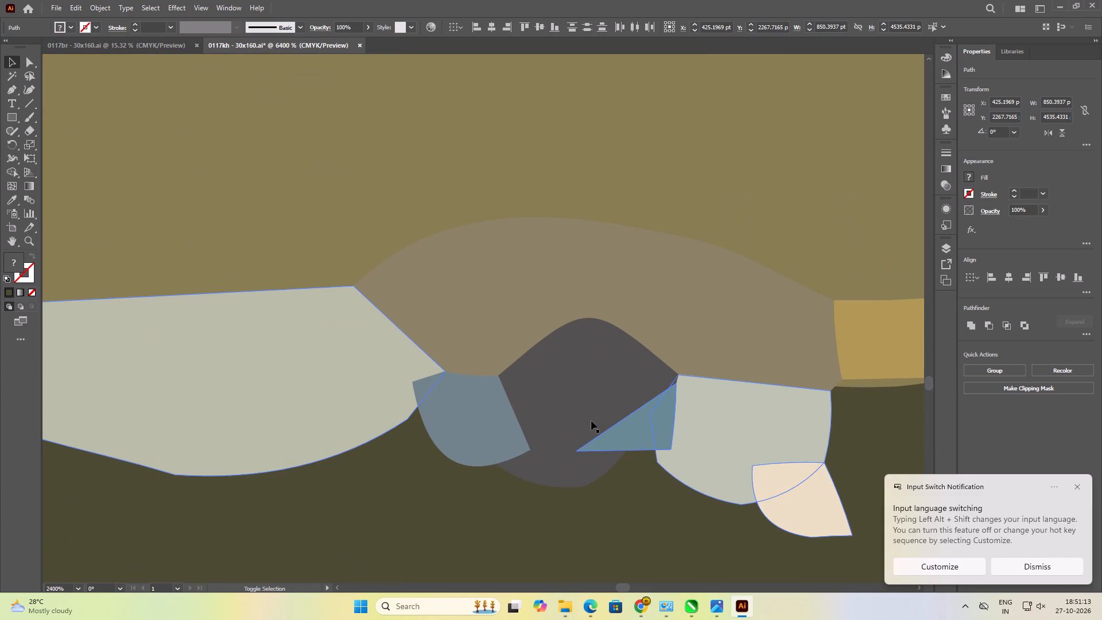
shift+click(475, 422)
shift+click(478, 340)
alt+scroll(370, 358, down, 4)
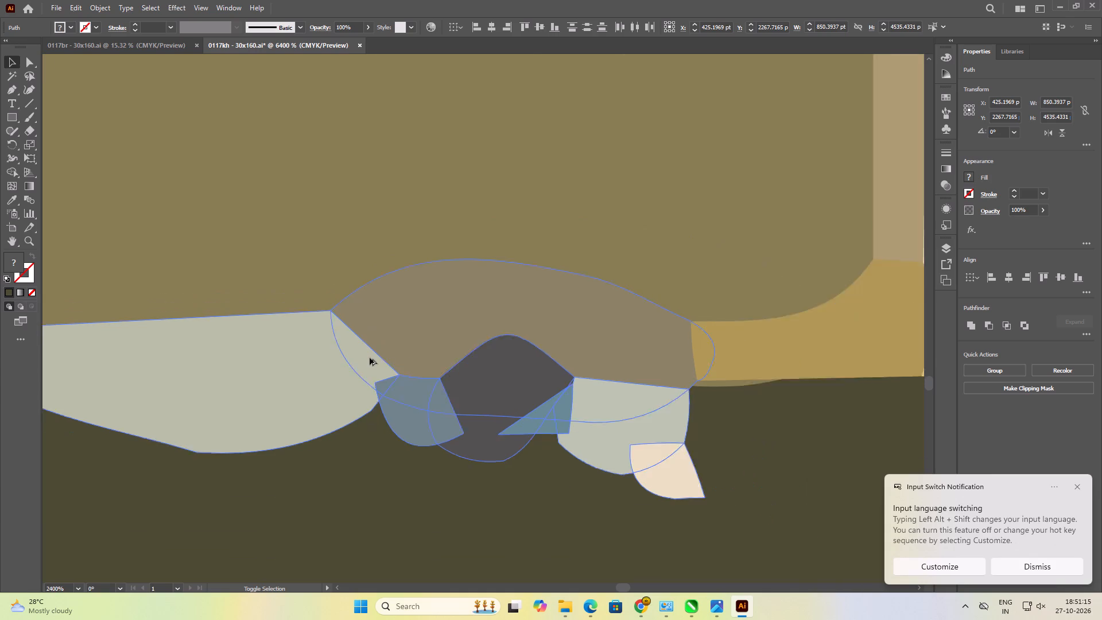
shift+click(575, 355)
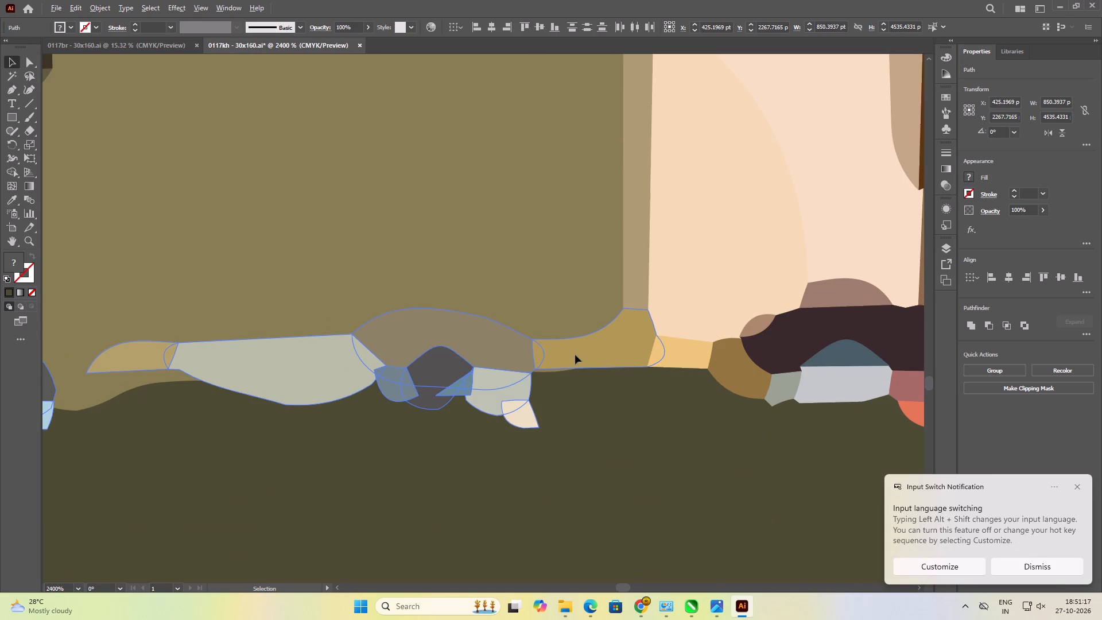
click(13, 201)
click(144, 200)
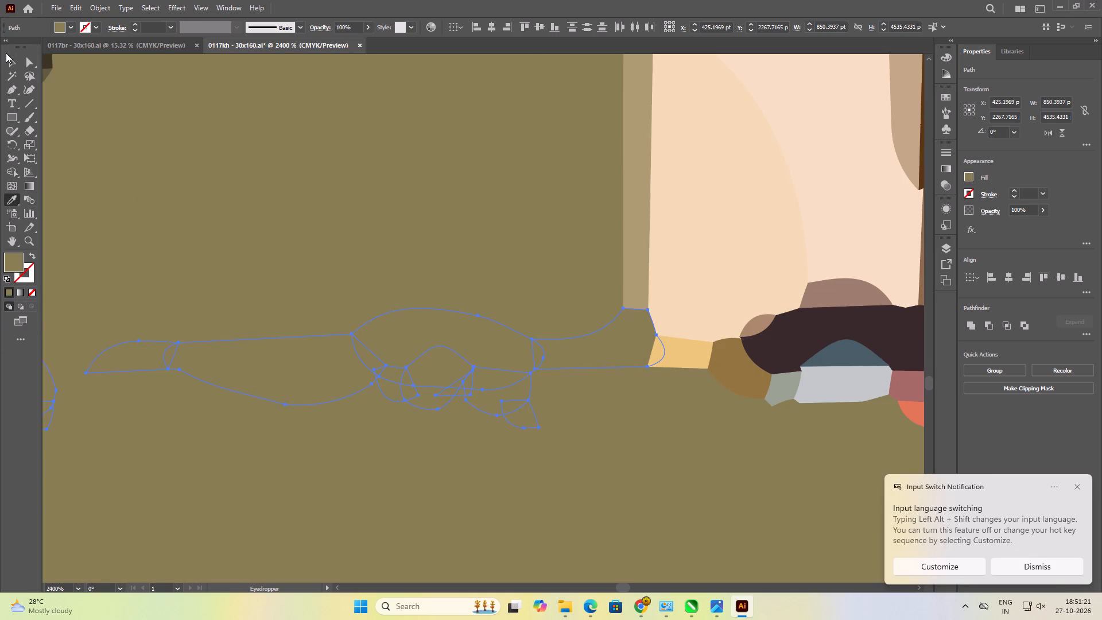
click(6, 53)
click(9, 63)
scroll(226, 173, down, 1)
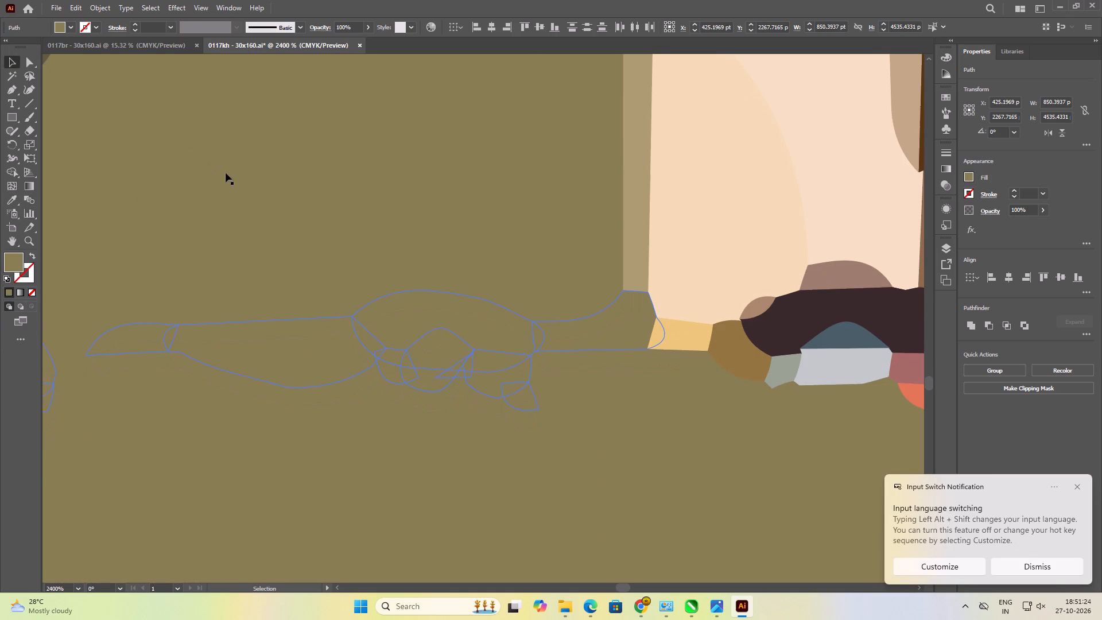
key(ctrl+0)
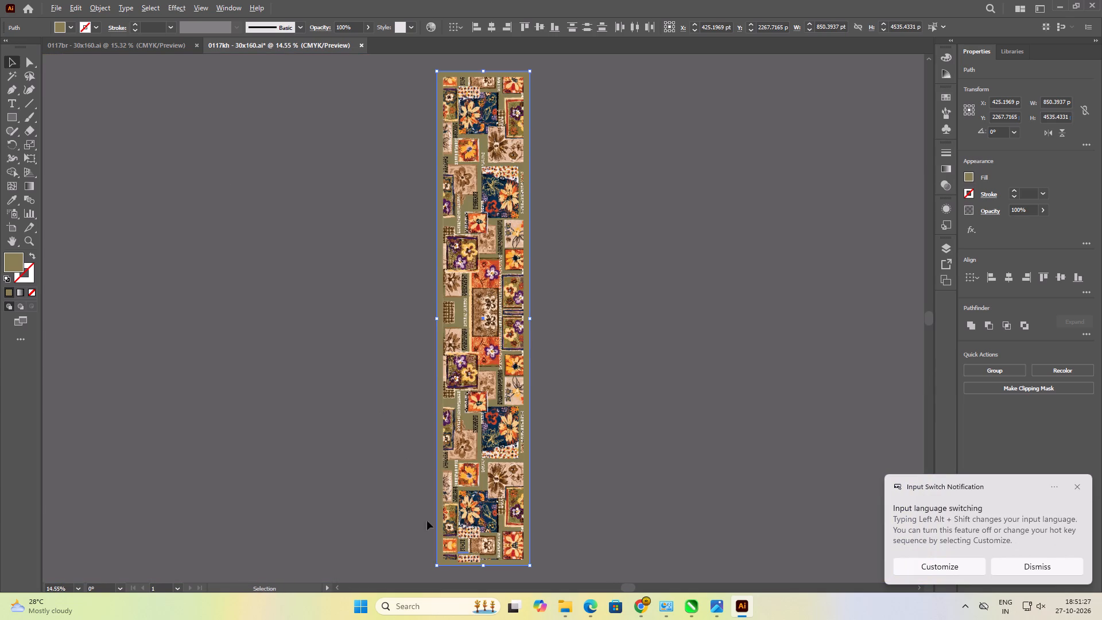
alt+scroll(483, 582, up, 8)
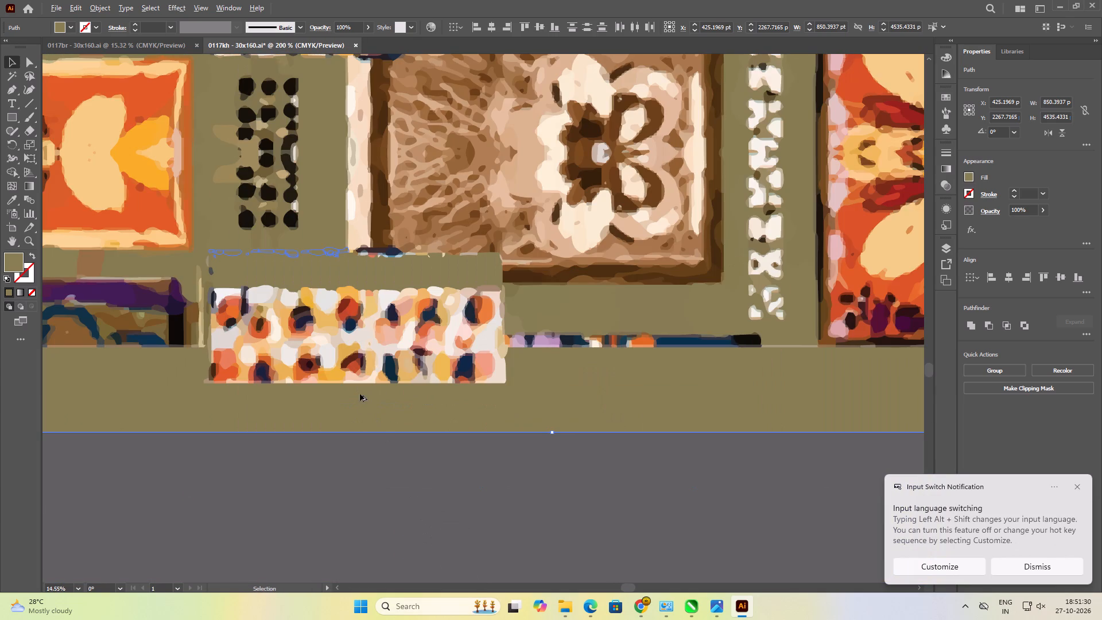
click(398, 477)
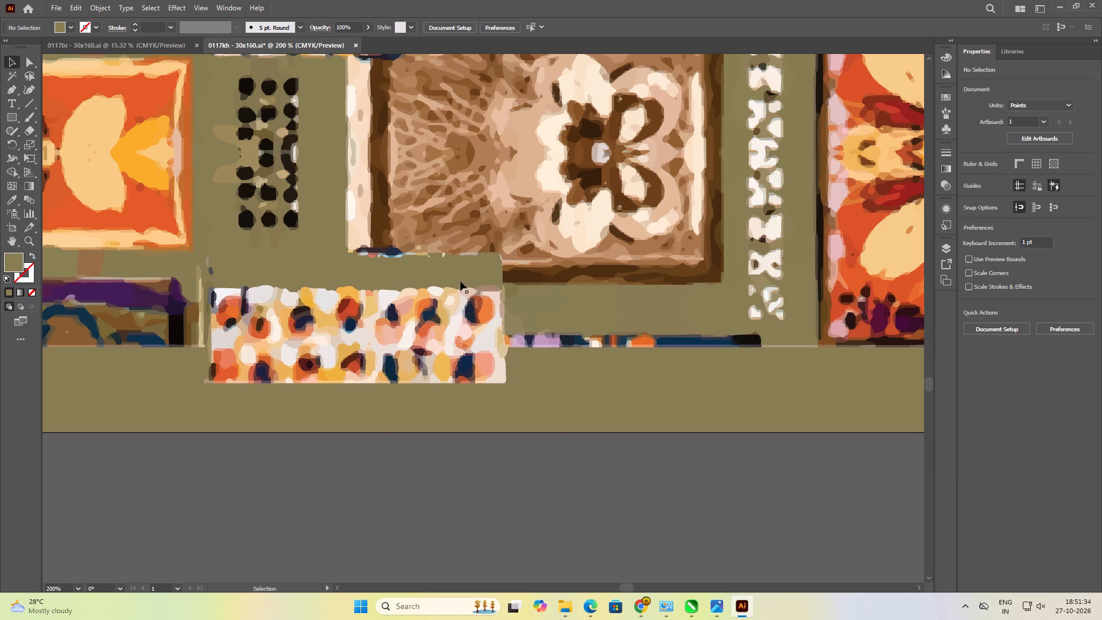
Inspect the 0117kh runner's patchwork and recoloured border from the bottom edge up past the middle, finishing with the whole runner in view.
alt+scroll(463, 375, down, 2)
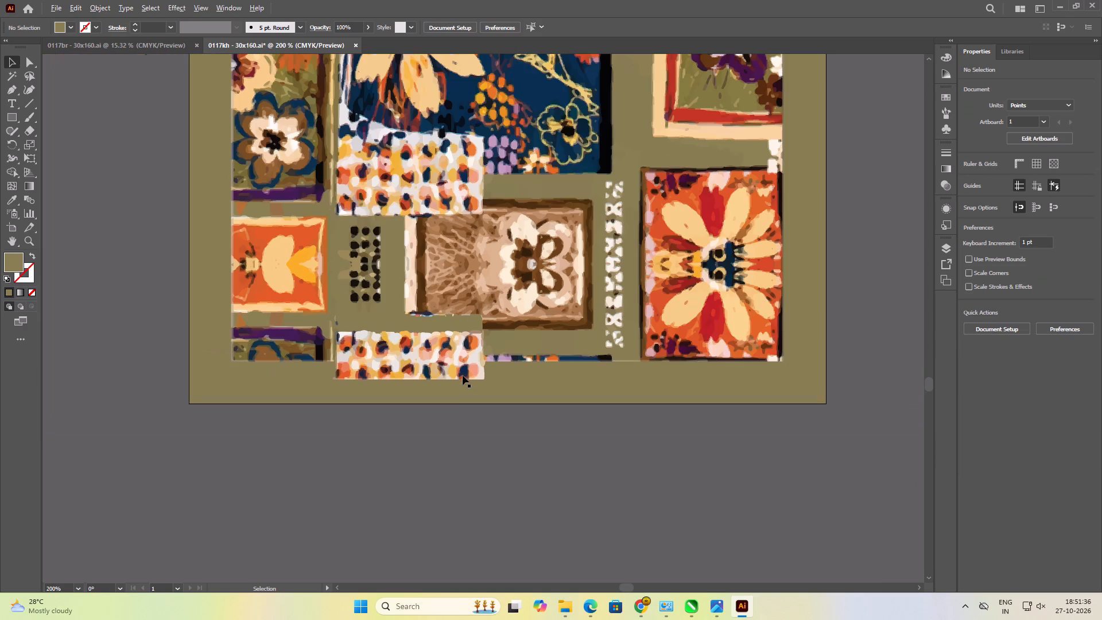
alt+scroll(469, 318, down, 3)
alt+scroll(496, 282, up, 5)
alt+scroll(496, 282, down, 2)
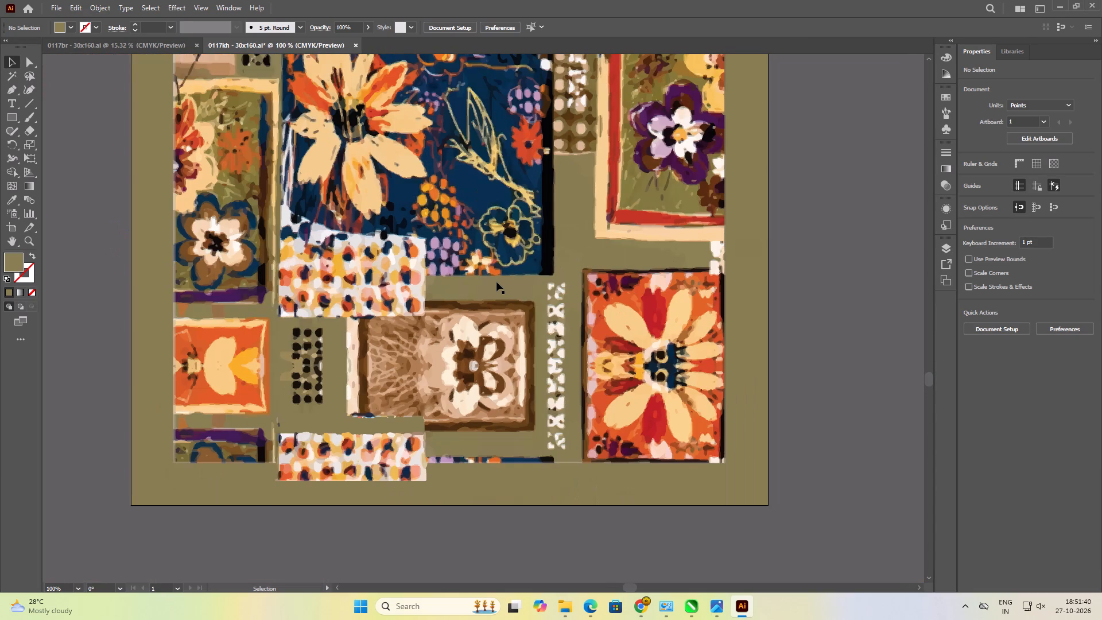
scroll(496, 282, down, 1)
scroll(496, 282, up, 19)
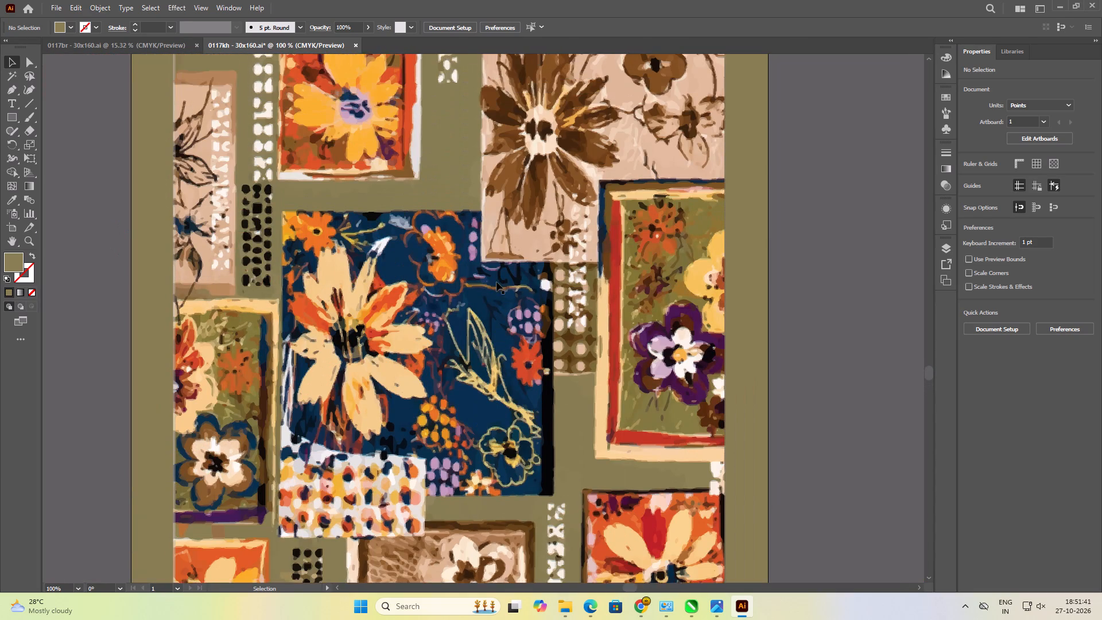
scroll(496, 282, up, 19)
scroll(496, 282, up, 9)
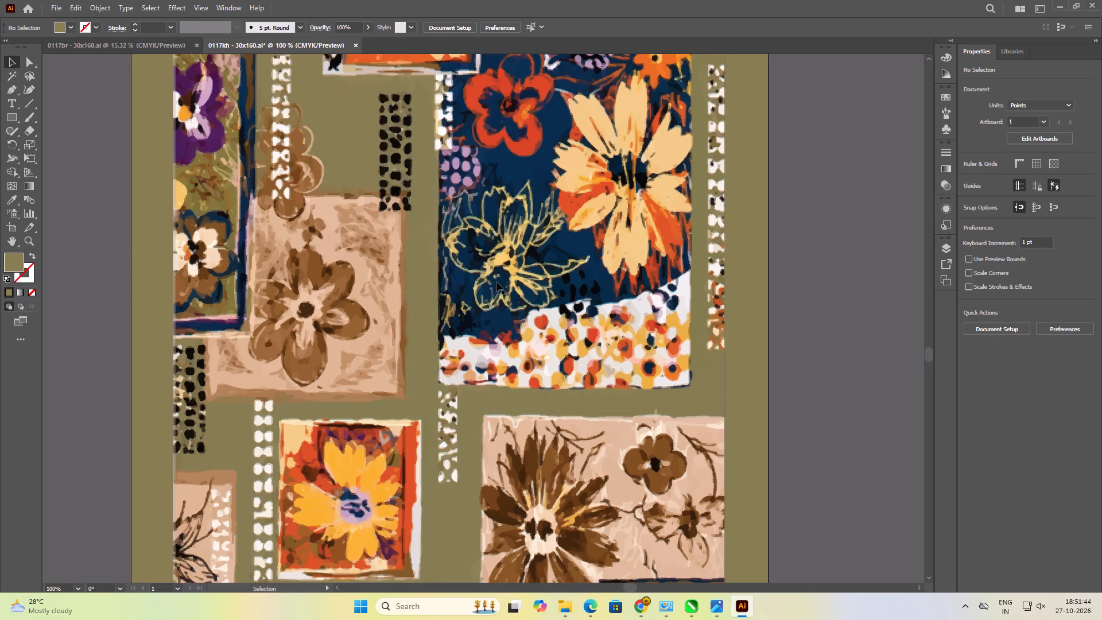
scroll(496, 282, up, 20)
scroll(496, 282, up, 20)
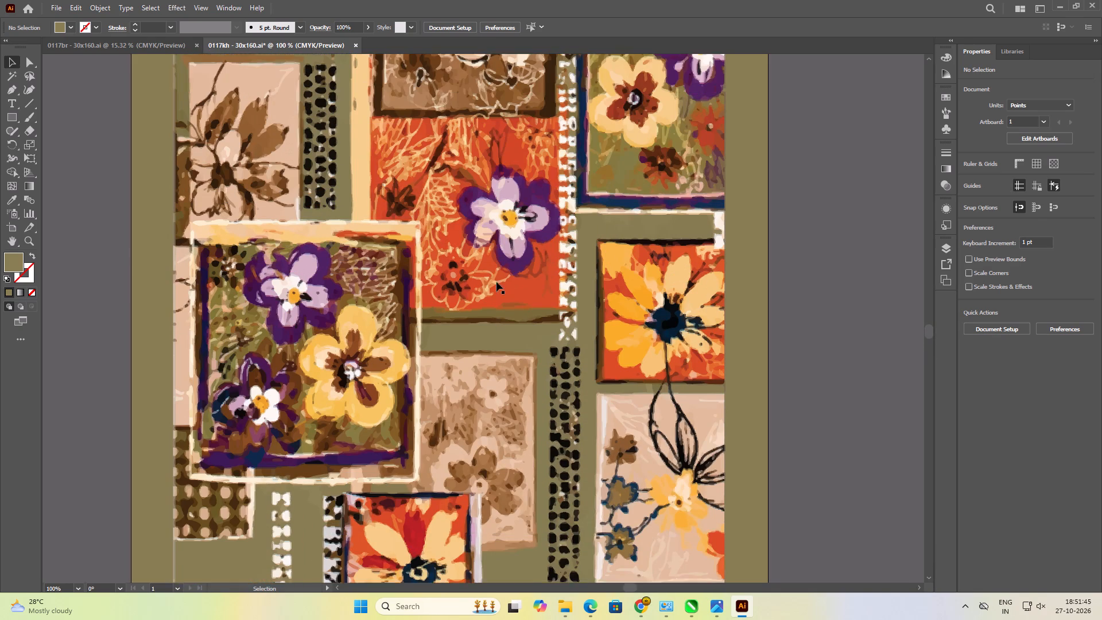
scroll(496, 282, up, 14)
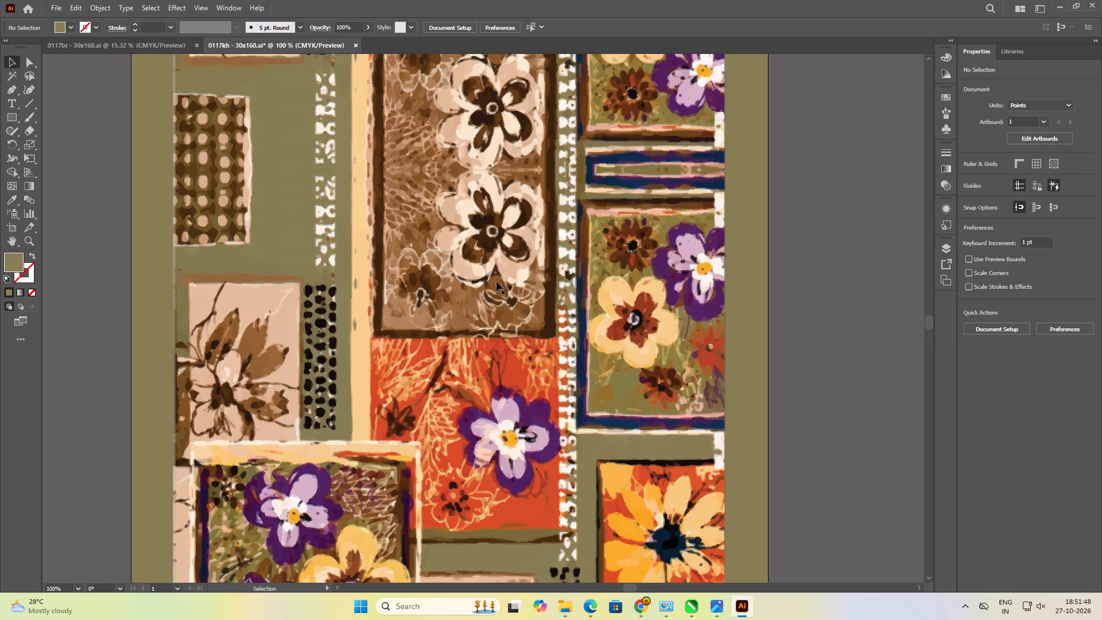
click(379, 299)
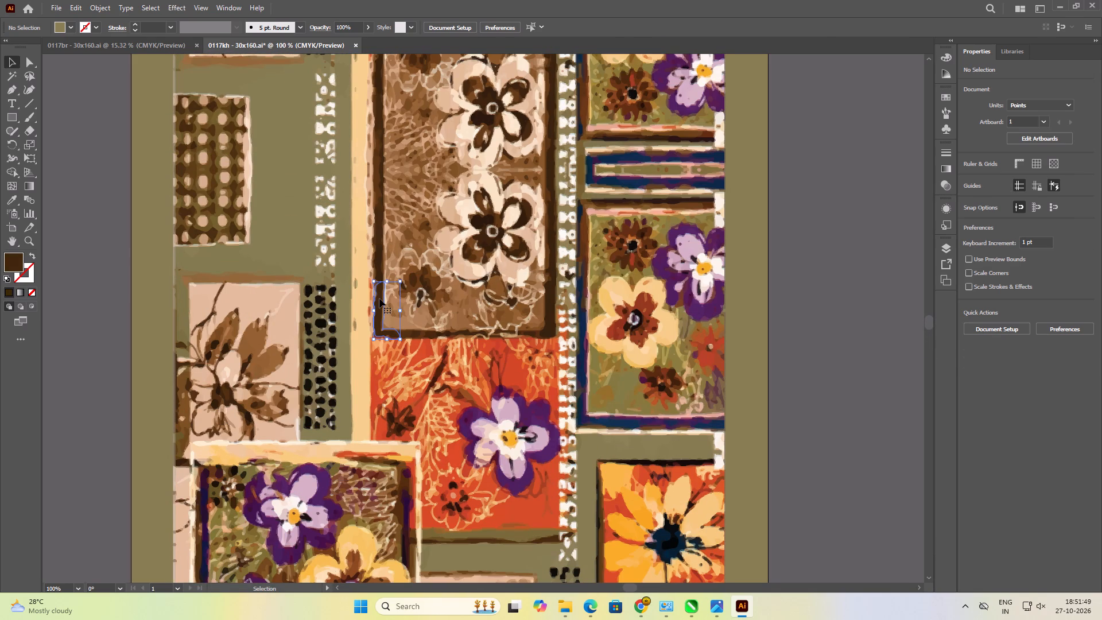
scroll(422, 270, down, 13)
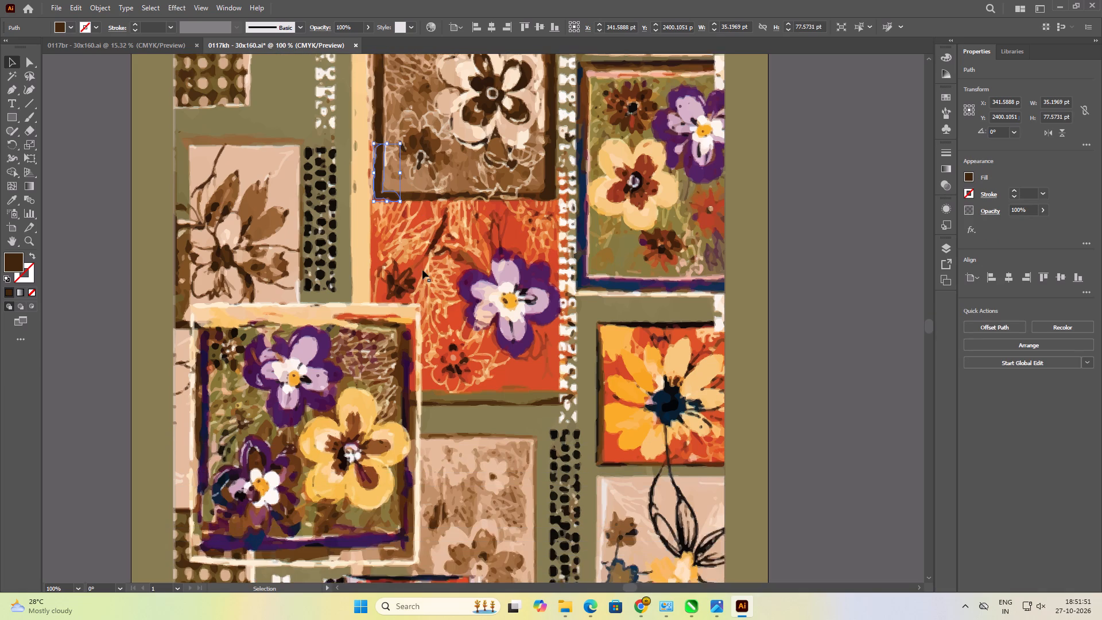
scroll(422, 270, down, 6)
scroll(422, 270, up, 7)
scroll(422, 270, up, 17)
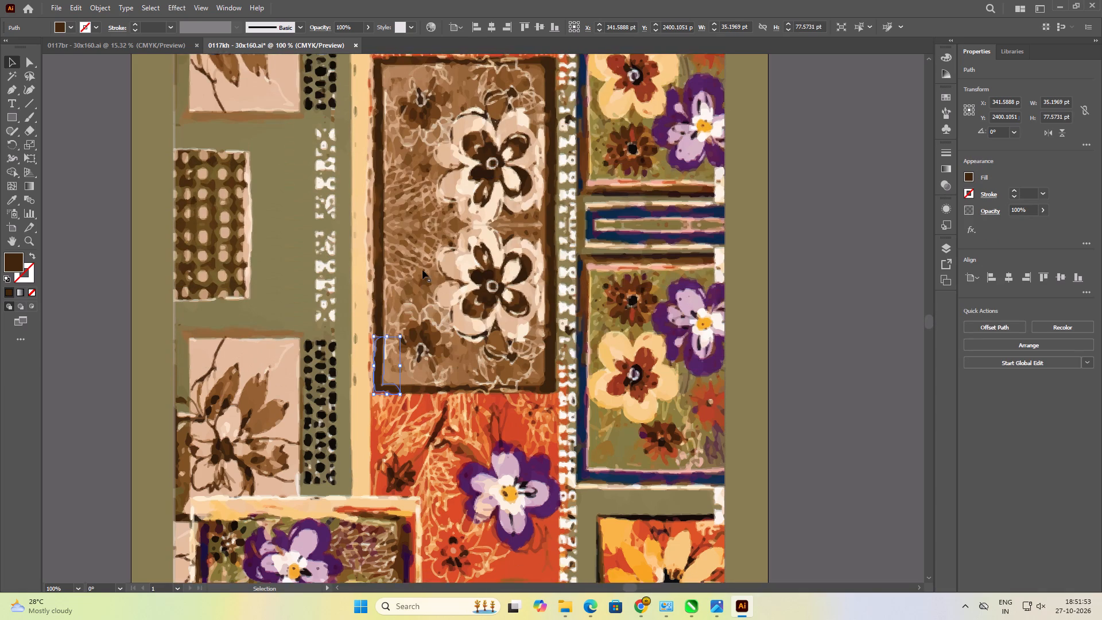
scroll(422, 270, up, 15)
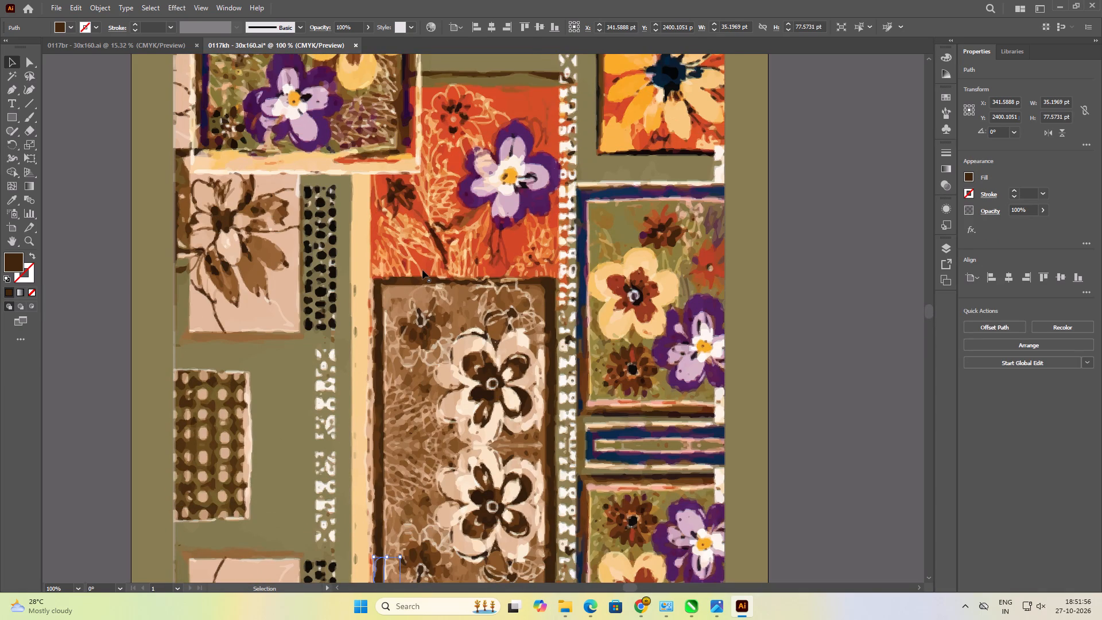
scroll(422, 270, up, 12)
scroll(649, 293, down, 6)
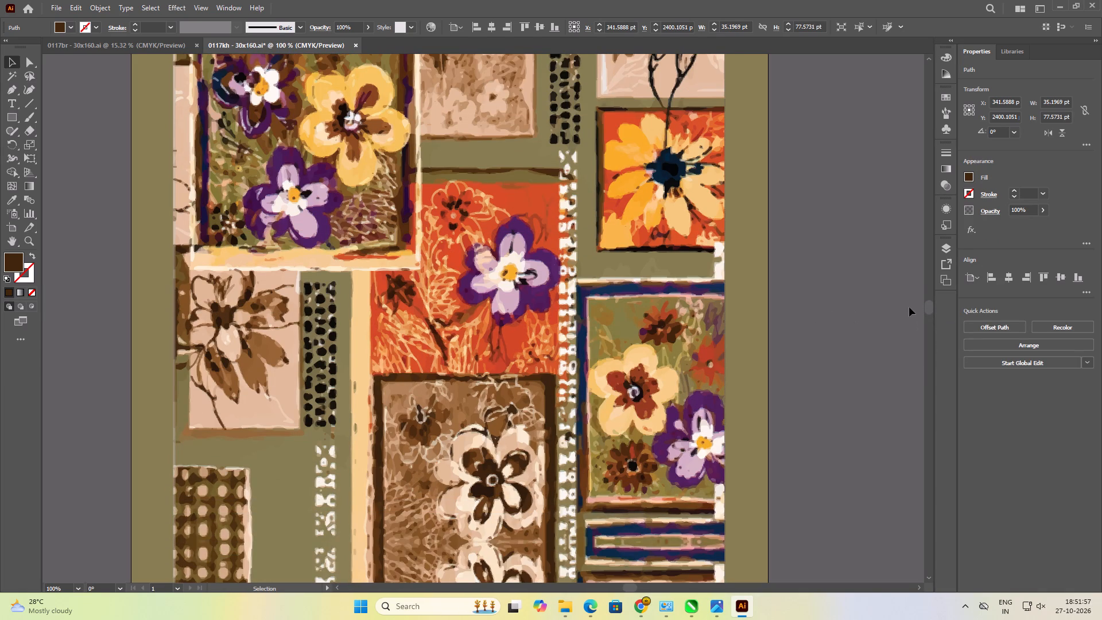
drag(926, 306, 923, 516)
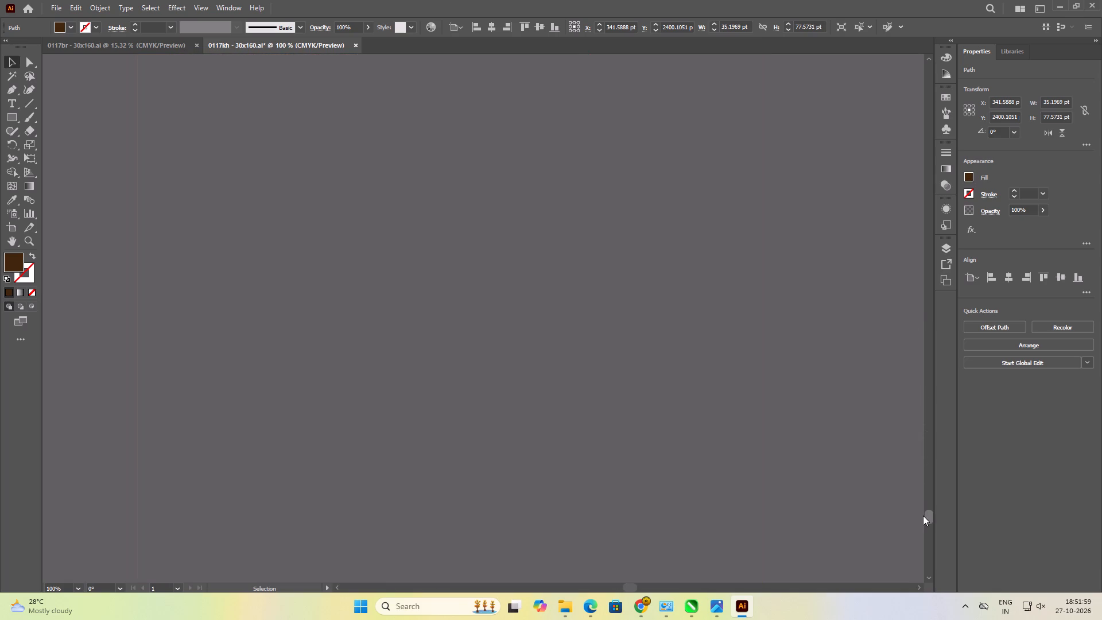
drag(923, 516, 923, 445)
key(ctrl+0)
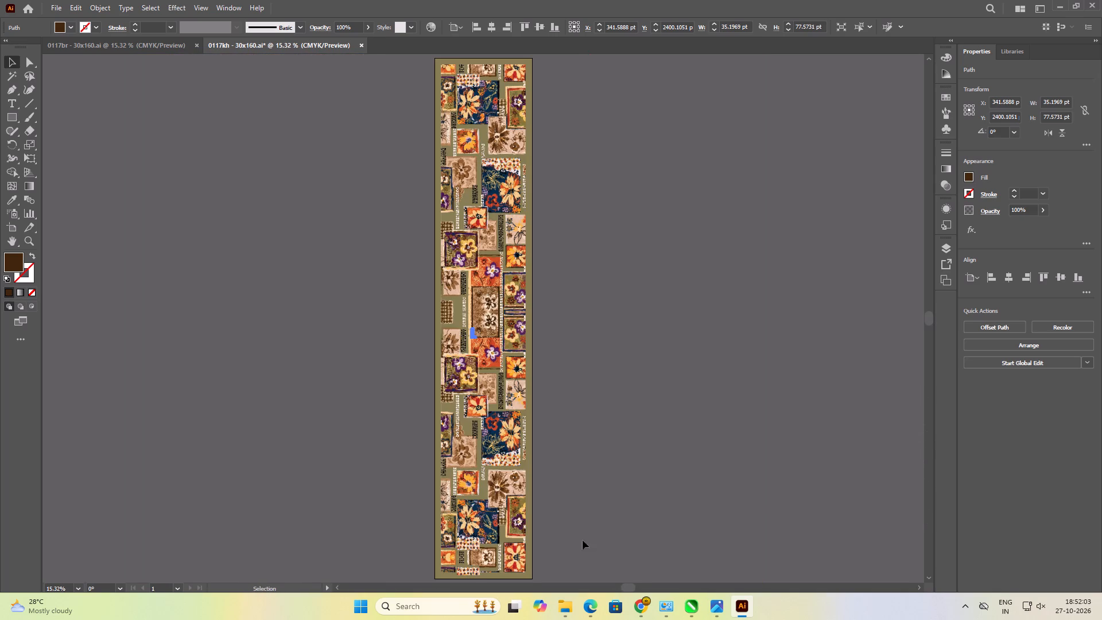
Select the traced shapes of the brown floral panel's lower frame, working from its cut-off end beside the olive gap toward the middle.
alt+scroll(469, 578, up, 10)
alt+scroll(490, 544, down, 2)
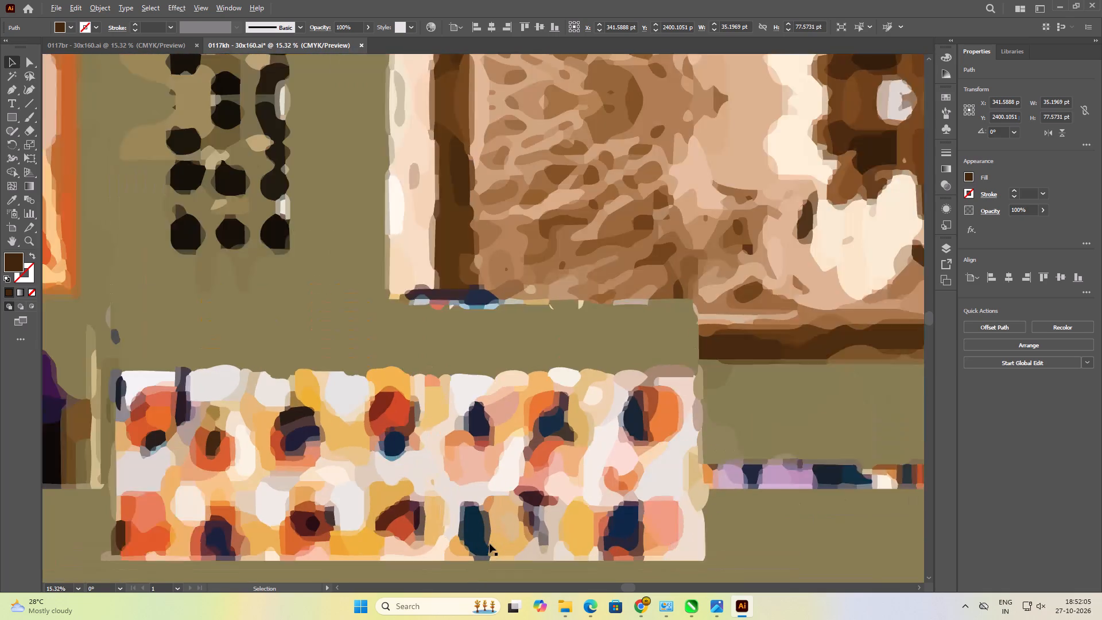
scroll(337, 404, down, 2)
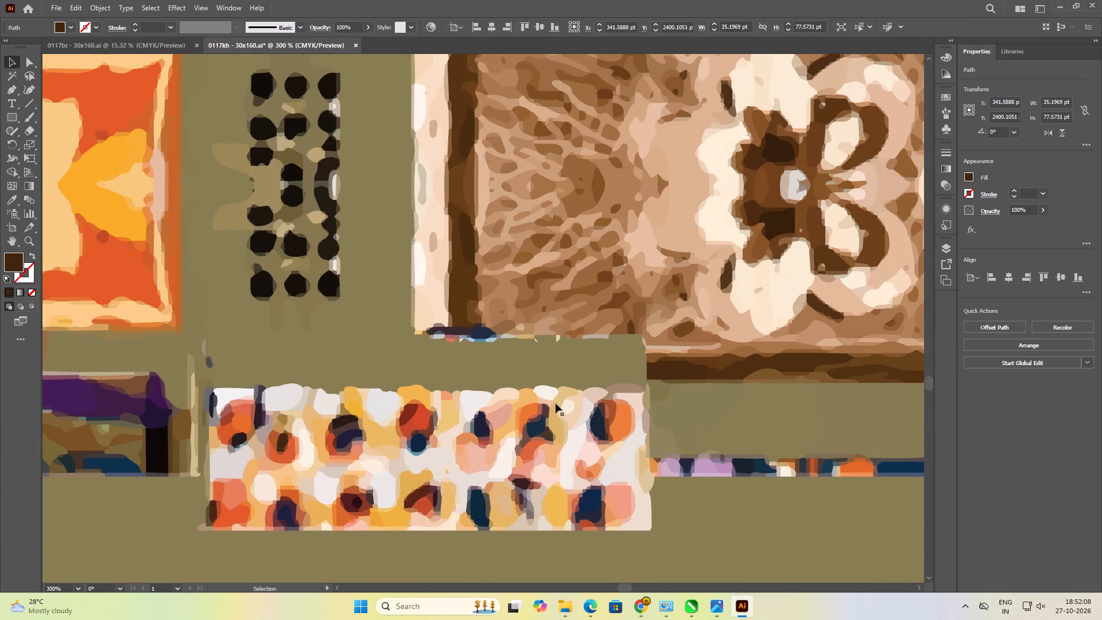
alt+scroll(292, 472, down, 1)
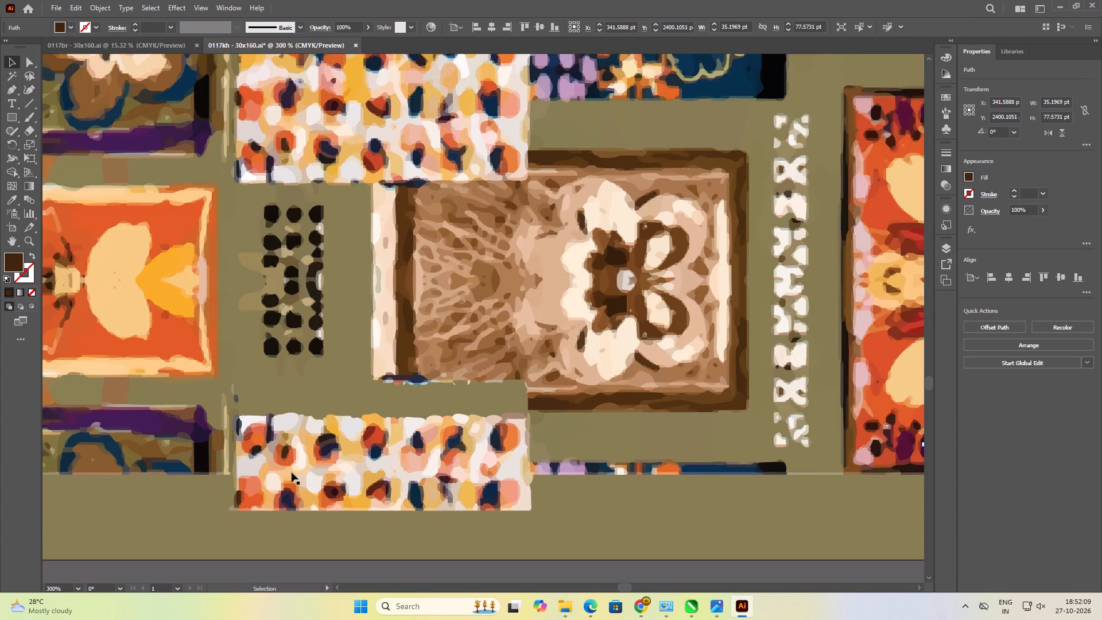
alt+scroll(292, 472, down, 1)
alt+scroll(630, 412, up, 1)
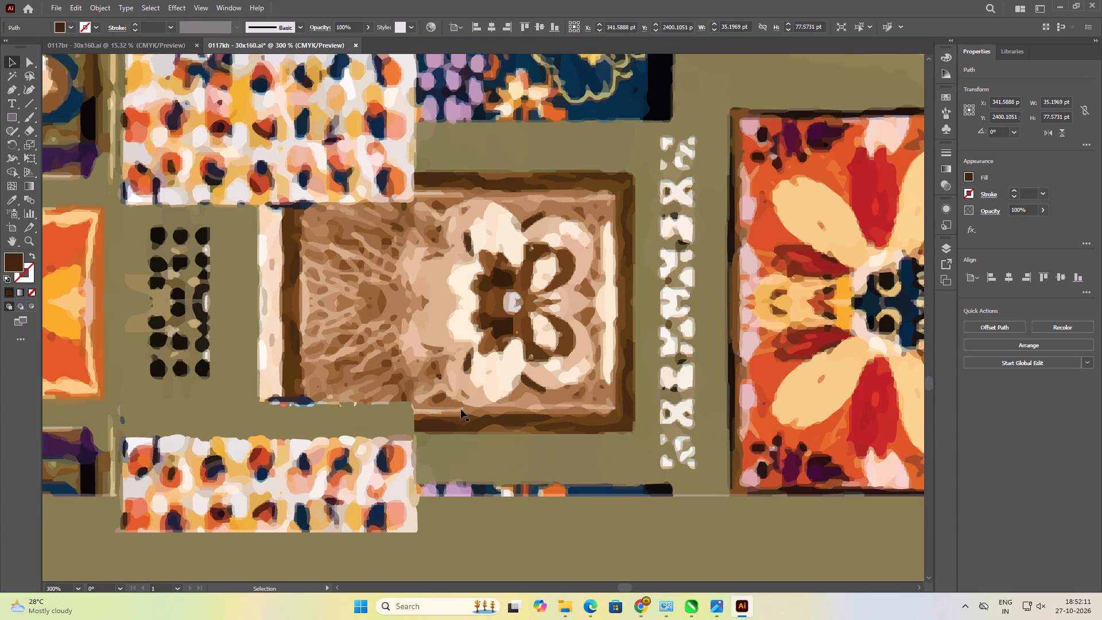
click(426, 407)
shift+click(426, 411)
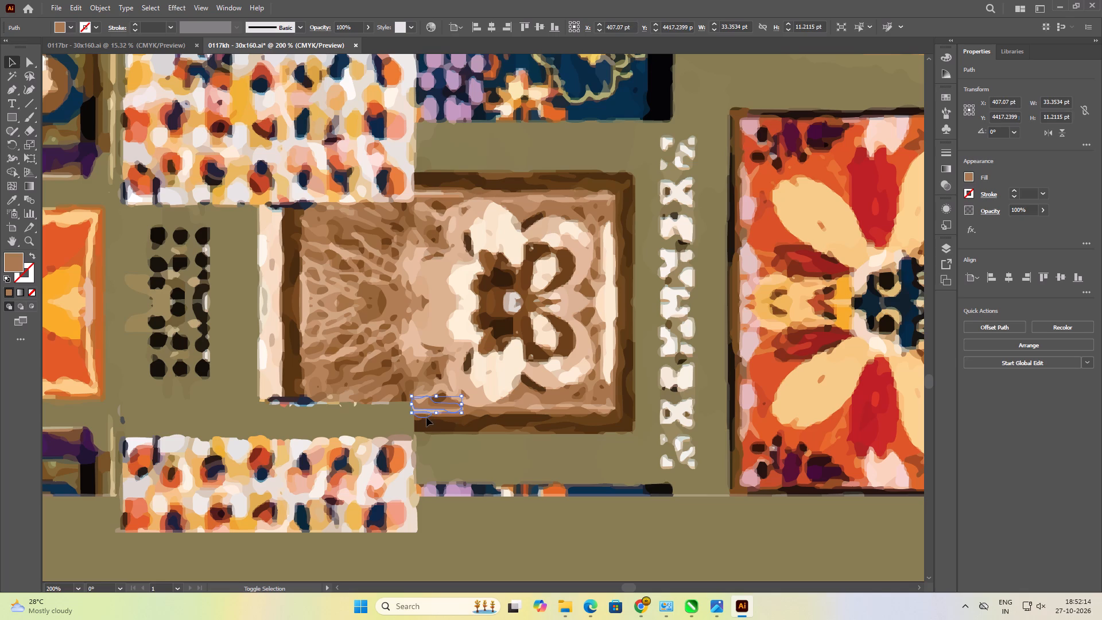
shift+click(426, 417)
shift+click(421, 418)
shift+click(428, 428)
scroll(418, 417, up, 3)
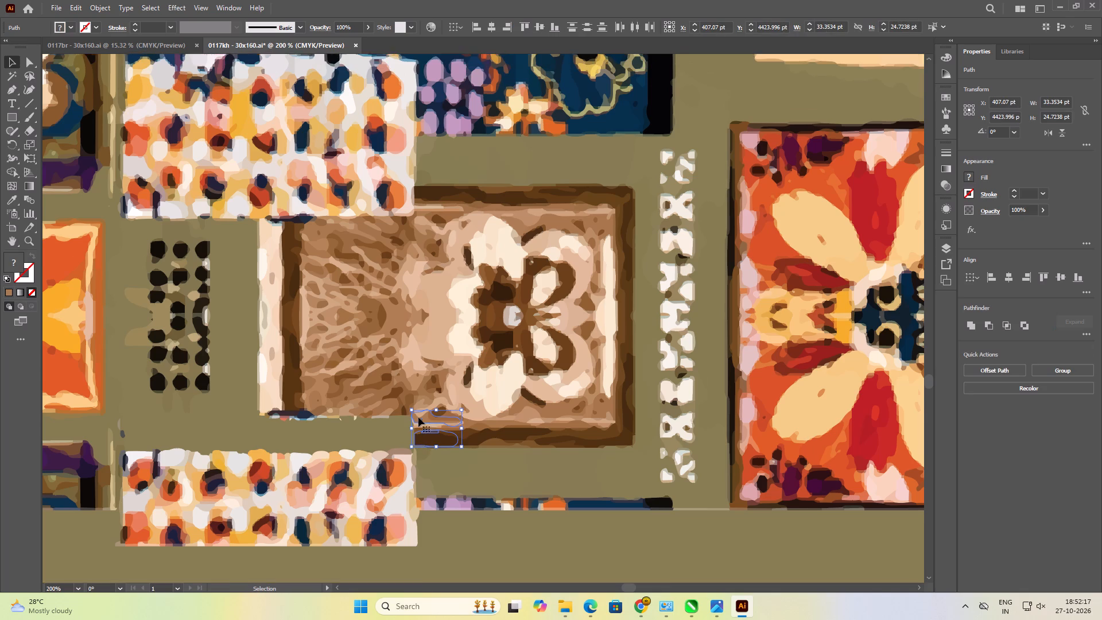
scroll(418, 417, up, 4)
scroll(418, 417, down, 4)
alt+scroll(418, 417, up, 3)
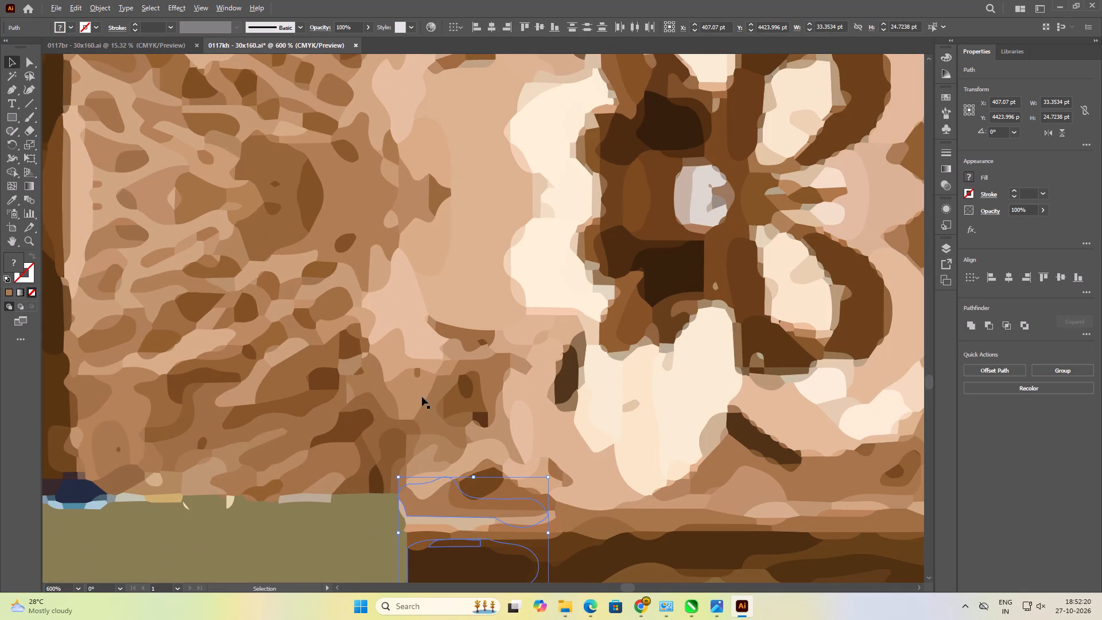
scroll(422, 397, down, 5)
shift+click(413, 468)
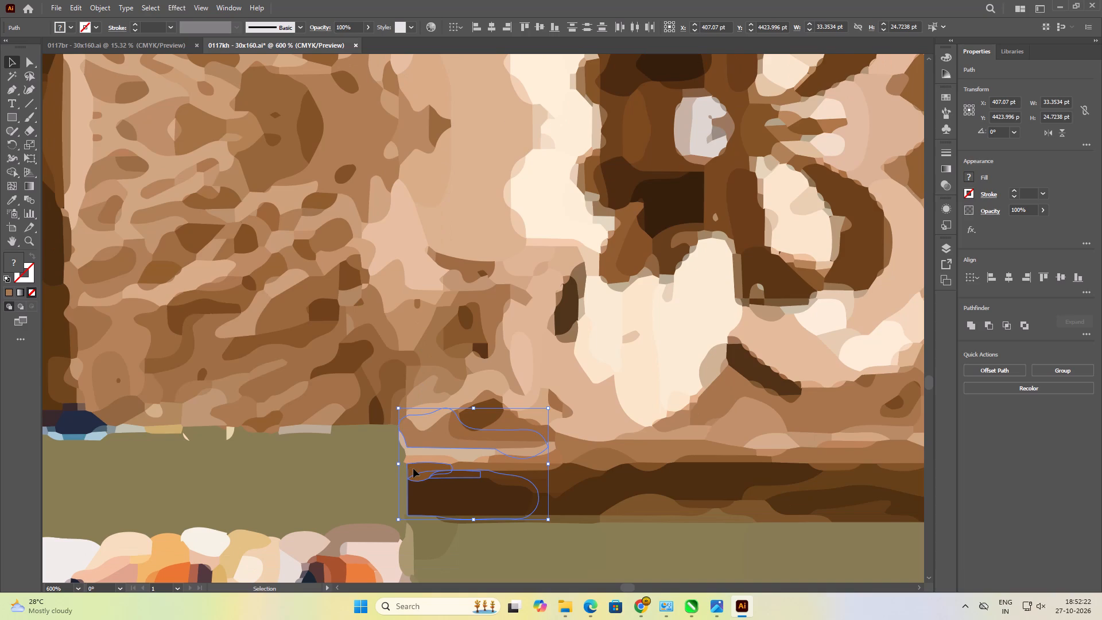
shift+click(550, 479)
shift+click(579, 502)
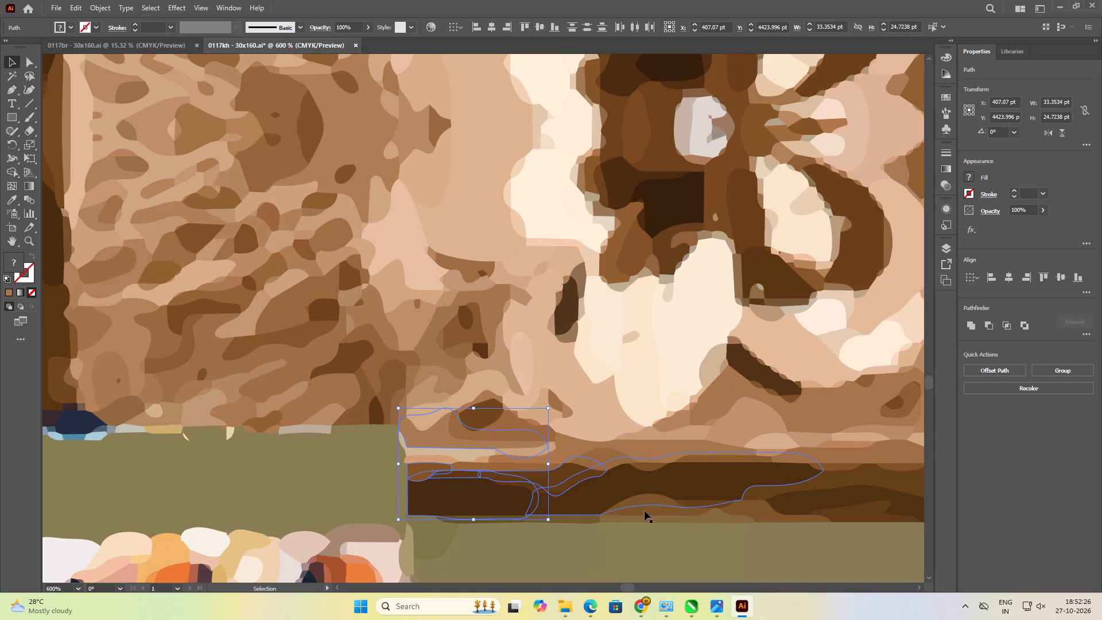
shift+click(645, 511)
shift+click(718, 519)
shift+click(560, 520)
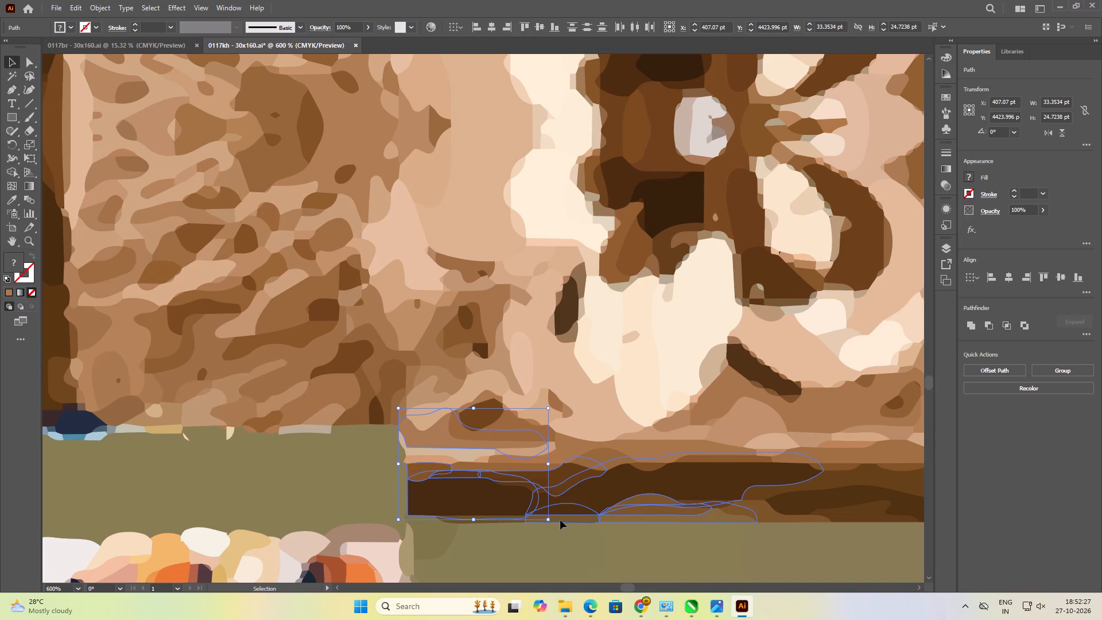
alt+scroll(478, 523, up, 2)
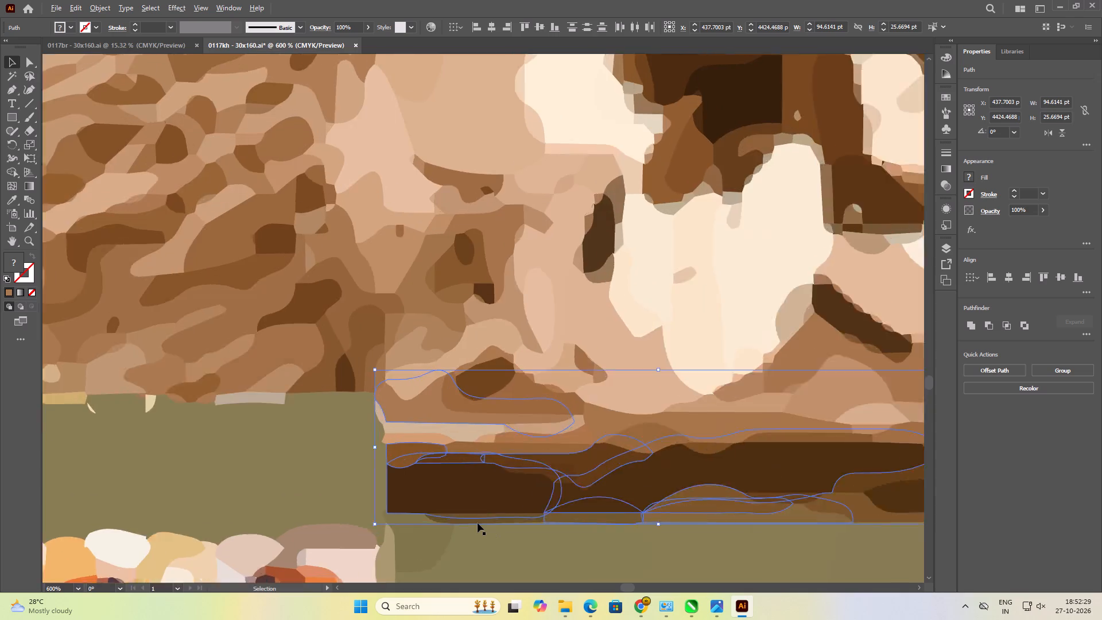
alt+scroll(478, 523, up, 4)
shift+click(467, 493)
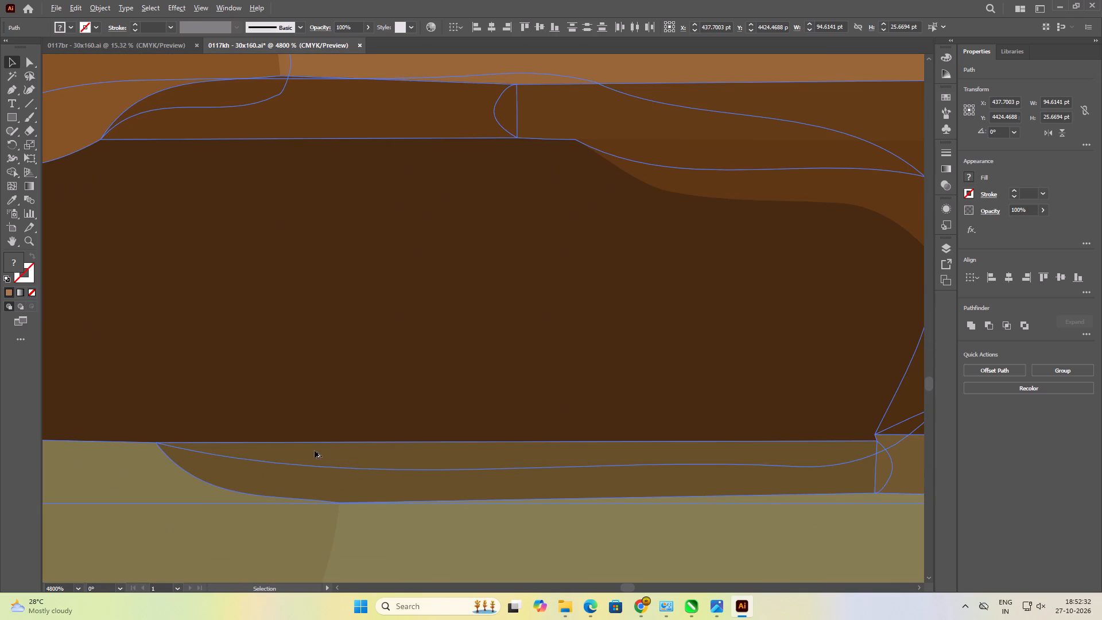
Add the lower frame's remaining dark brown shapes up to its corner, and duplicate the strip about 104 pt left across the olive gap.
alt+scroll(311, 450, down, 9)
alt+scroll(251, 436, down, 2)
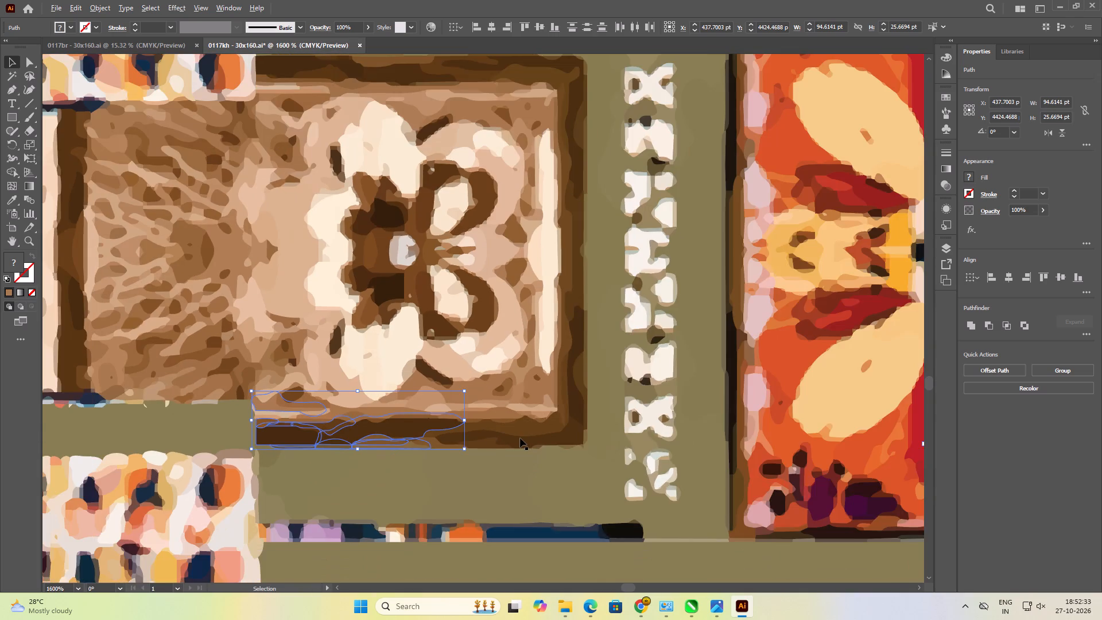
alt+scroll(524, 438, up, 3)
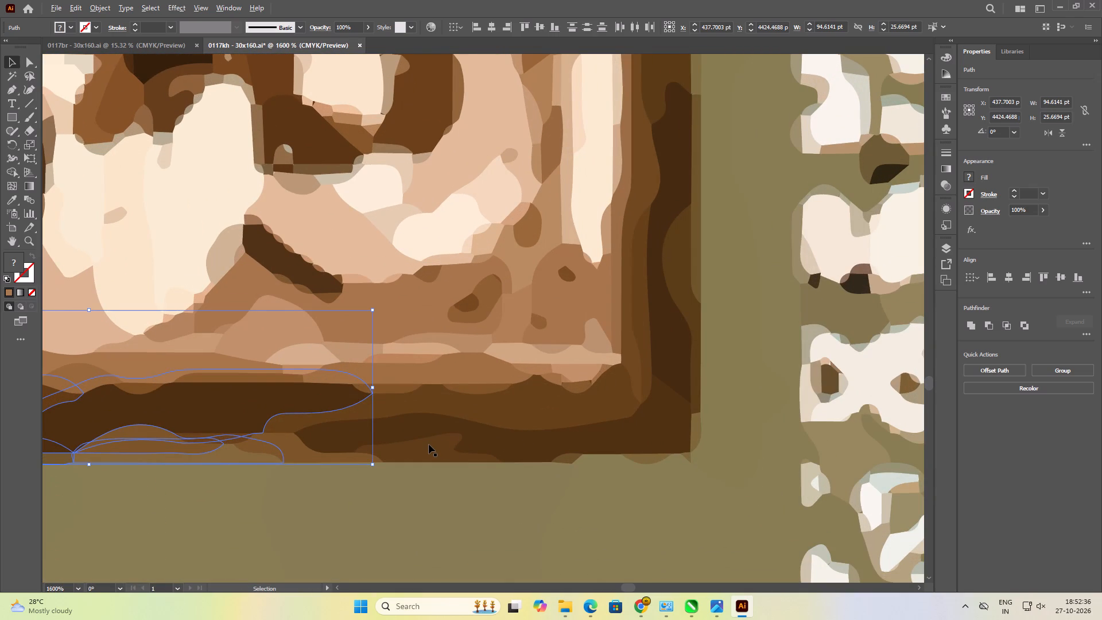
shift+click(429, 444)
shift+click(412, 433)
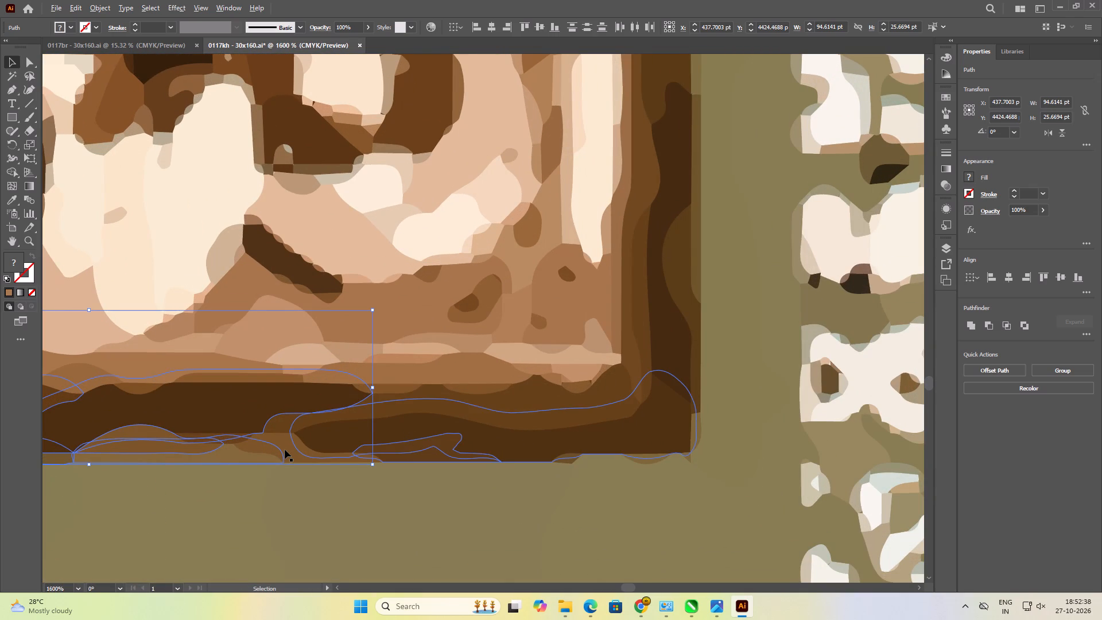
shift+click(285, 448)
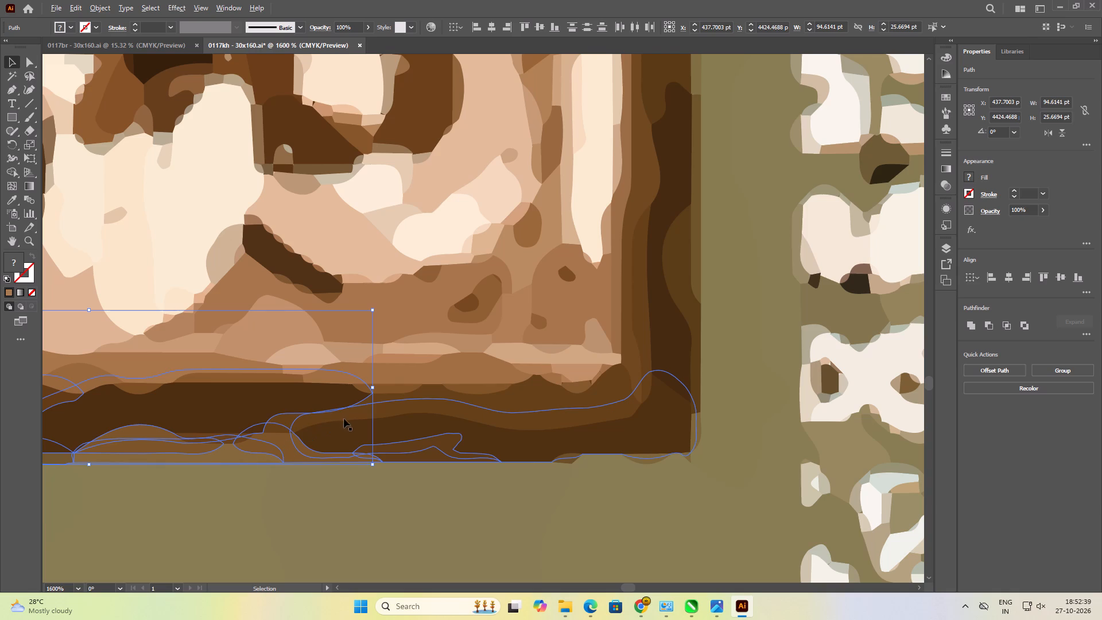
shift+click(358, 414)
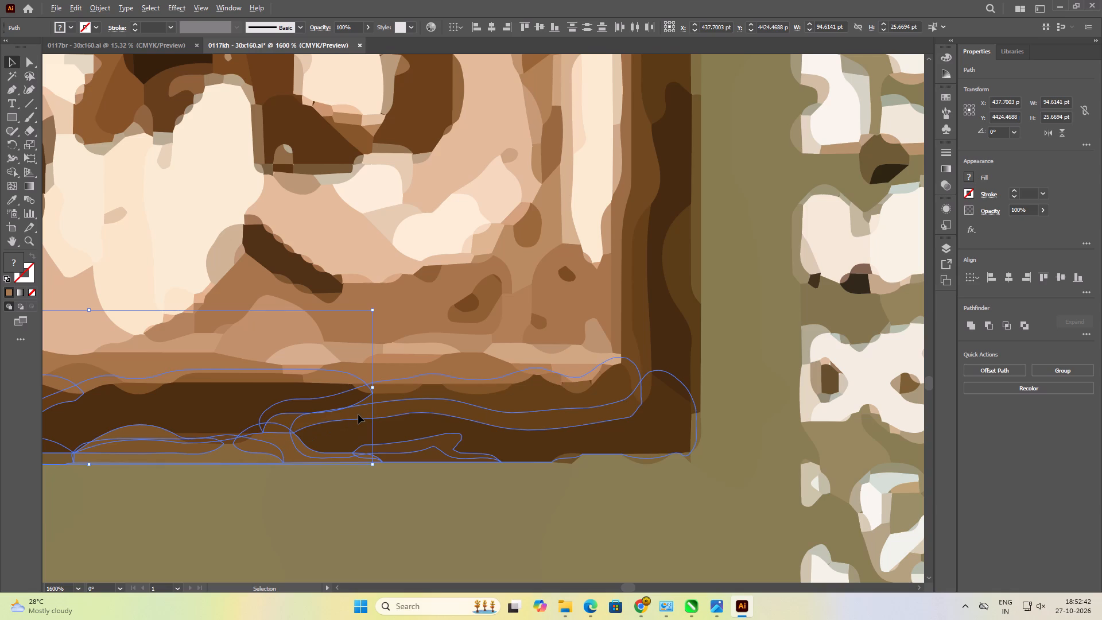
alt+scroll(680, 412, down, 3)
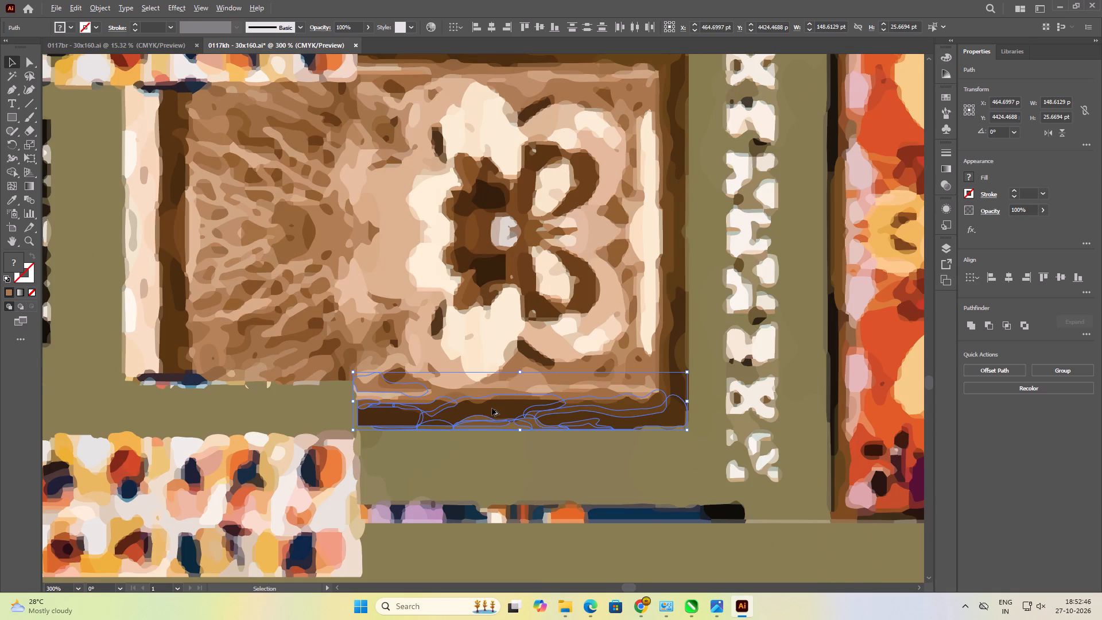
alt+drag(495, 408, 150, 404)
alt+drag(150, 404, 254, 401)
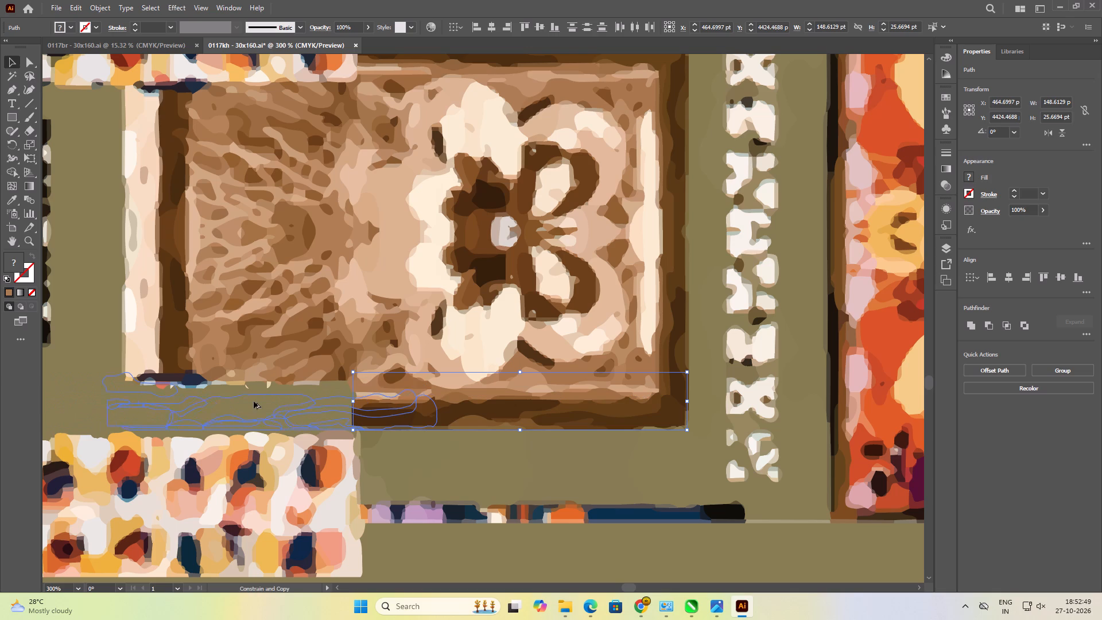
alt+drag(254, 401, 261, 401)
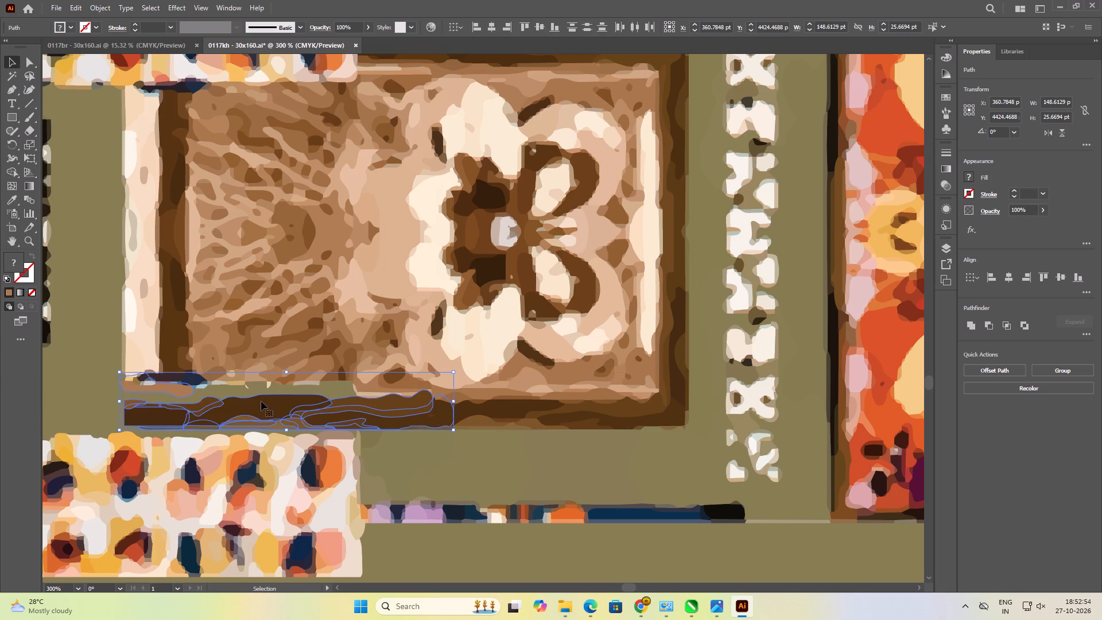
click(465, 455)
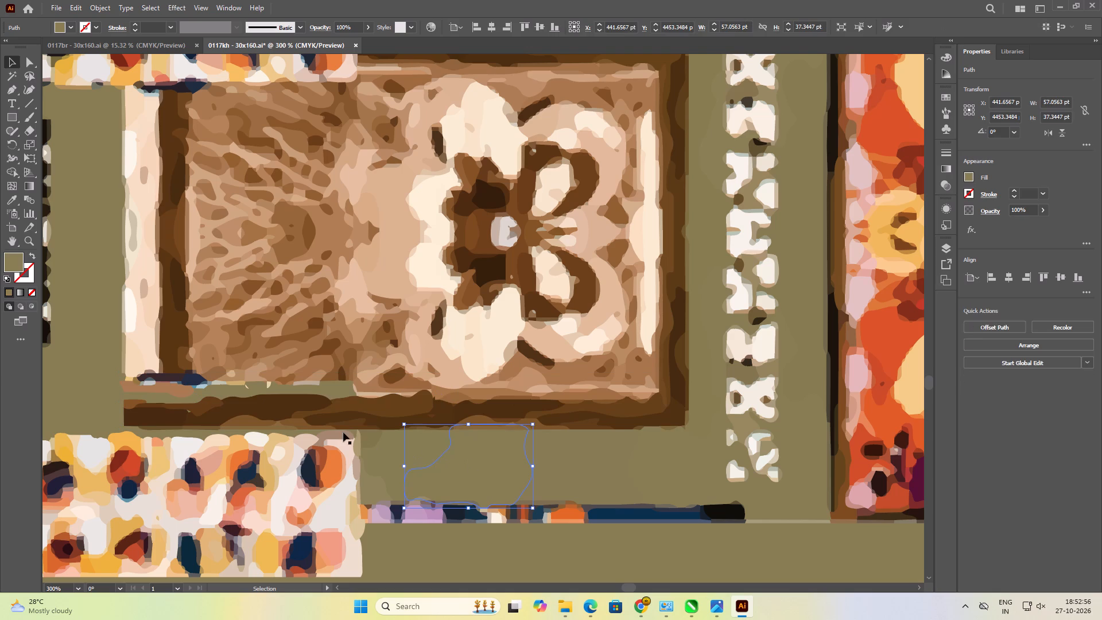
Check the duplicated frame strip's left end up close and save the 0117kh runner file.
scroll(145, 369, up, 1)
alt+scroll(145, 369, up, 1)
alt+scroll(141, 418, up, 1)
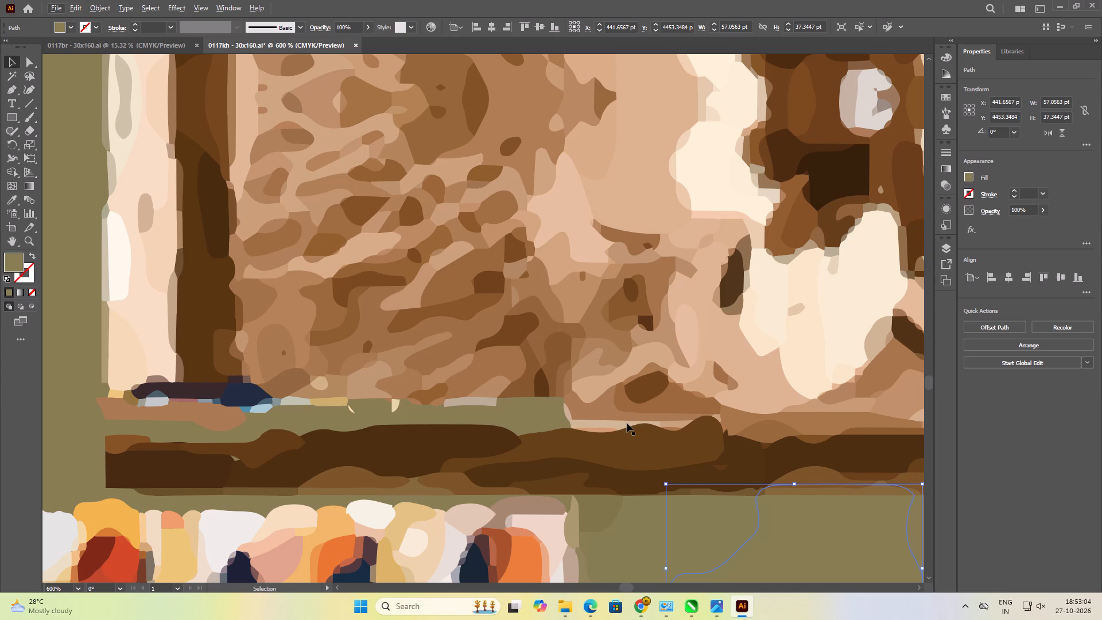
key(ctrl+s)
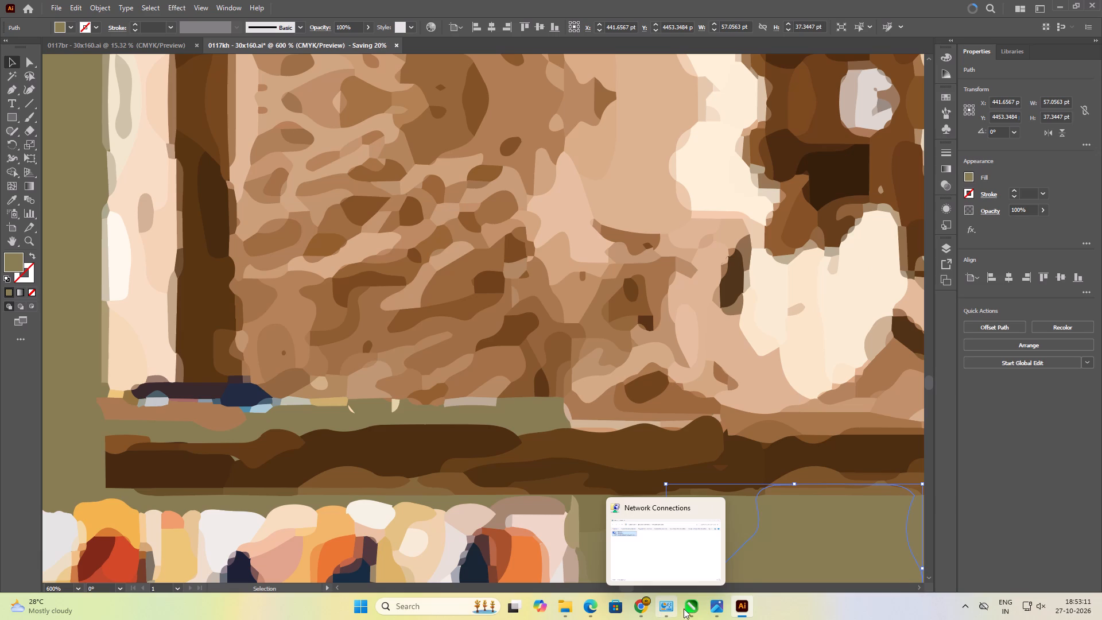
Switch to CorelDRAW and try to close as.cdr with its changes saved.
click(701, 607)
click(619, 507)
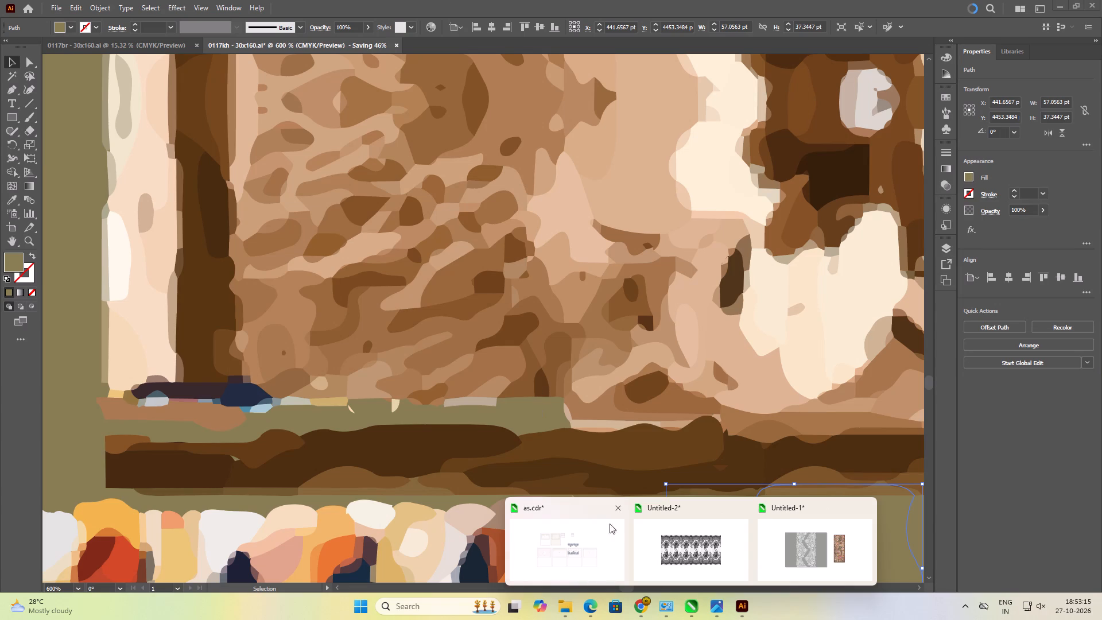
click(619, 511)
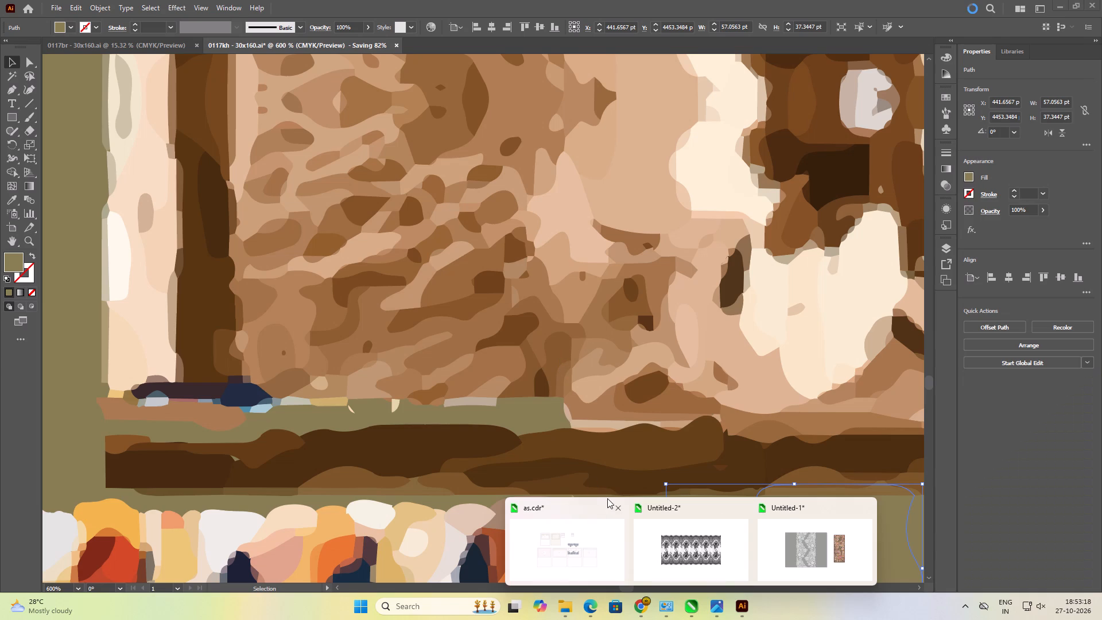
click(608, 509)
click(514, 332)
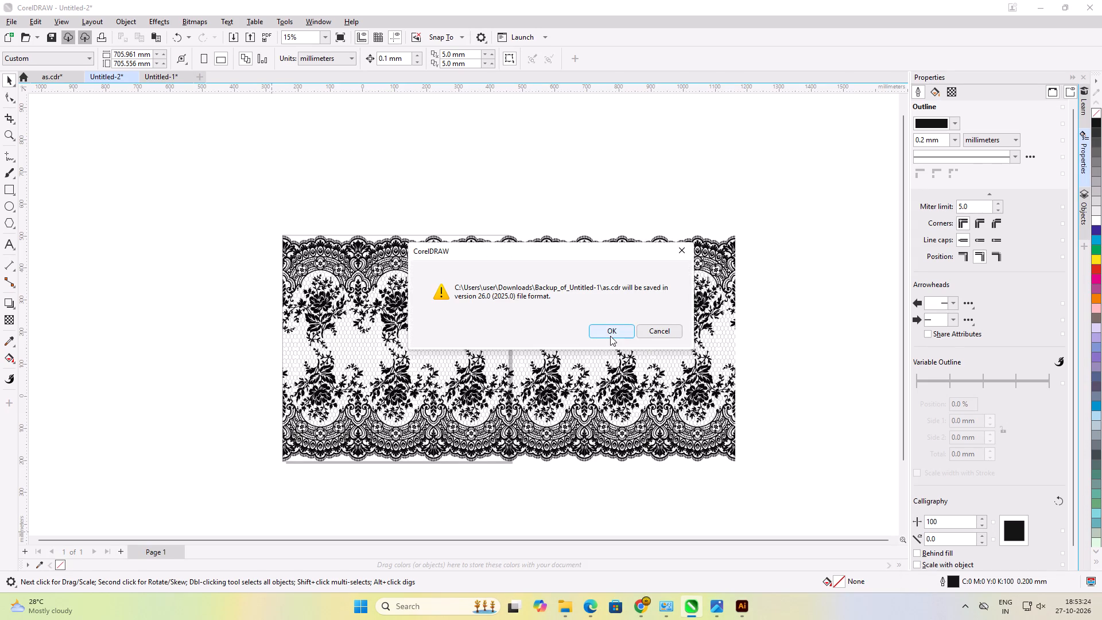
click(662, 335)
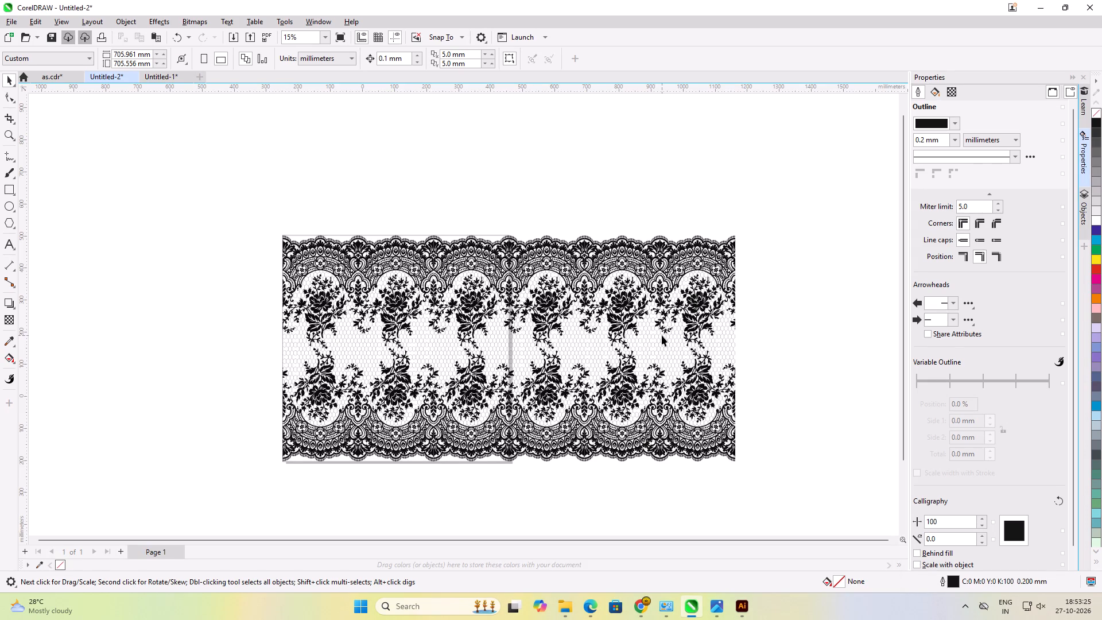
Close CorelDRAW without saving the changes to as.cdr and Untitled-2, and return to the 0117kh runner in Illustrator.
click(1101, 0)
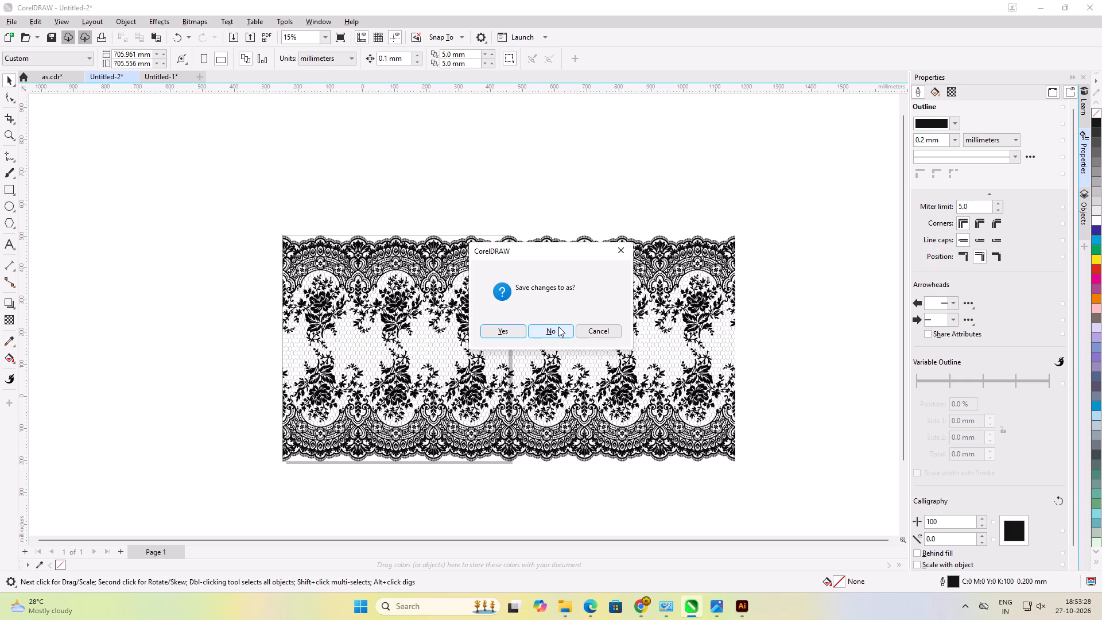
click(558, 327)
click(558, 330)
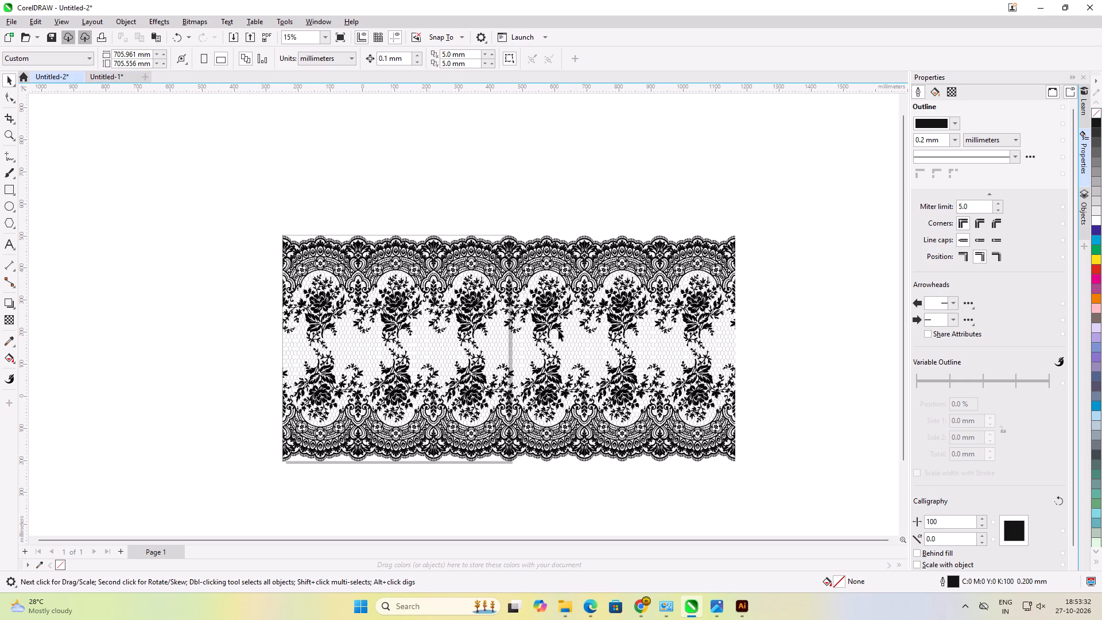
click(545, 324)
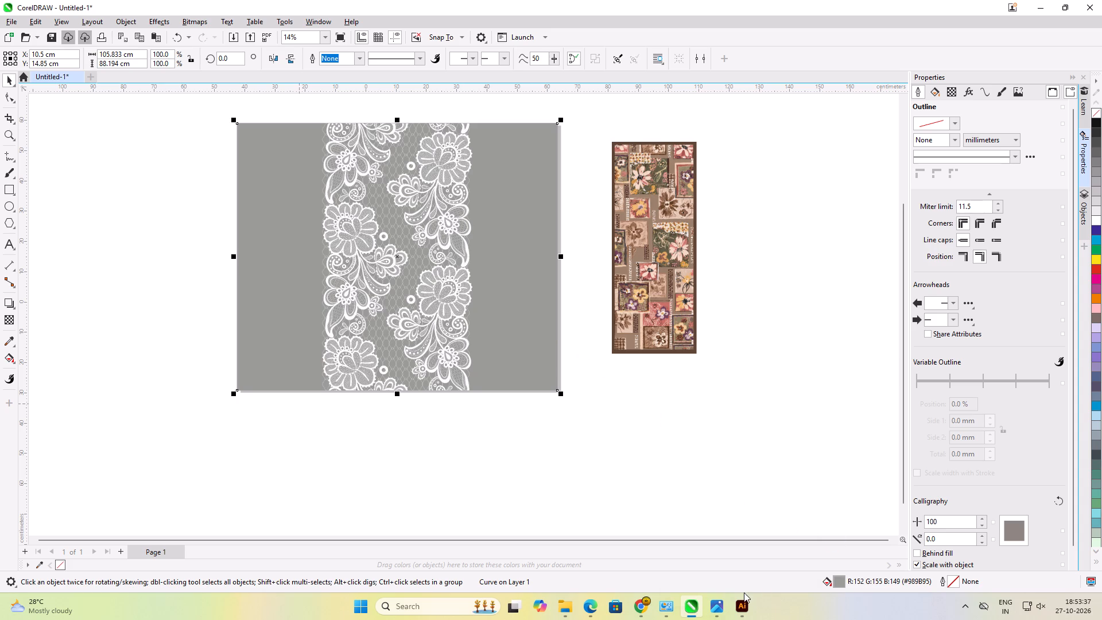
click(1085, 8)
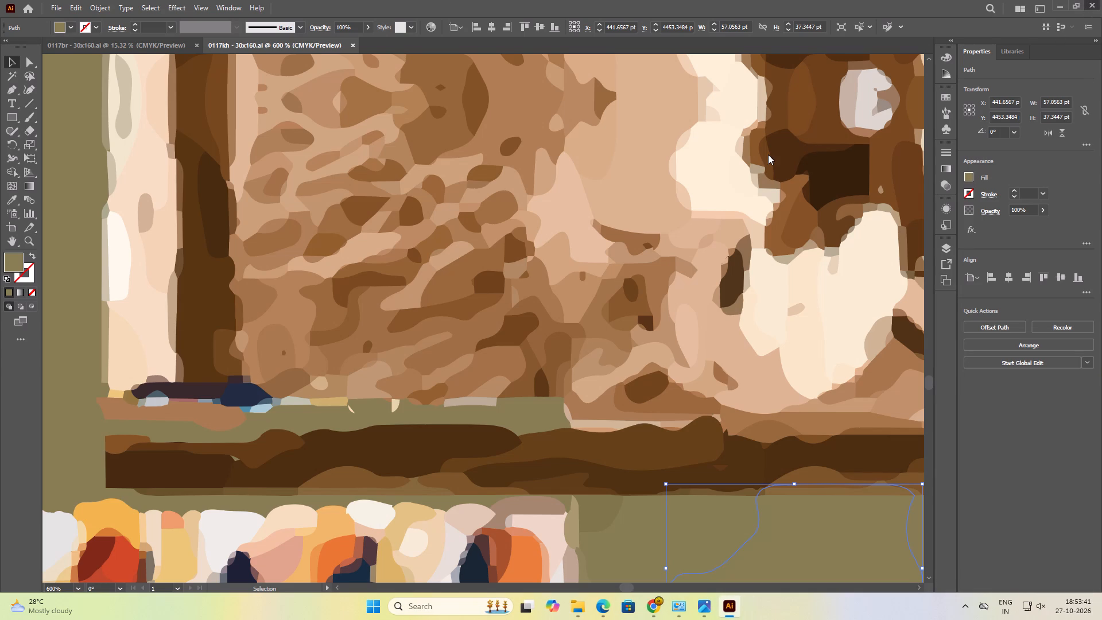
Close the OLD CATALOGUE folder window and both 21-10-2026 folder windows in File Explorer.
click(582, 606)
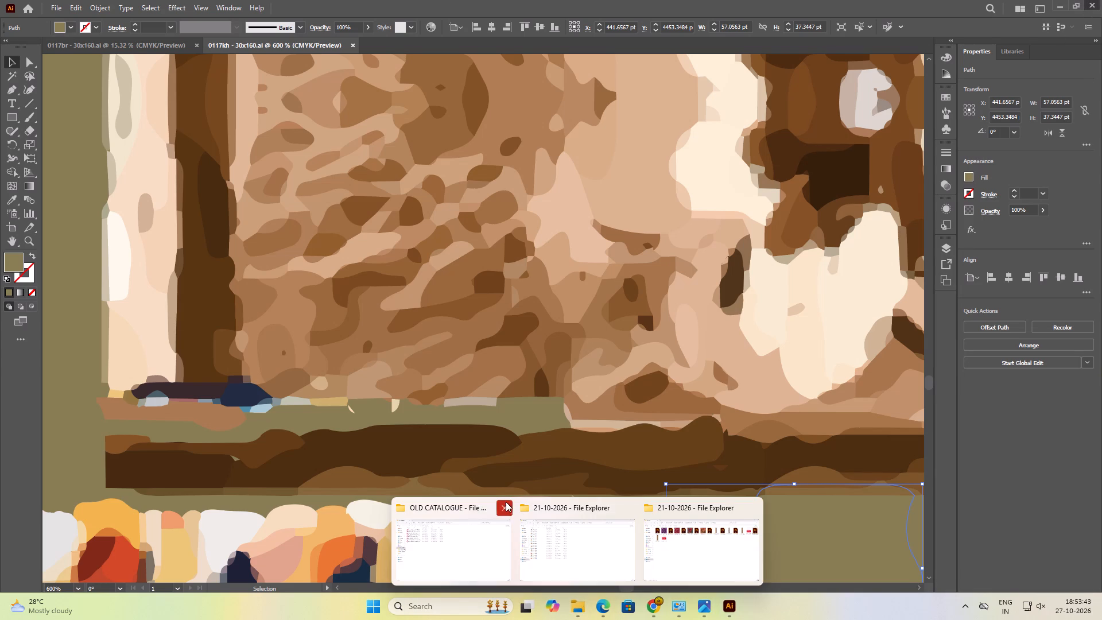
click(503, 501)
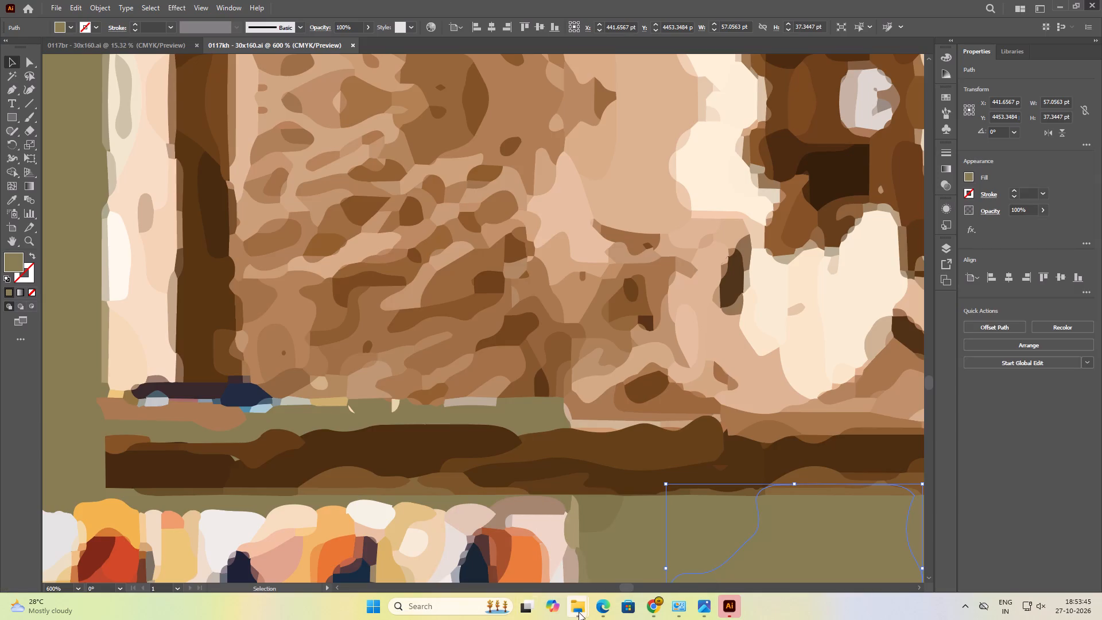
click(579, 612)
click(564, 506)
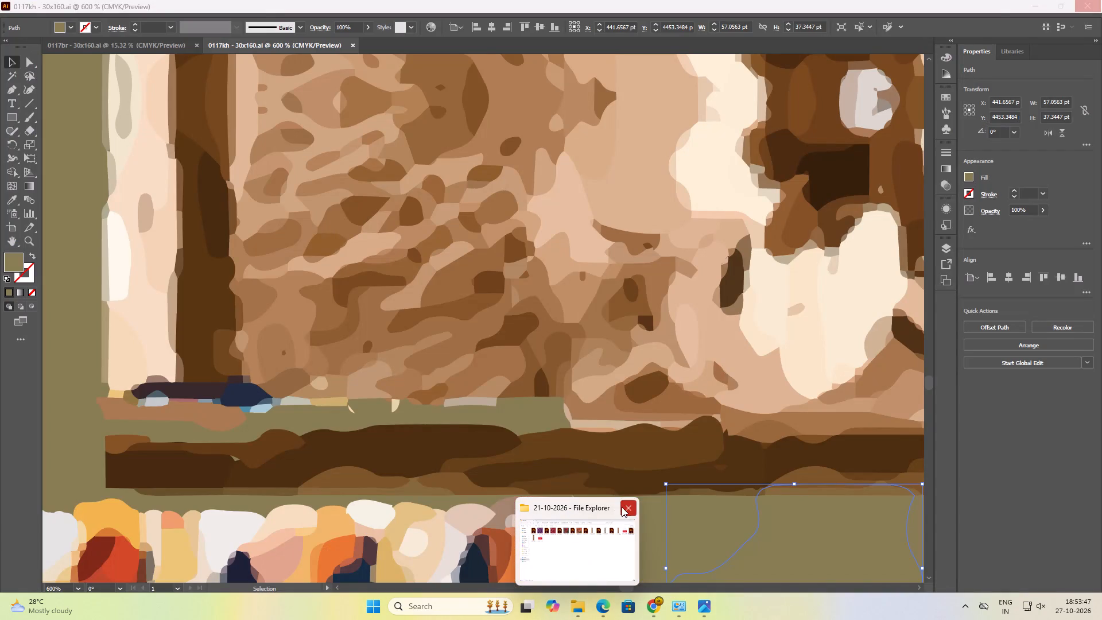
click(622, 507)
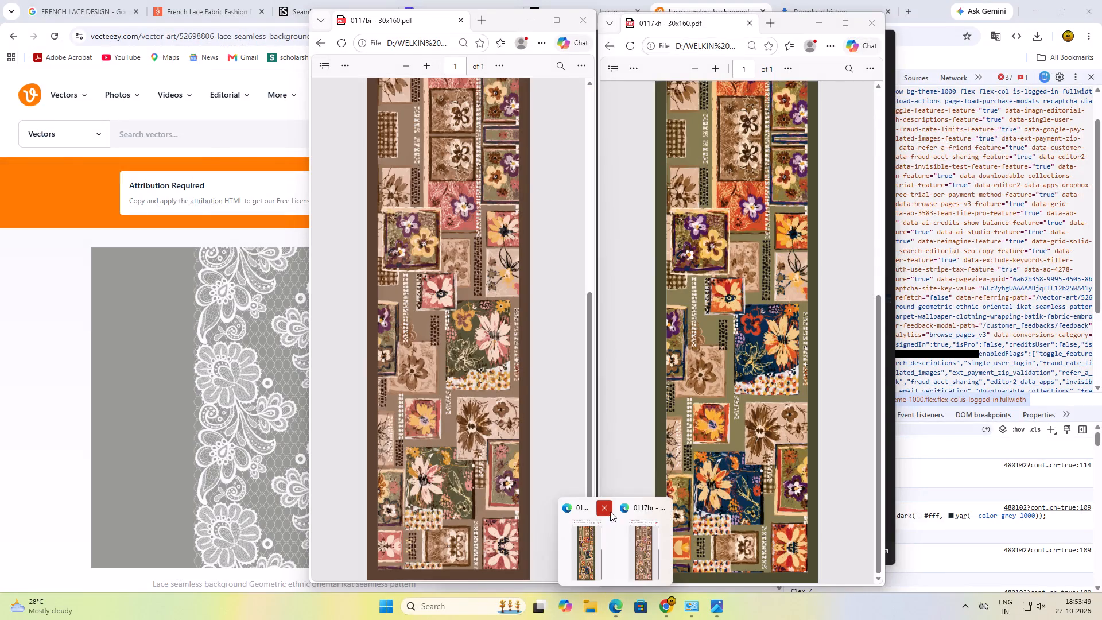
Close the runner previews: the 0117kh and 0117br 30x160 PDFs in Edge and the 0117kh - 30x160.jpg image in Photos.
click(608, 510)
click(634, 507)
click(663, 605)
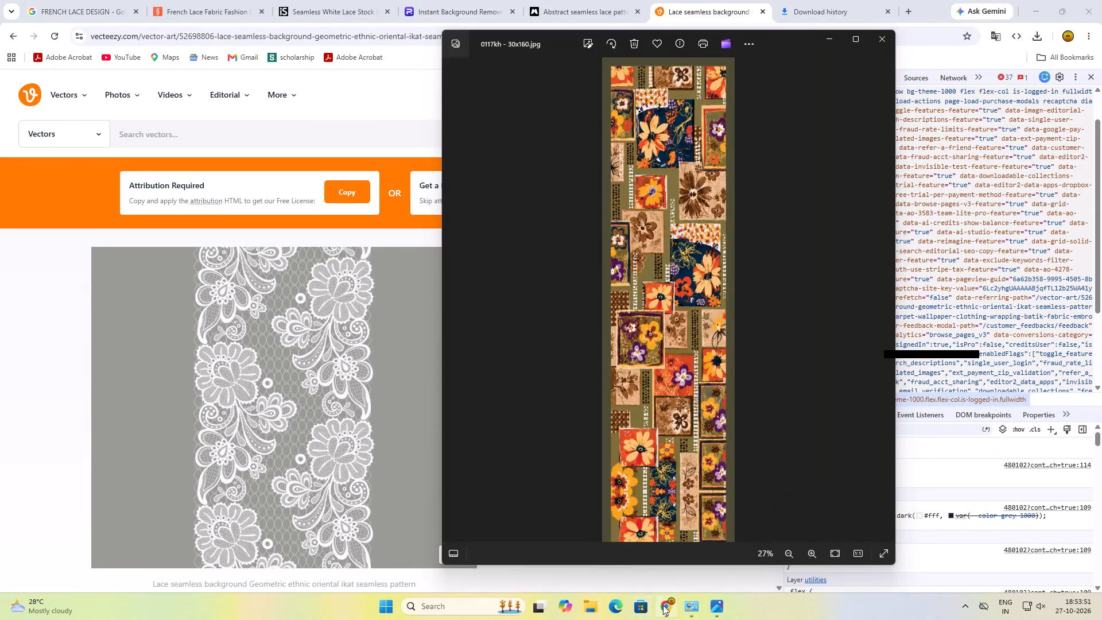
click(663, 605)
click(900, 39)
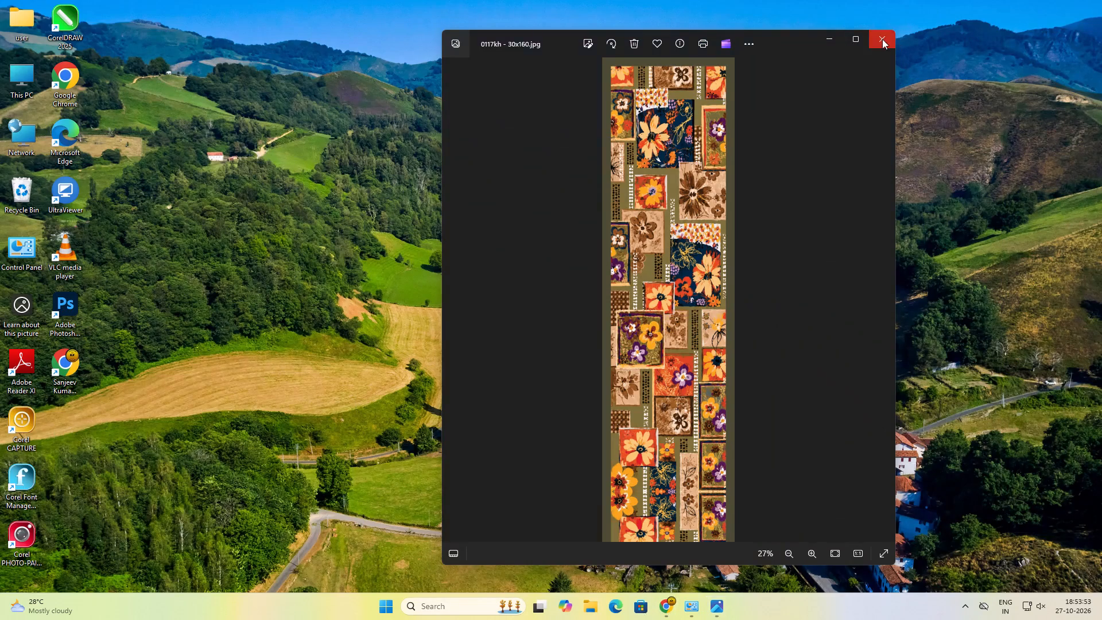
click(882, 39)
Close the Network Connections window and the Chrome browser with all its lace design tabs.
click(712, 616)
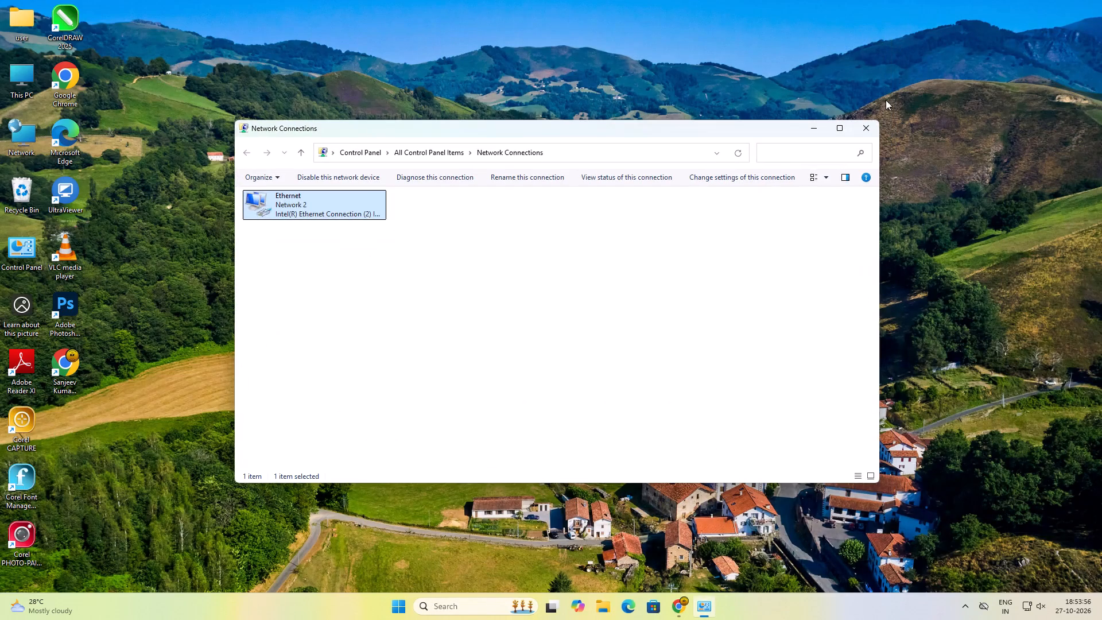
click(874, 125)
click(695, 600)
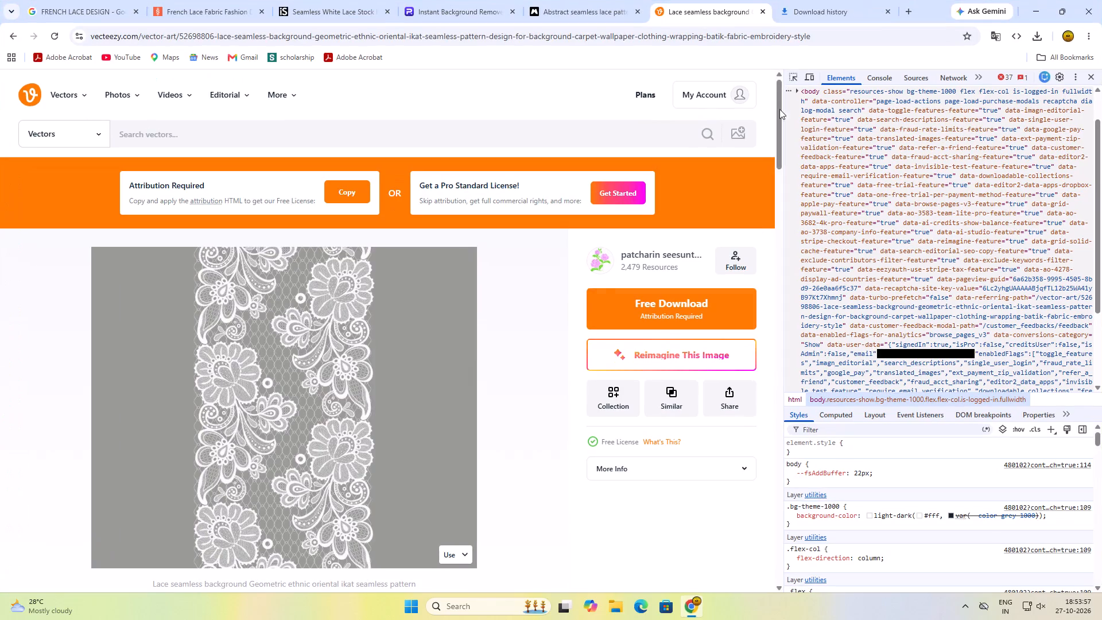
click(1101, 5)
Bring up the Shut Down Windows dialog from the empty desktop to turn off the PC.
click(808, 113)
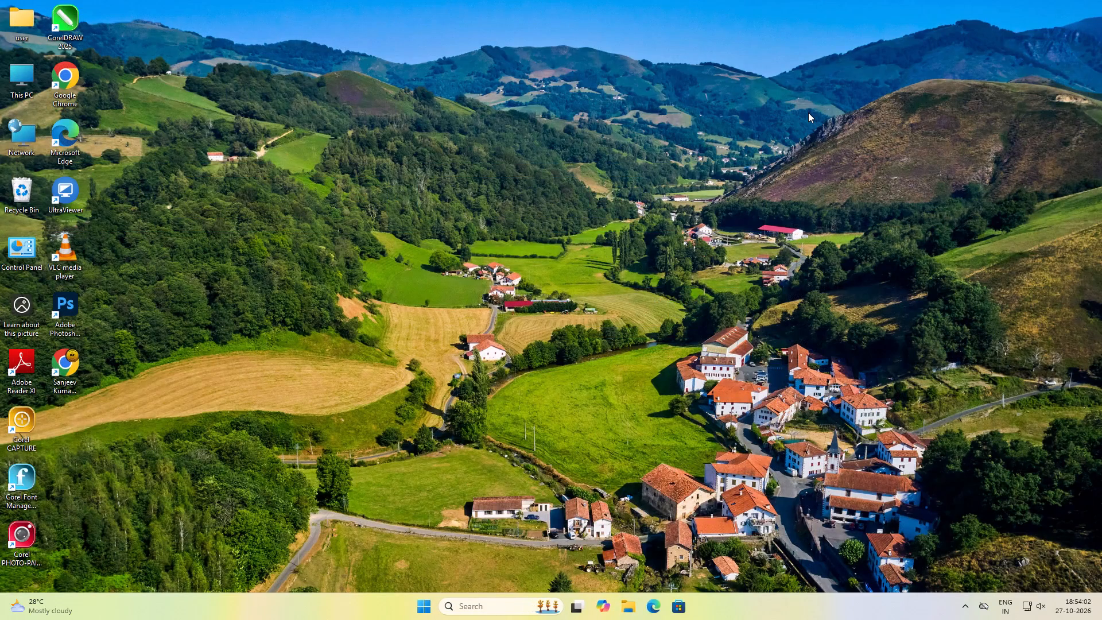
key(alt+F4)
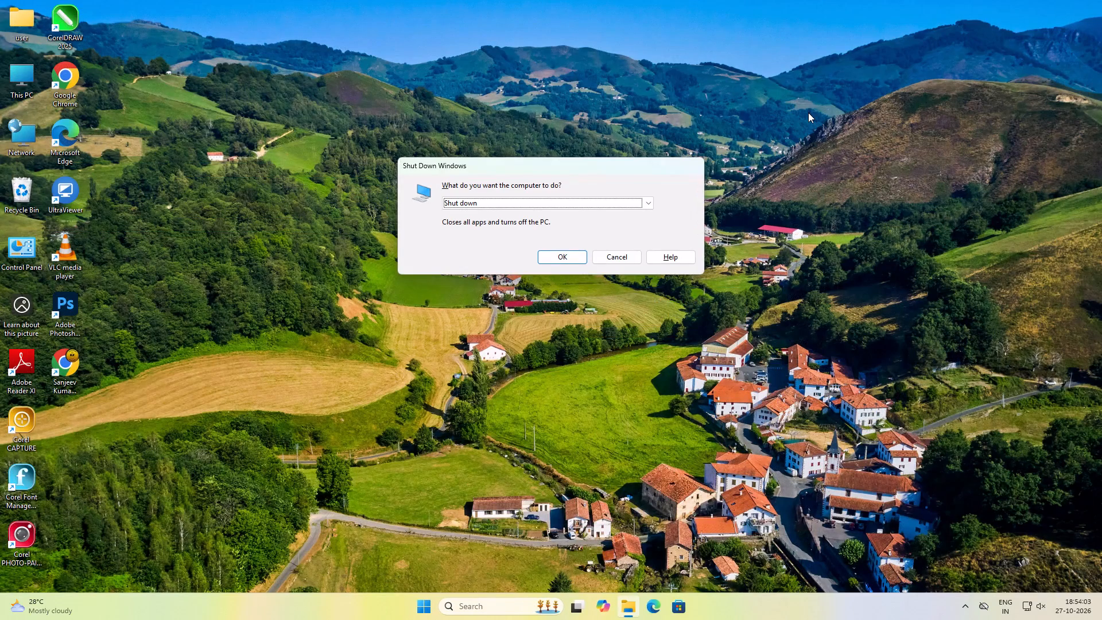